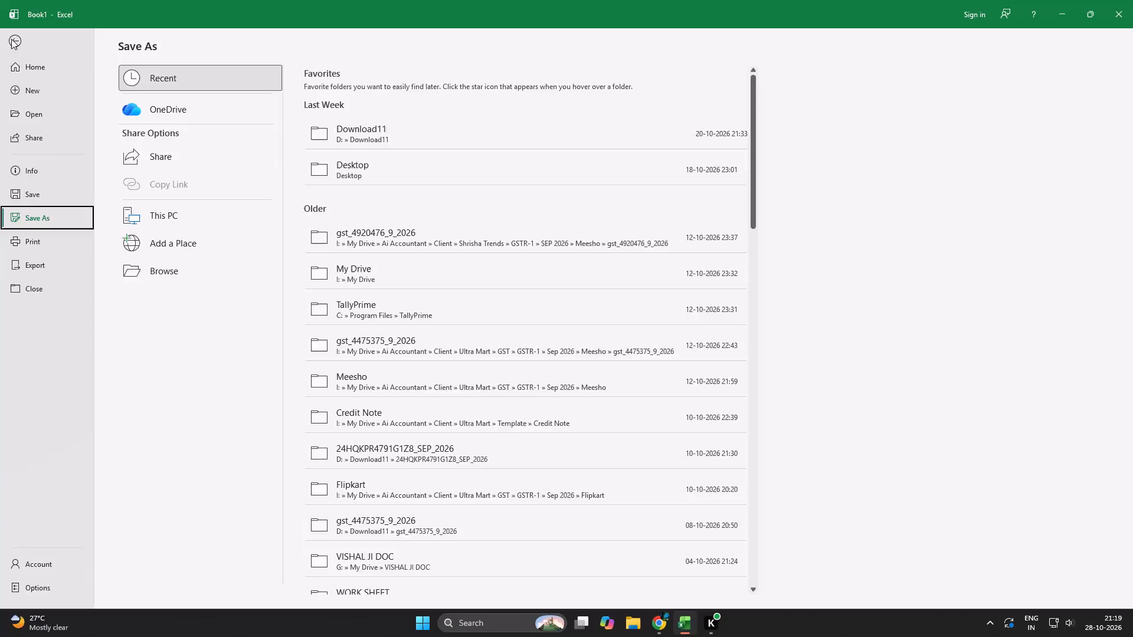
Leave the Save As page and clear all the numbers on Sheet1 within the range F3:P26.
click(11, 39)
click(402, 316)
drag(228, 162, 559, 307)
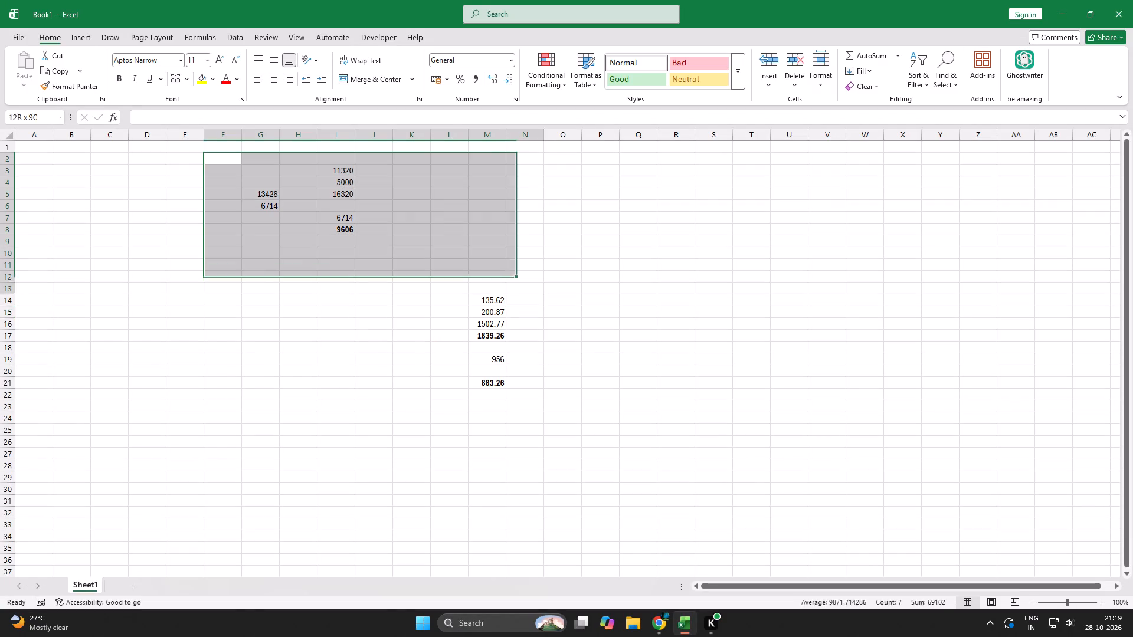
drag(559, 307, 607, 511)
click(686, 367)
key(alt+Tab)
key(alt+Left)
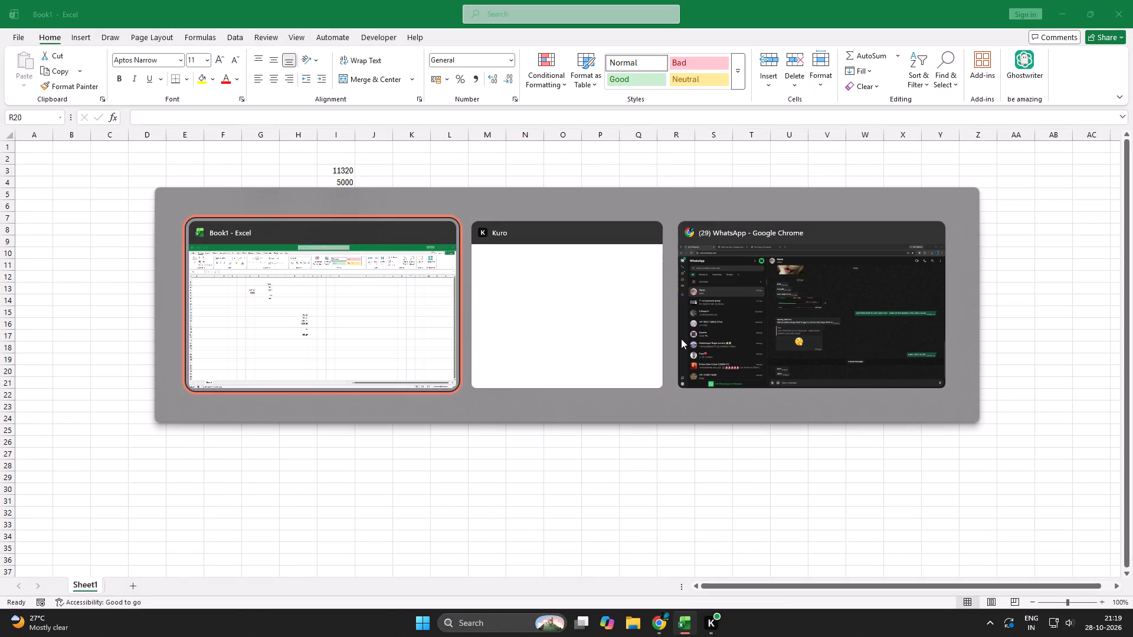
click(198, 280)
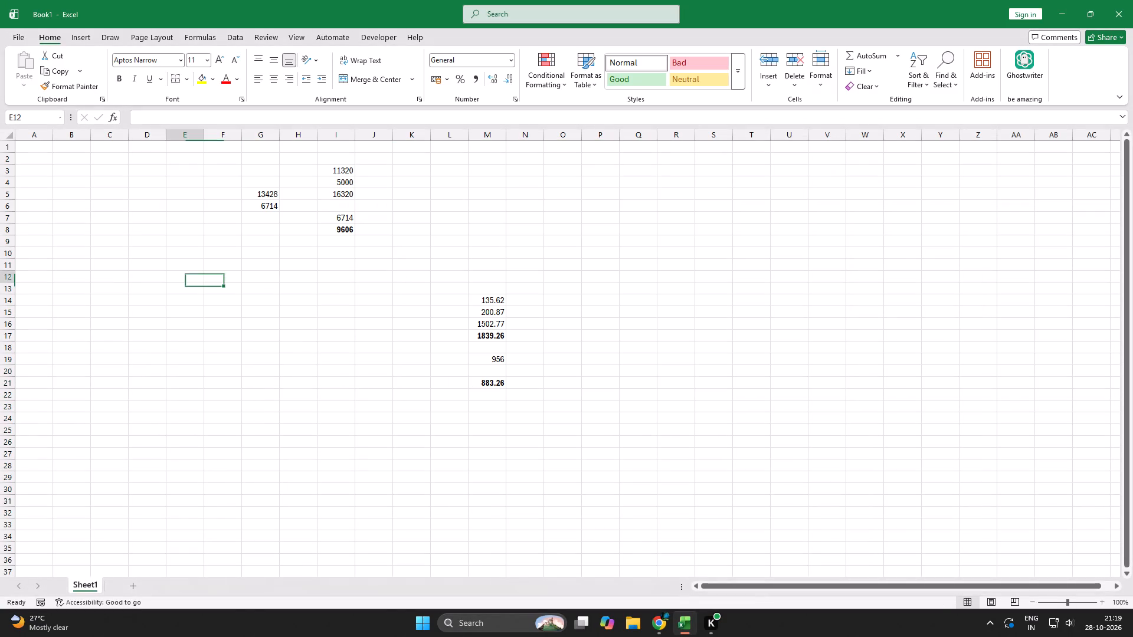
click(310, 309)
drag(232, 176, 583, 441)
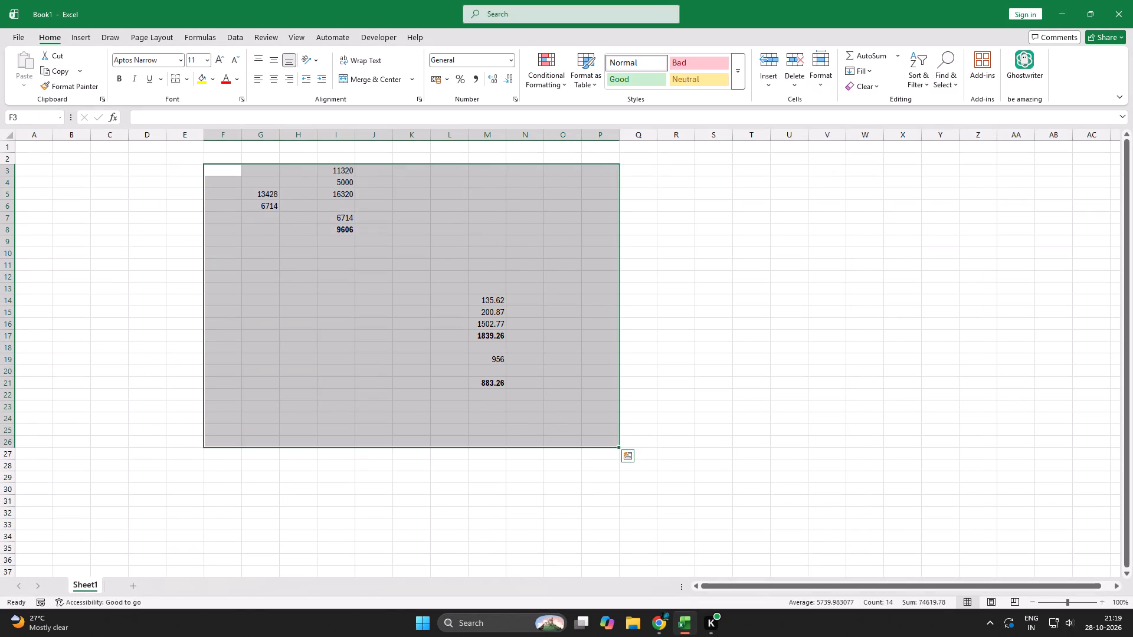
key(Delete)
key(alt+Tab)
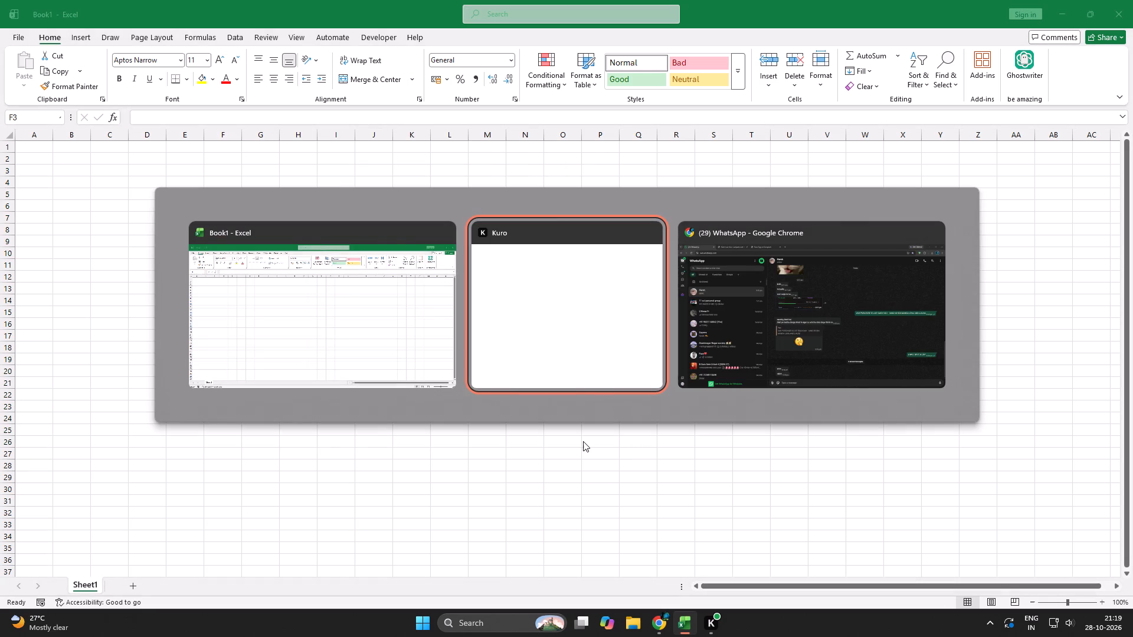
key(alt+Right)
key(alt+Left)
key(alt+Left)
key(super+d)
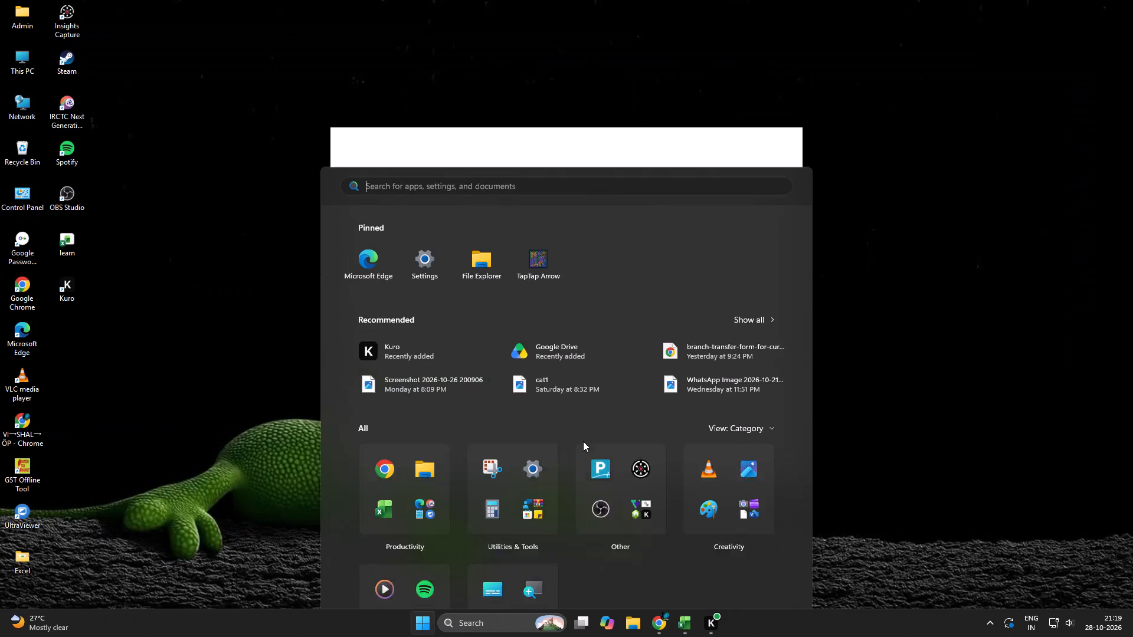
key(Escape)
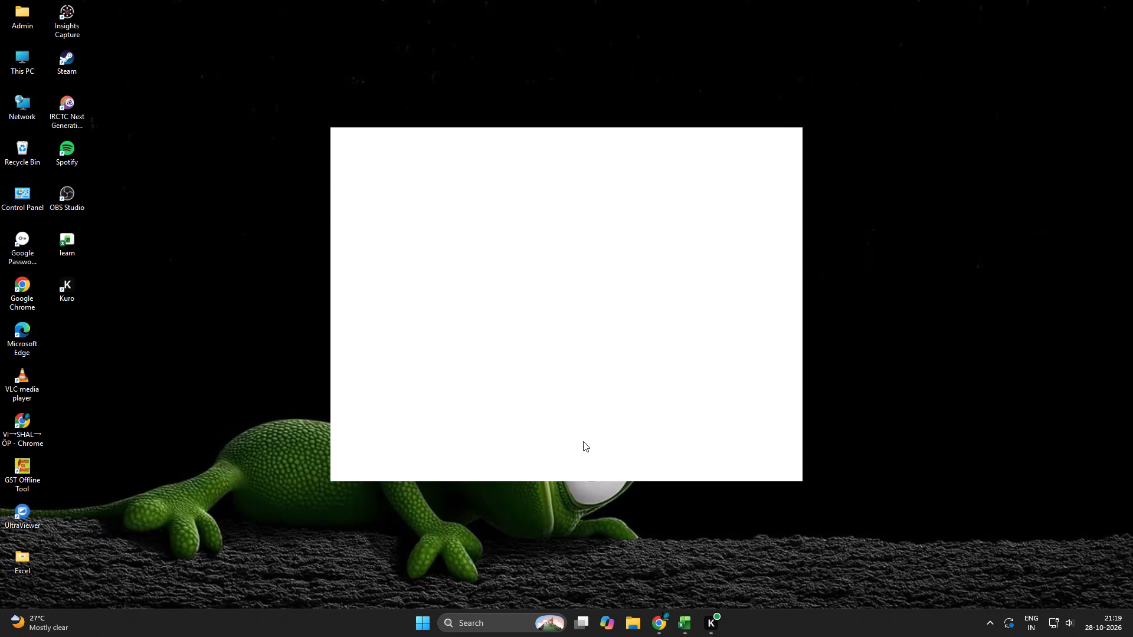
Open a File Explorer window and launch Google Drive by searching for DRIVE.
key(super+e)
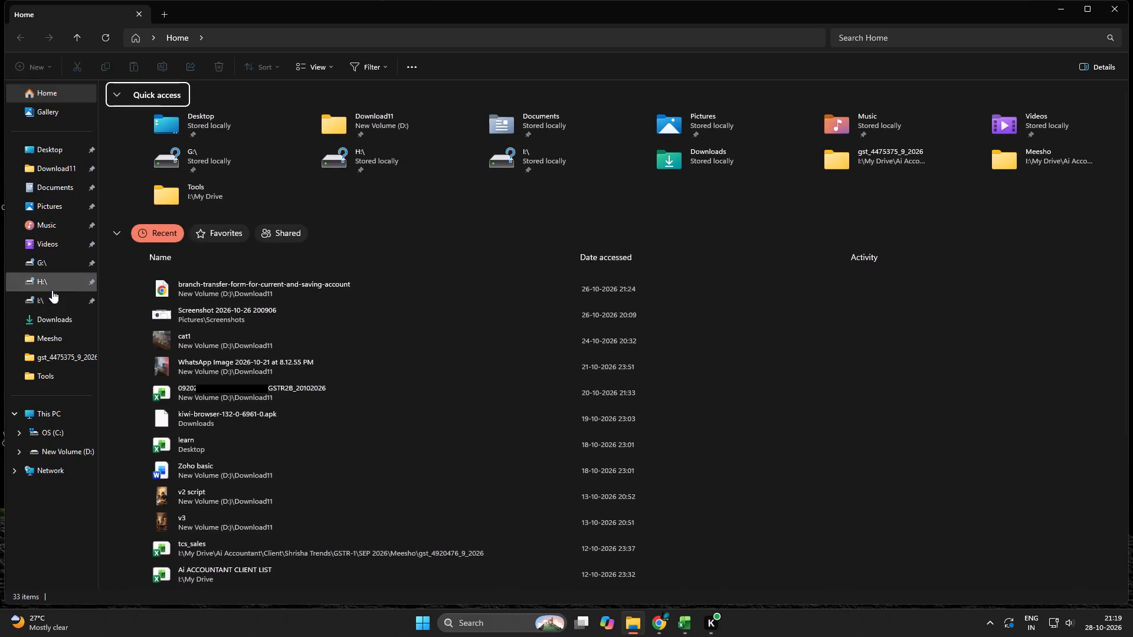
text(DRIVE)
key(Return)
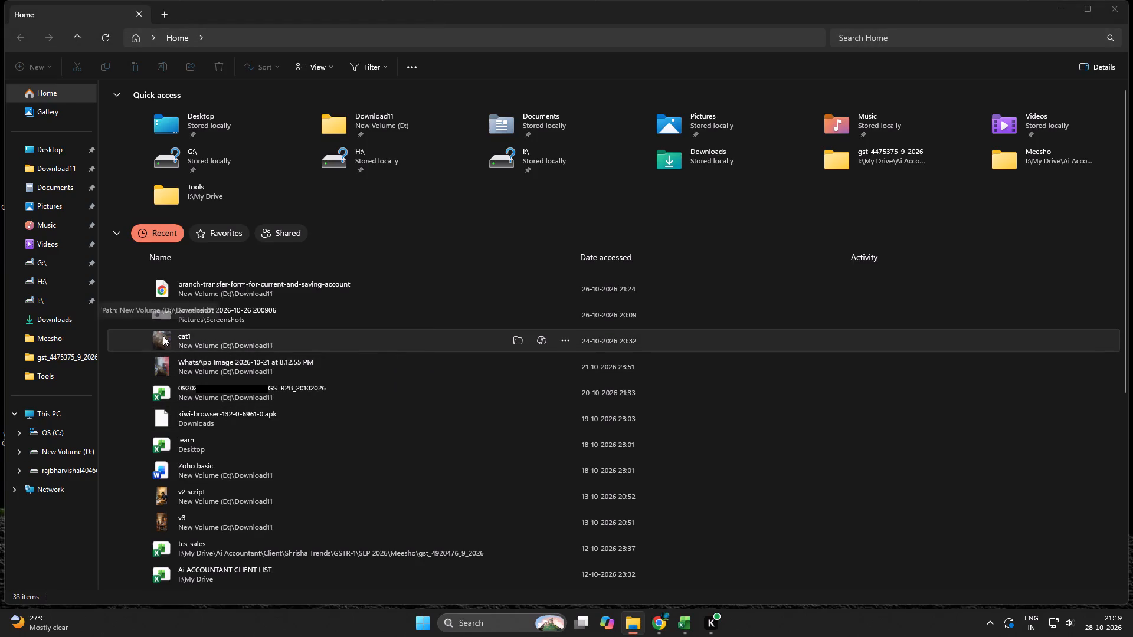
Switch back to the Book1 workbook in Excel.
key(alt+Tab)
key(alt+Tab)
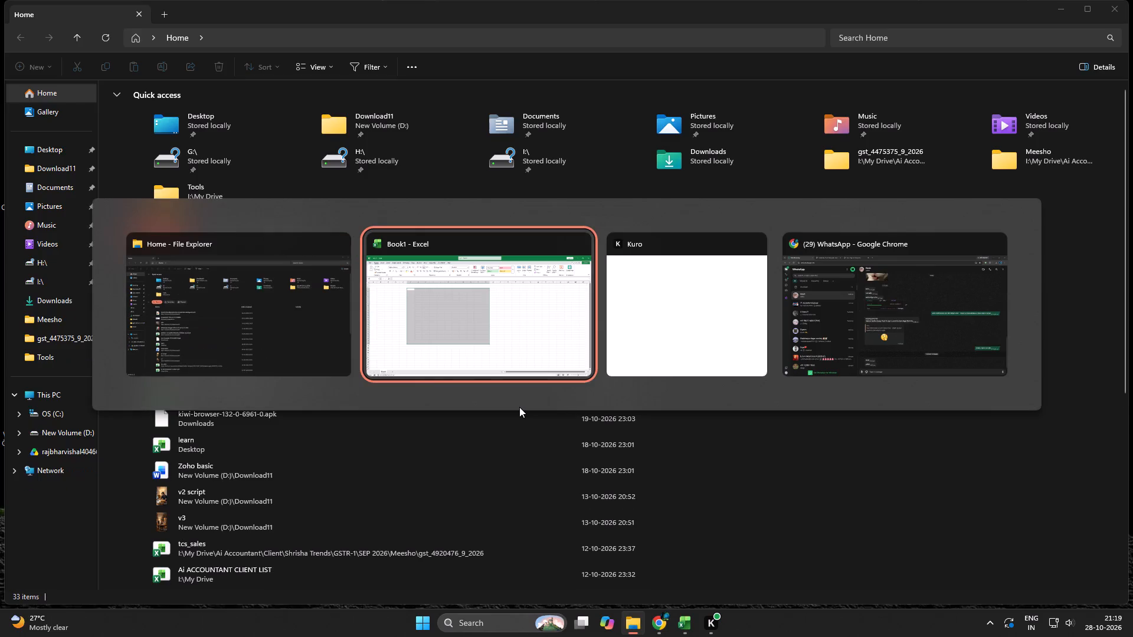
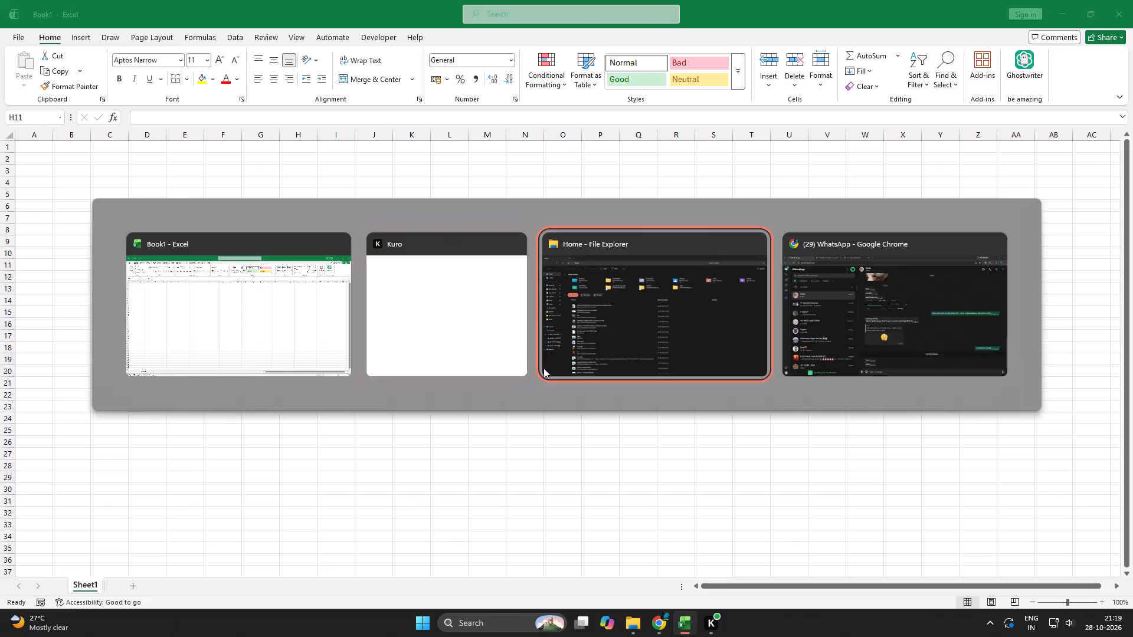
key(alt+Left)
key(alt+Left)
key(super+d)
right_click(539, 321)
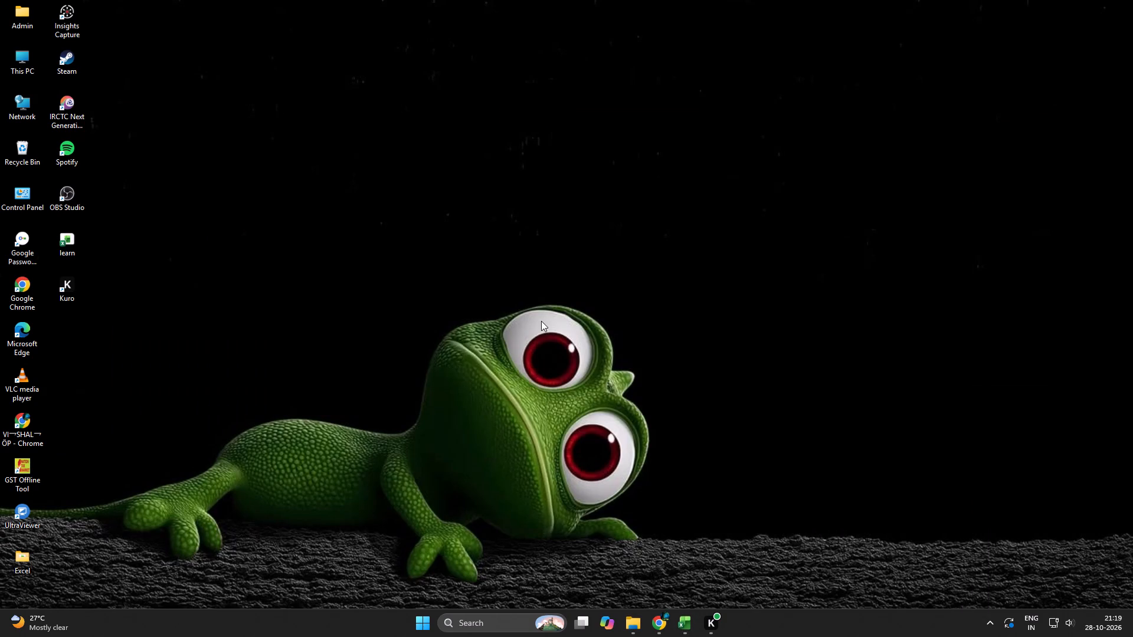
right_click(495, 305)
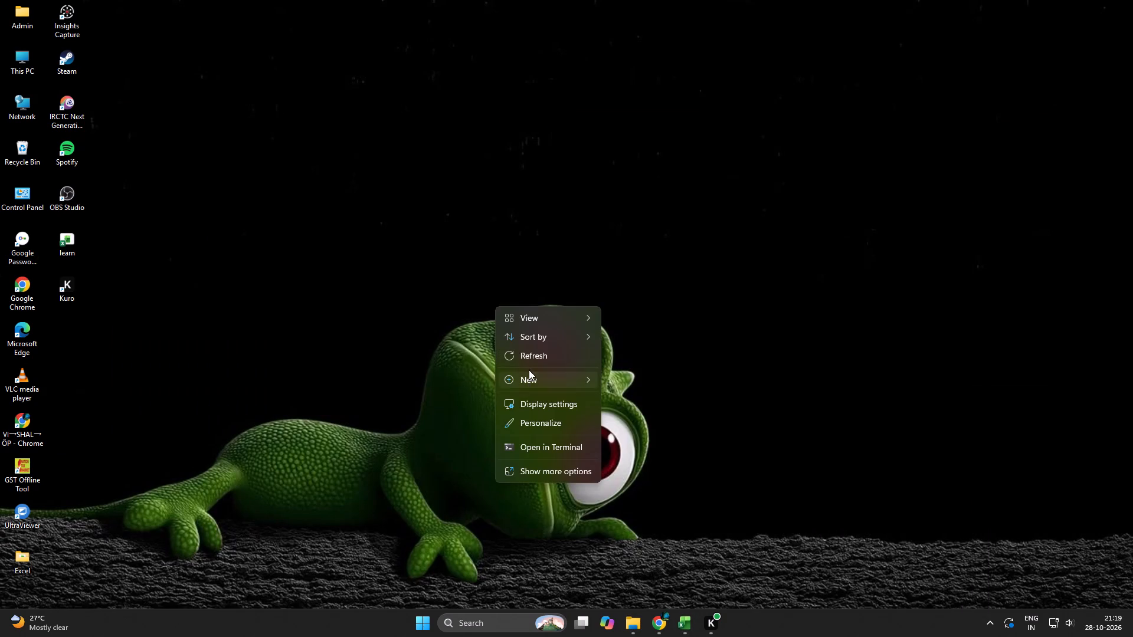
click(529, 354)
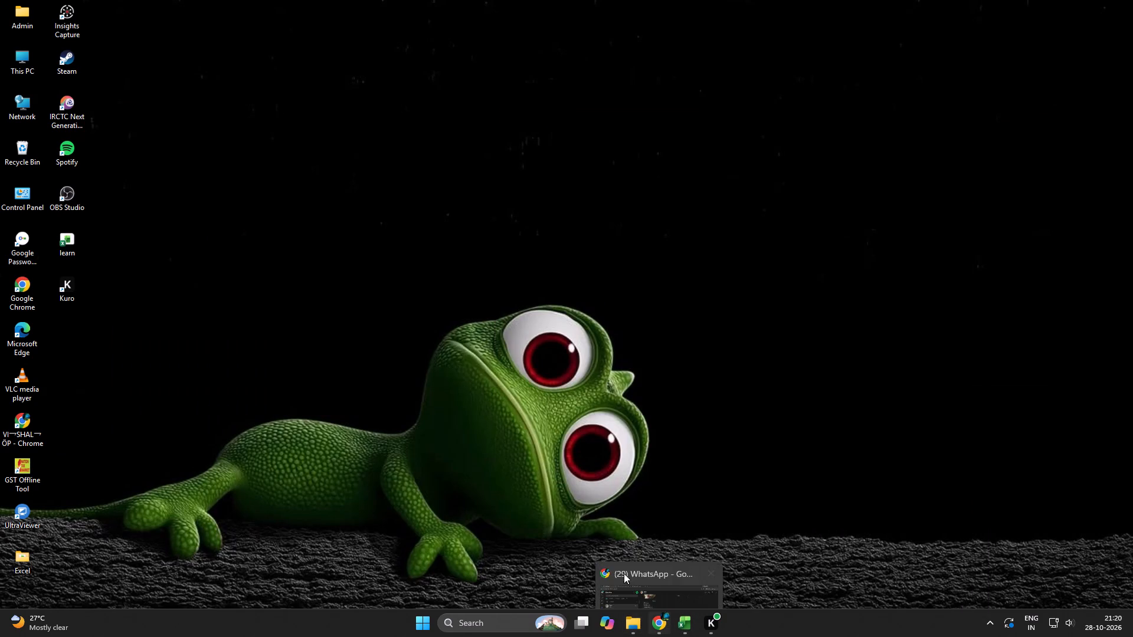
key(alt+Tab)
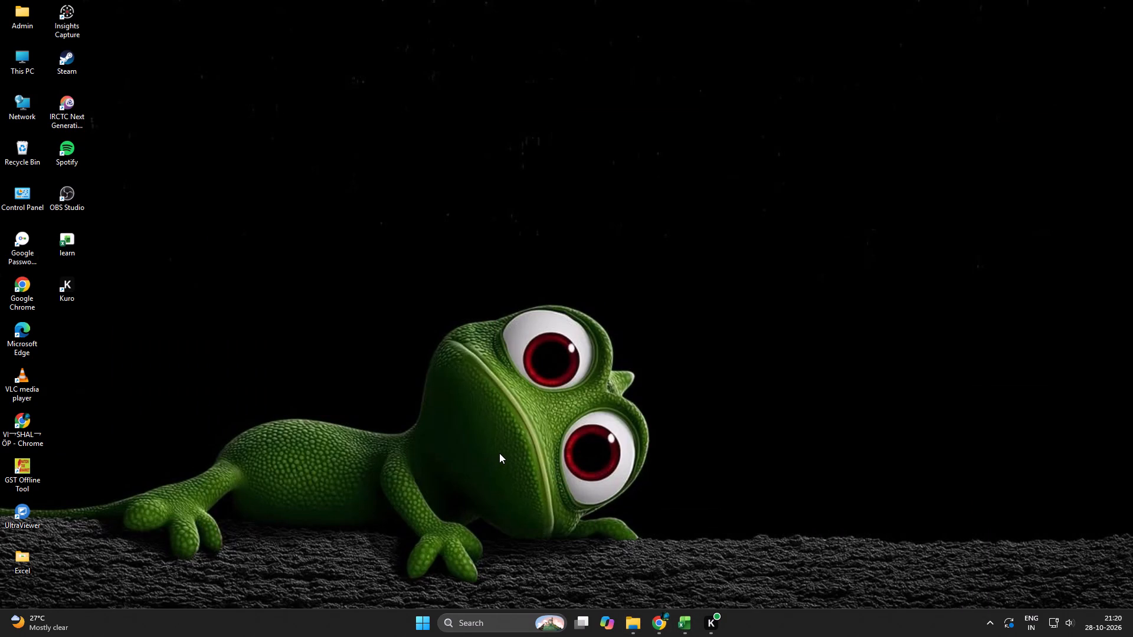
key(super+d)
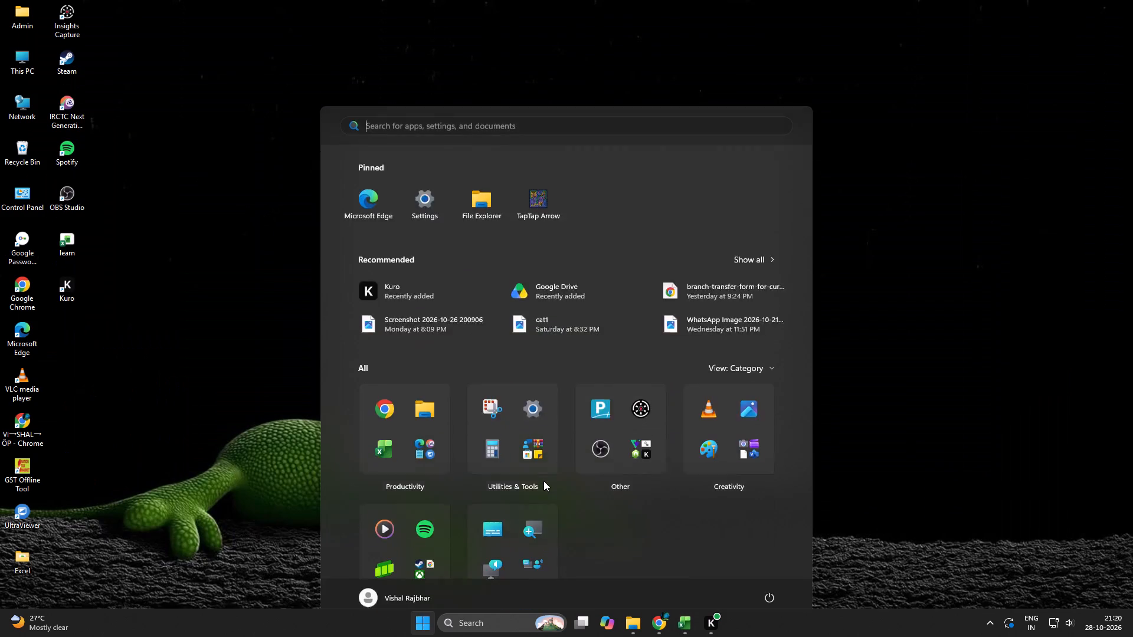
Launch Google Drive by searching for DRIVE and view its sync activity.
text(DRIVE)
key(Return)
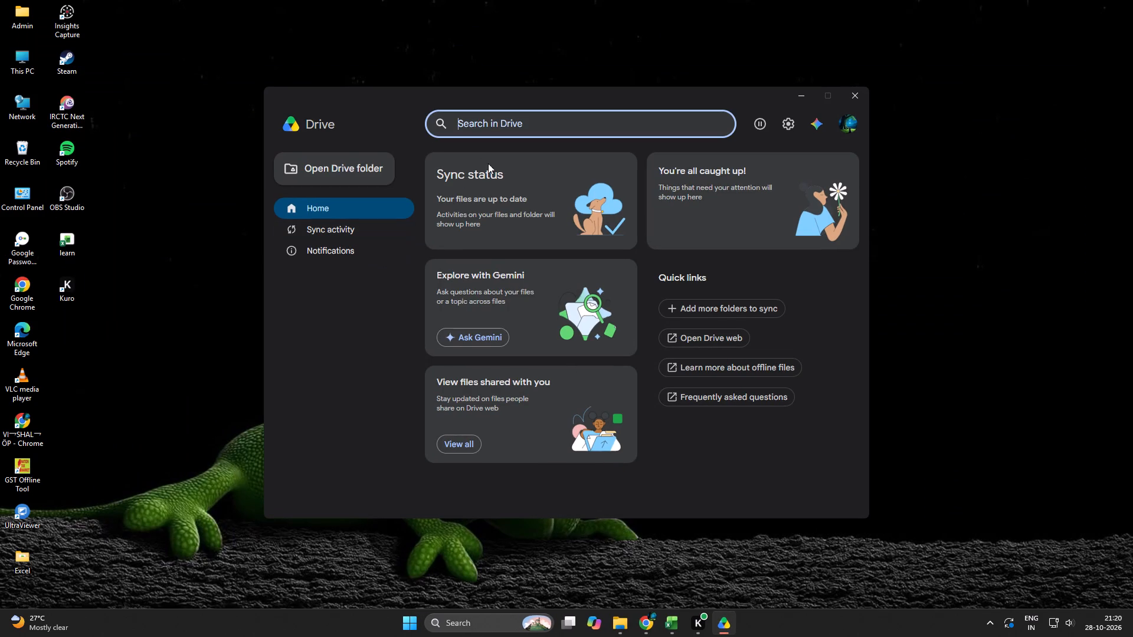
click(333, 228)
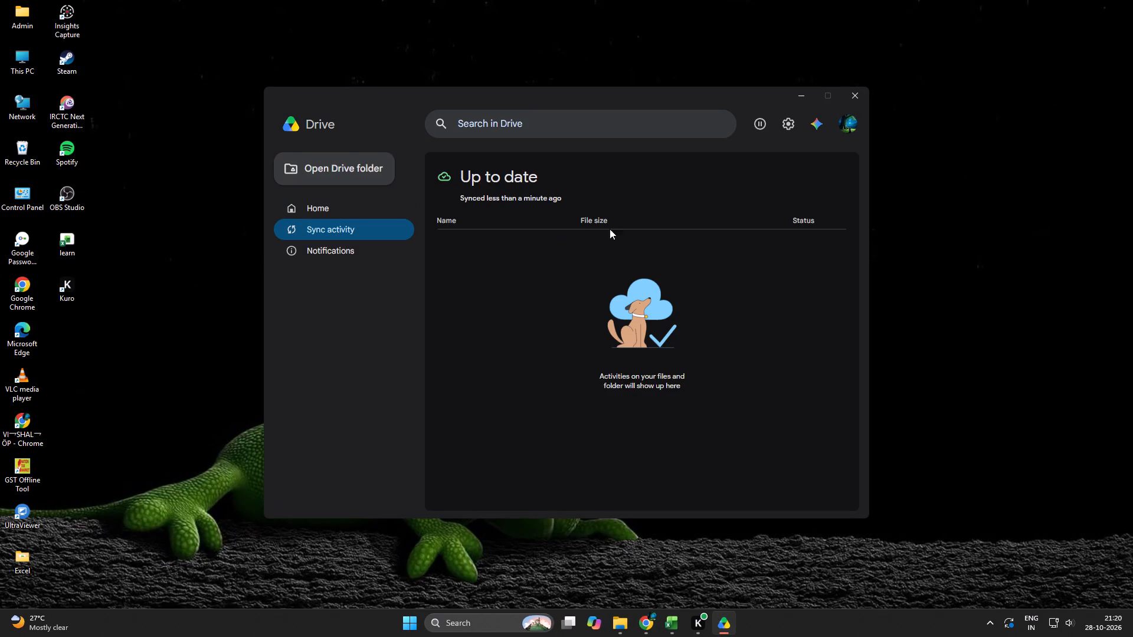
Open the Drive folder in File Explorer and go to My Drive on the I: drive.
click(383, 168)
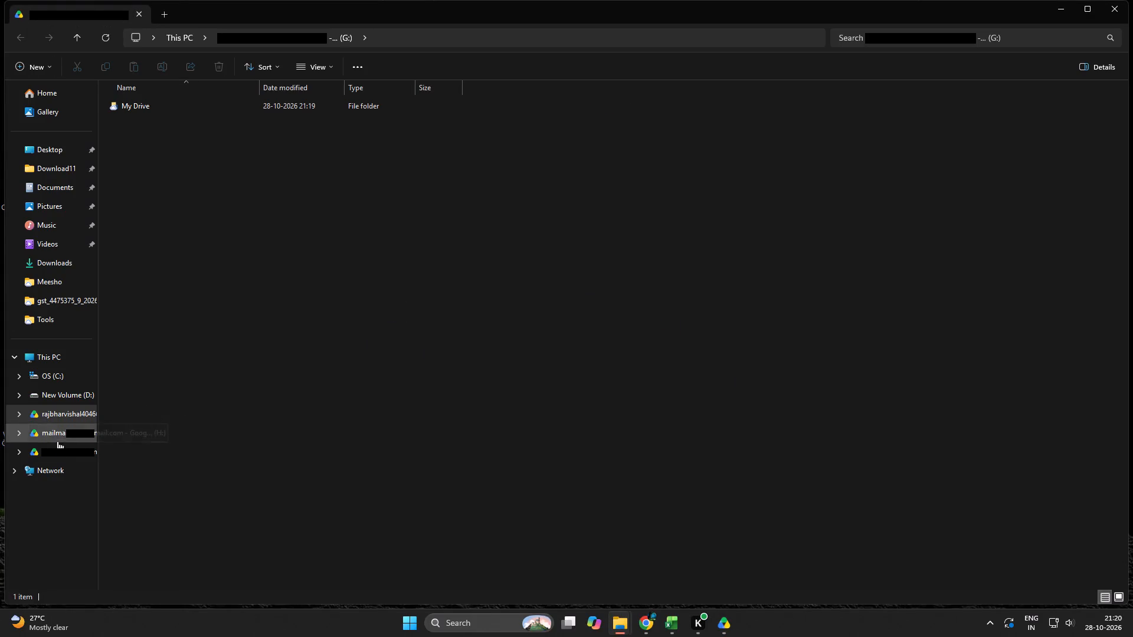
click(58, 449)
double_click(132, 105)
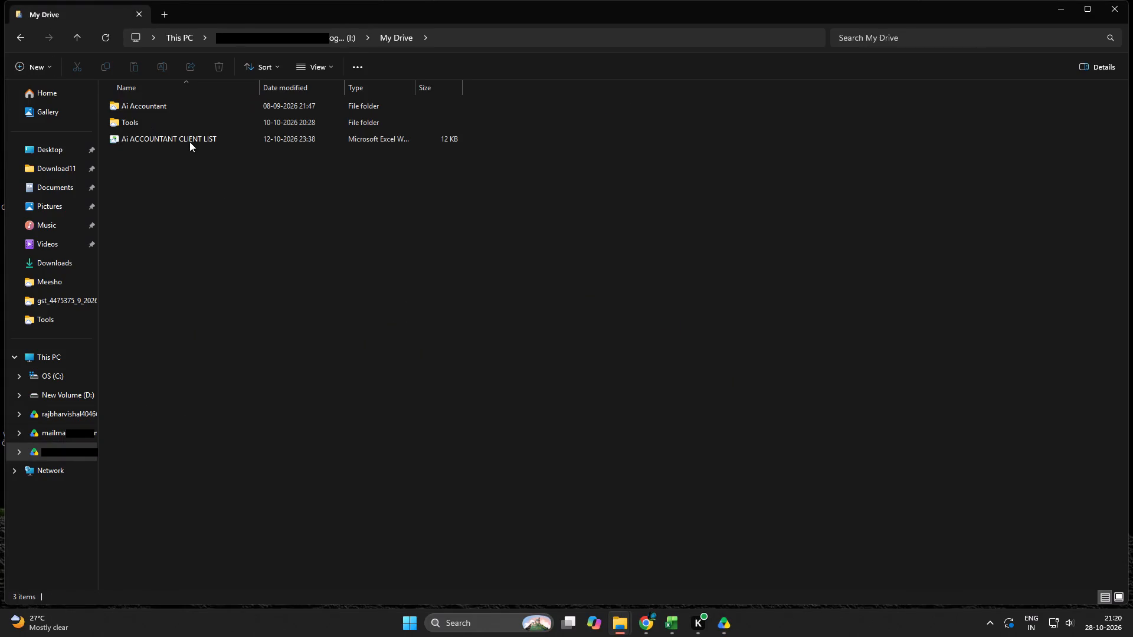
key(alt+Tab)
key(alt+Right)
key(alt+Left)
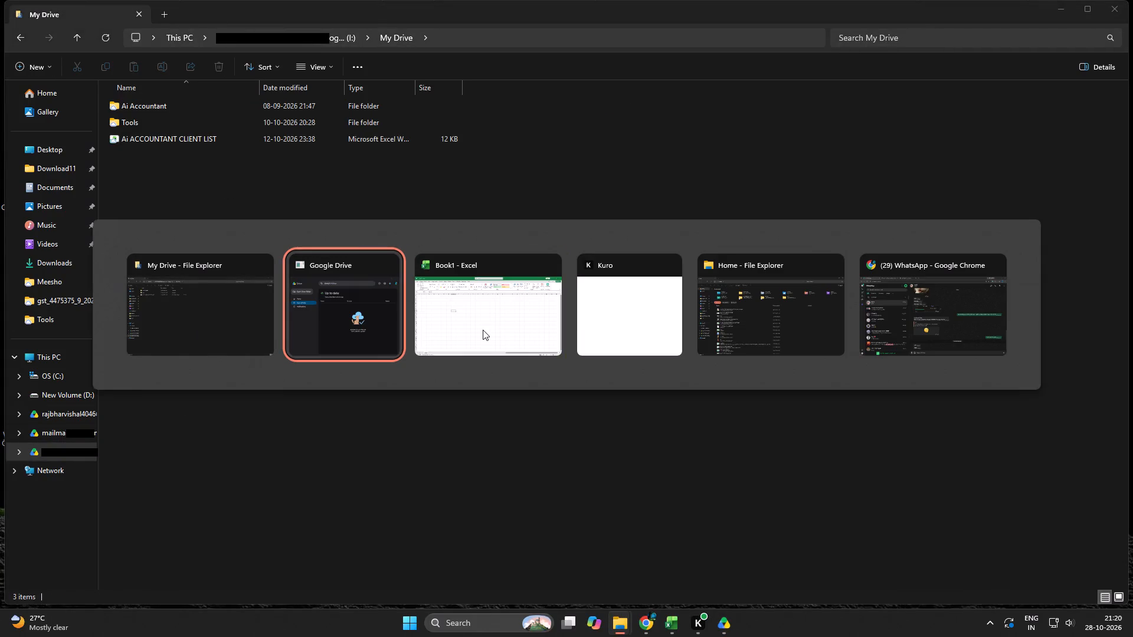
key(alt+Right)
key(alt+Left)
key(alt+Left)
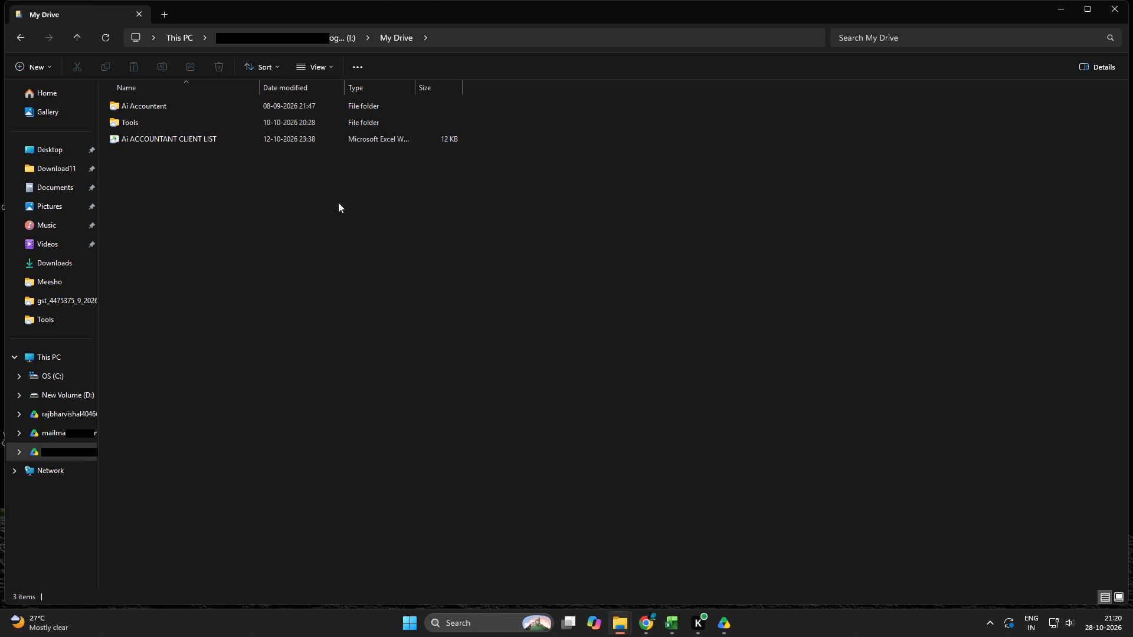
Open the tcs_sales workbook from the GST folder under Ai Accountant > Client > Shrisha Trends > GSTR-1 > SEP 2026 > Meesho.
double_click(156, 107)
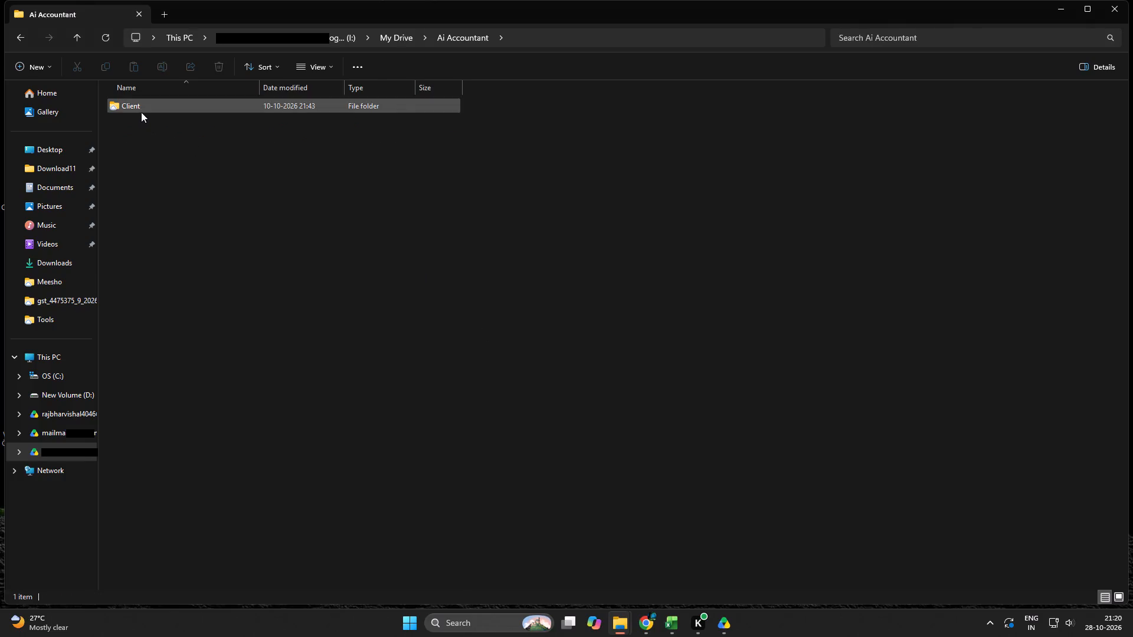
double_click(141, 111)
double_click(145, 120)
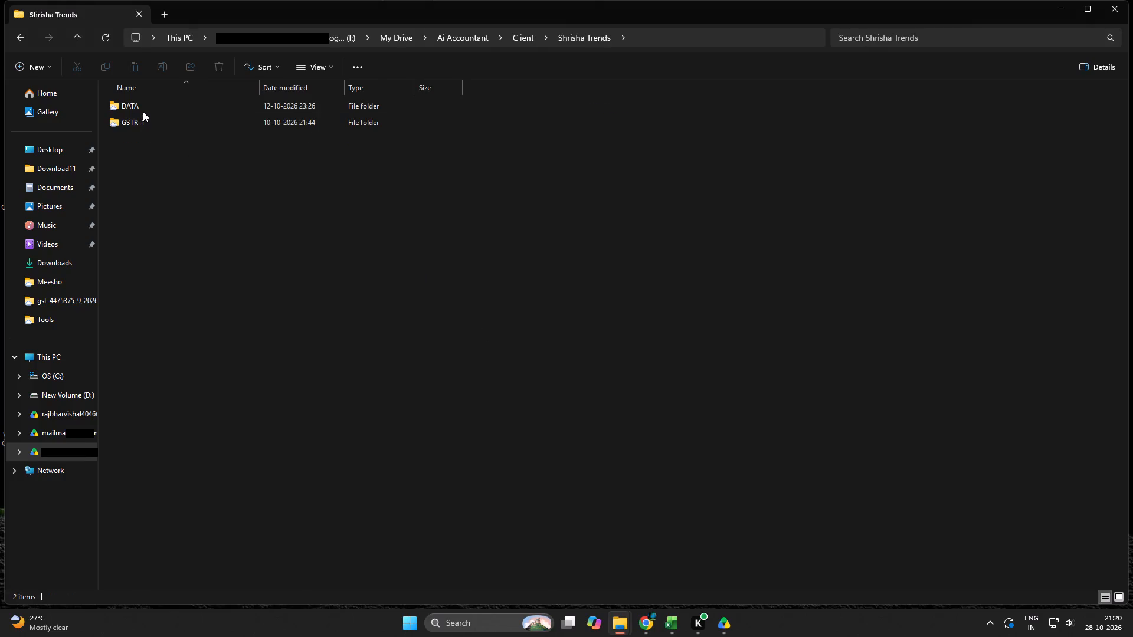
double_click(146, 126)
double_click(144, 109)
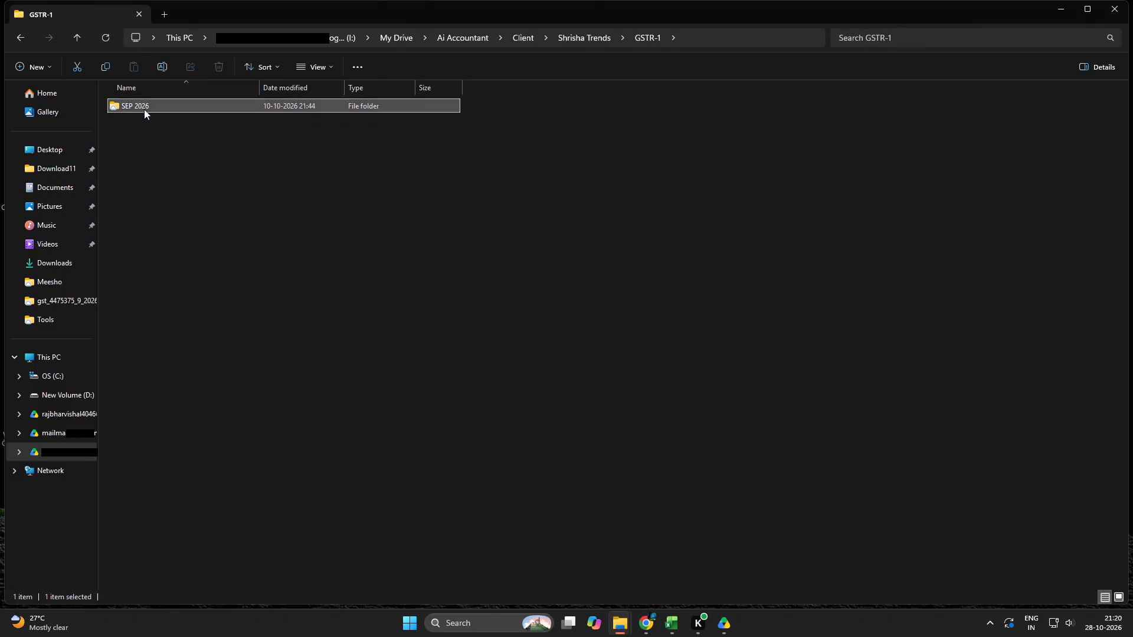
double_click(145, 109)
double_click(147, 104)
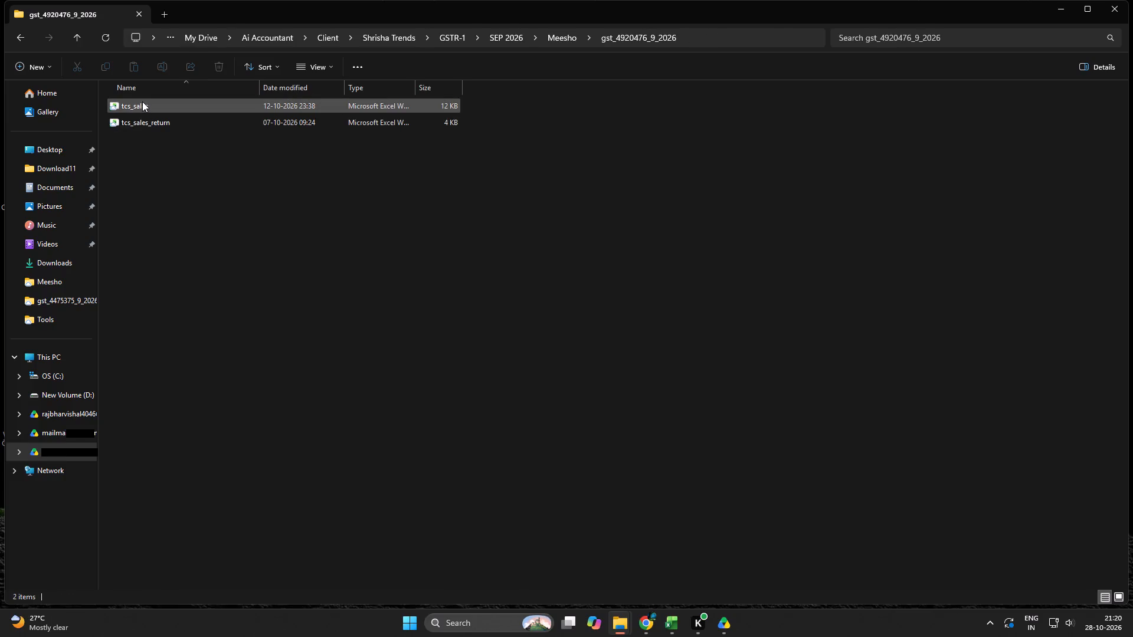
double_click(144, 102)
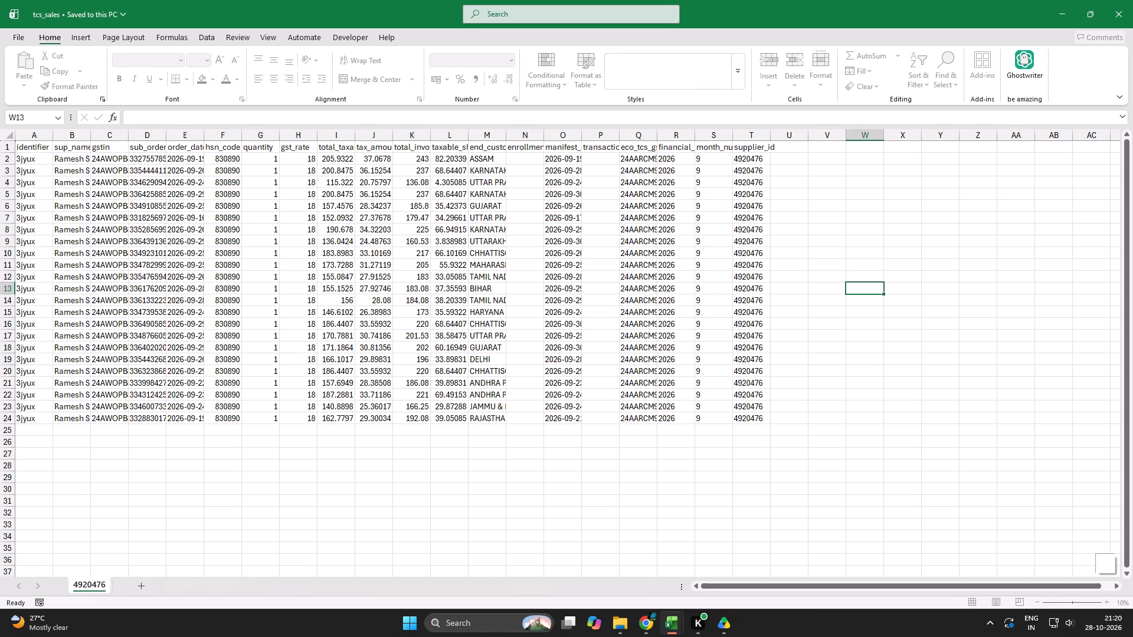
Select cell G6 in the quantity column of the tcs_sales data.
scroll(327, 311, up, 7)
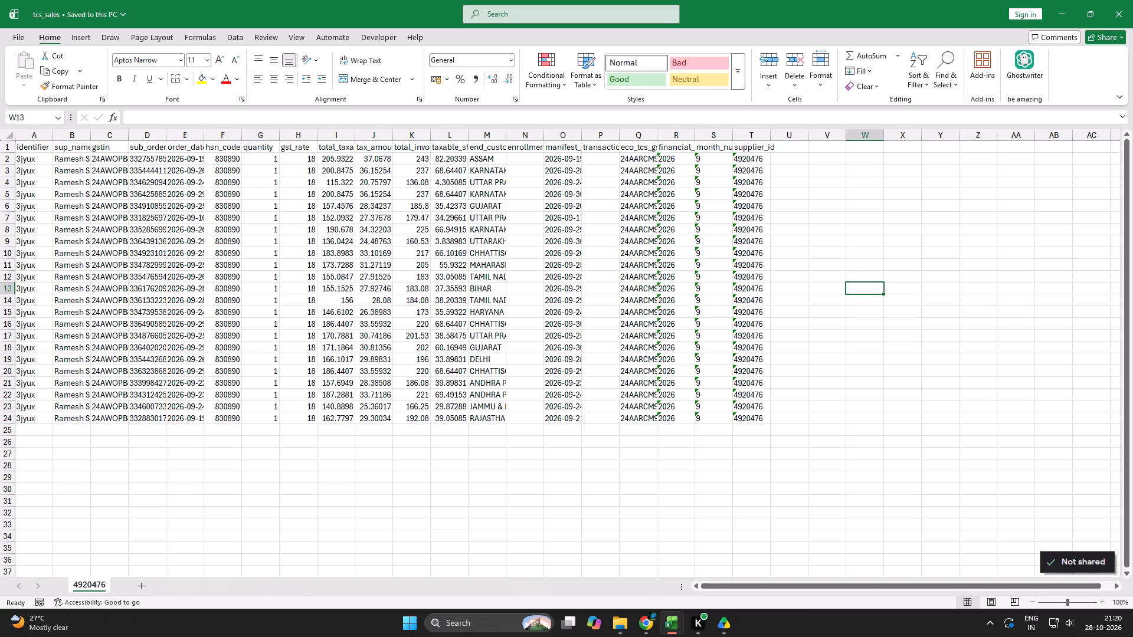
click(245, 201)
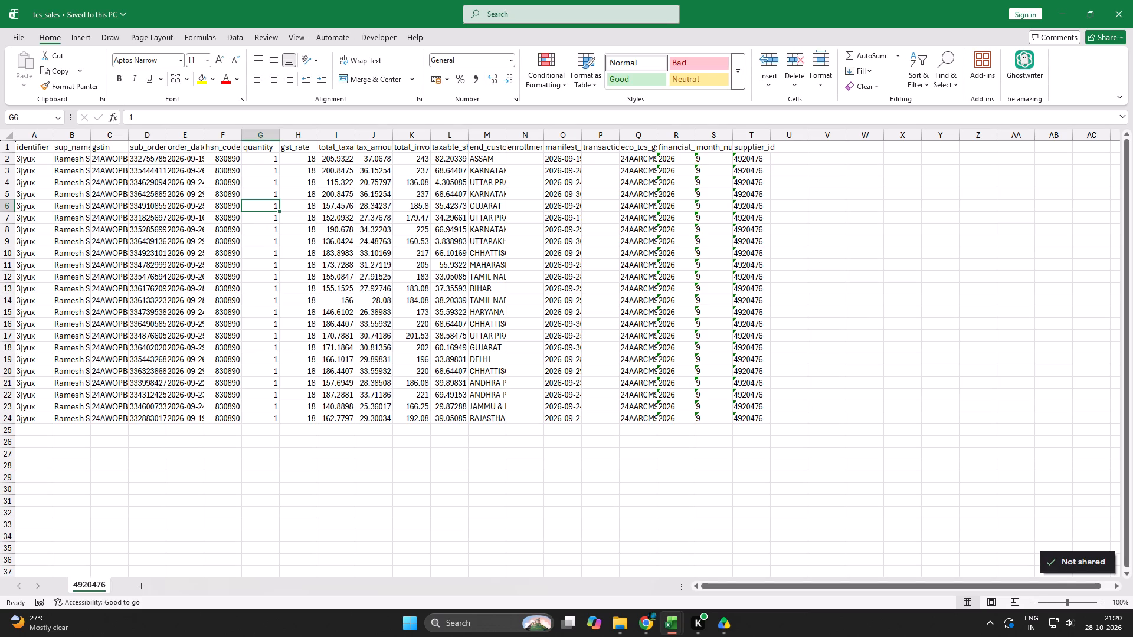
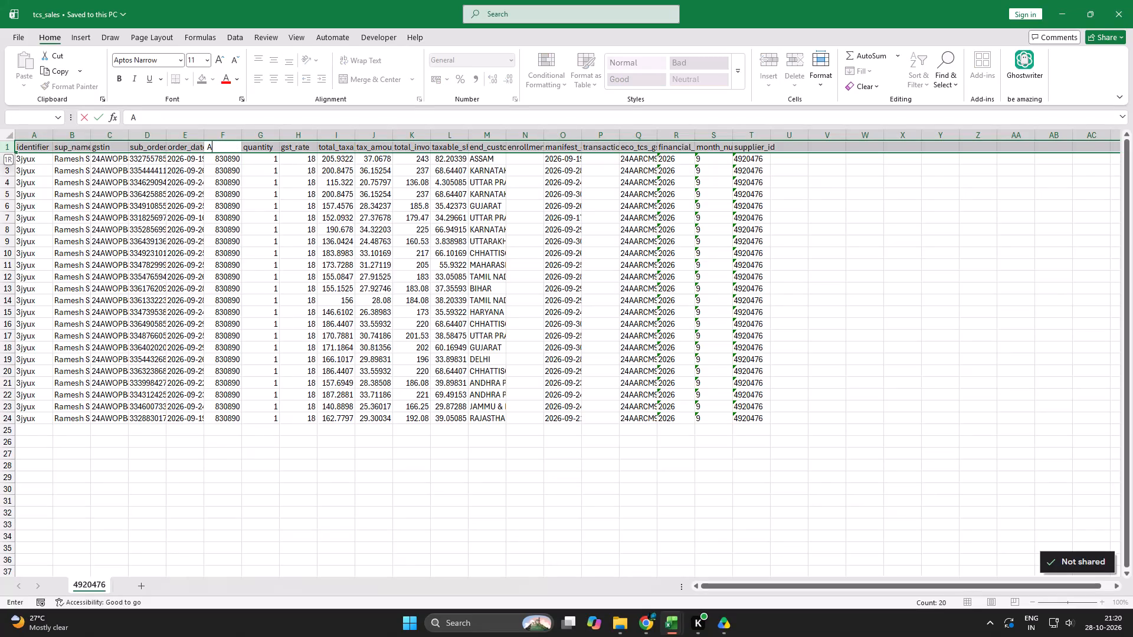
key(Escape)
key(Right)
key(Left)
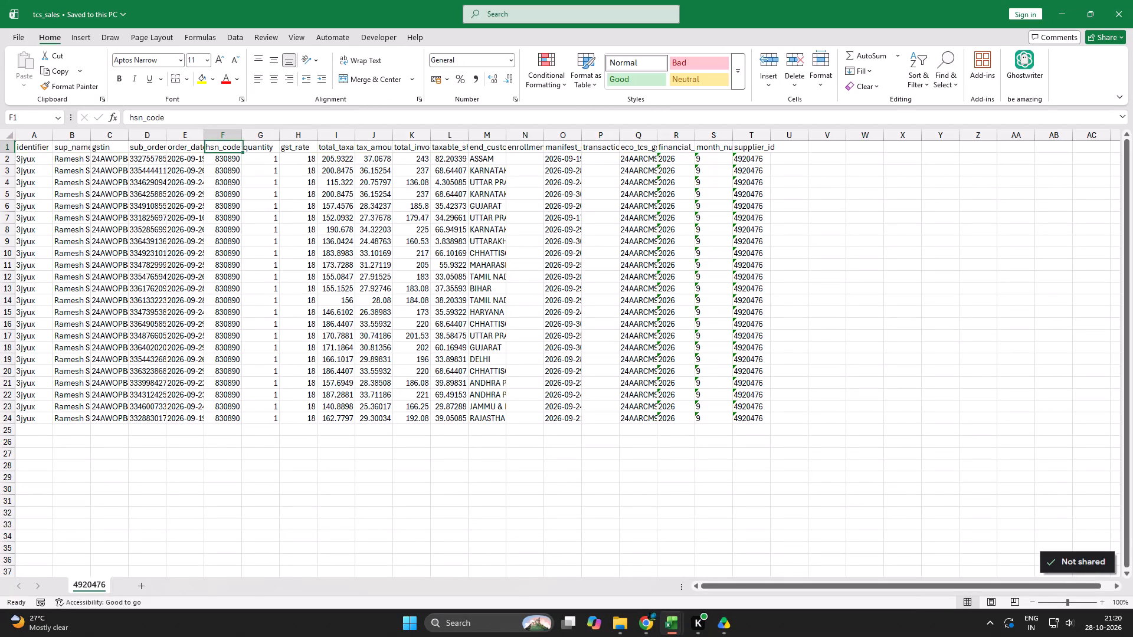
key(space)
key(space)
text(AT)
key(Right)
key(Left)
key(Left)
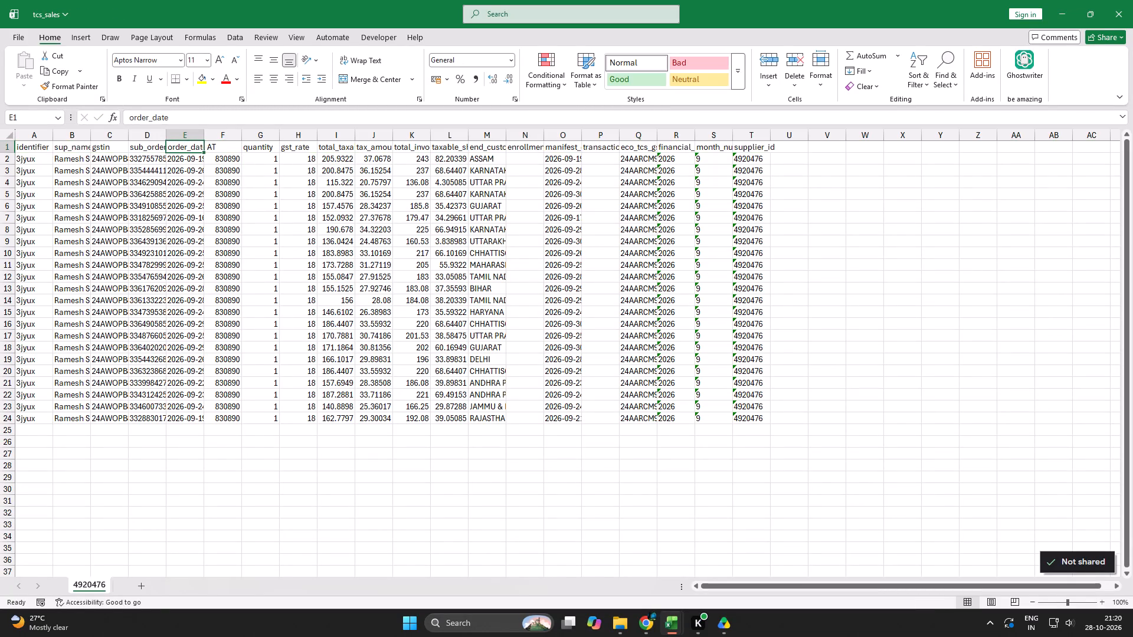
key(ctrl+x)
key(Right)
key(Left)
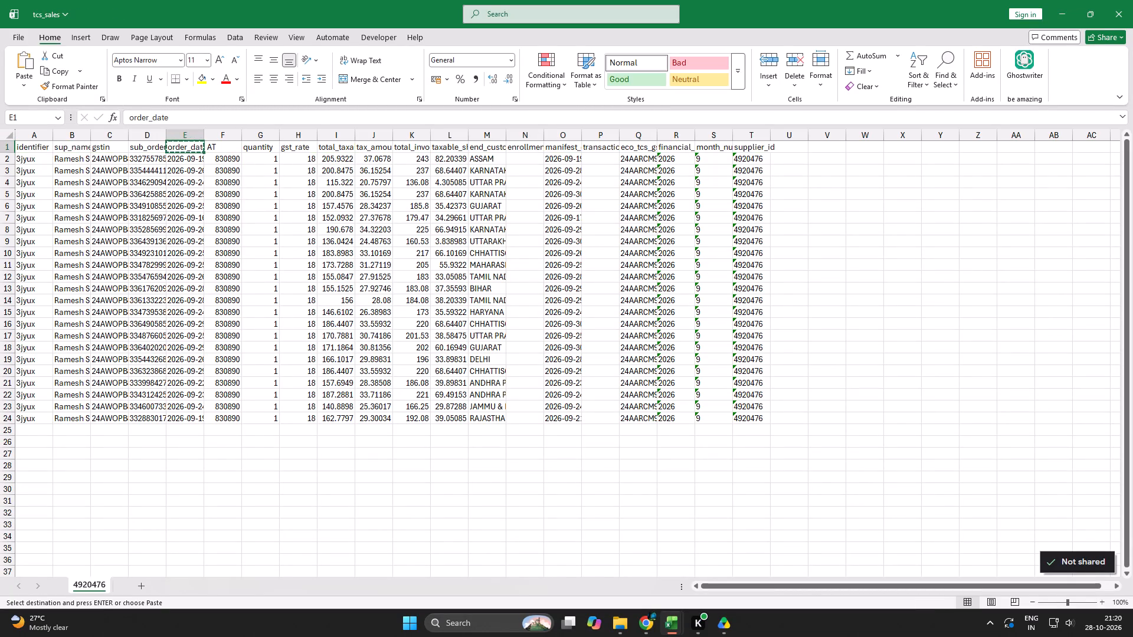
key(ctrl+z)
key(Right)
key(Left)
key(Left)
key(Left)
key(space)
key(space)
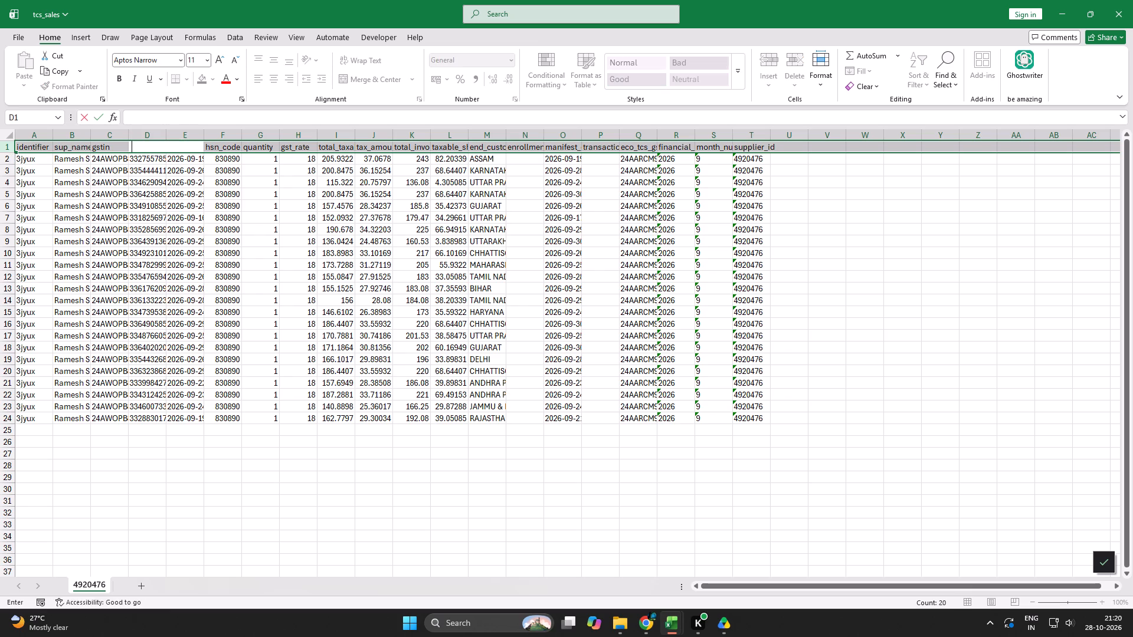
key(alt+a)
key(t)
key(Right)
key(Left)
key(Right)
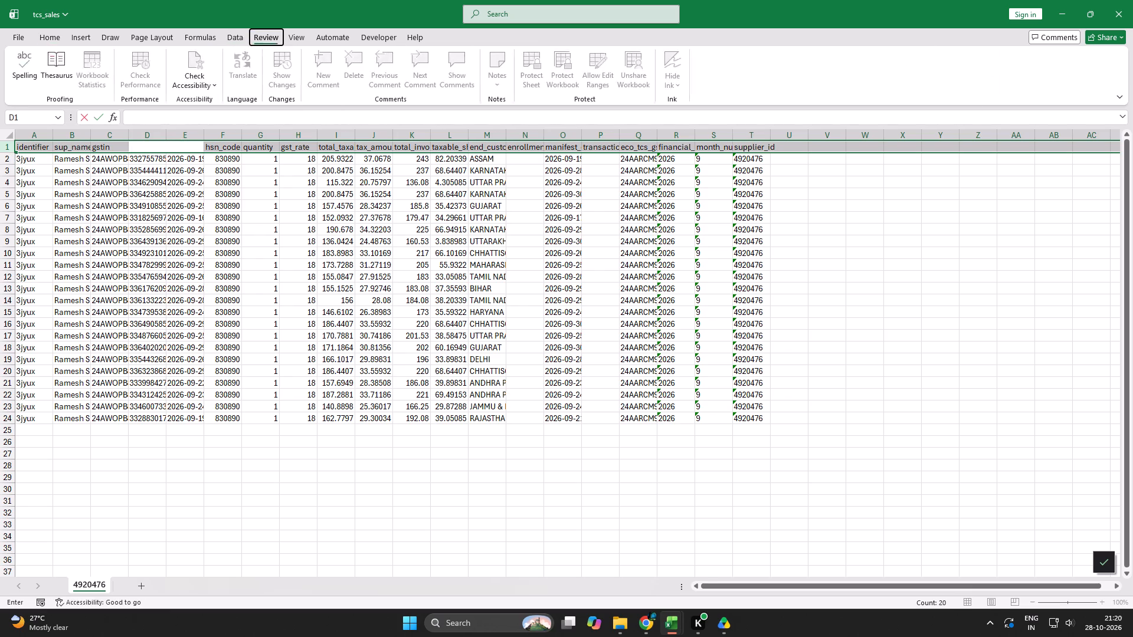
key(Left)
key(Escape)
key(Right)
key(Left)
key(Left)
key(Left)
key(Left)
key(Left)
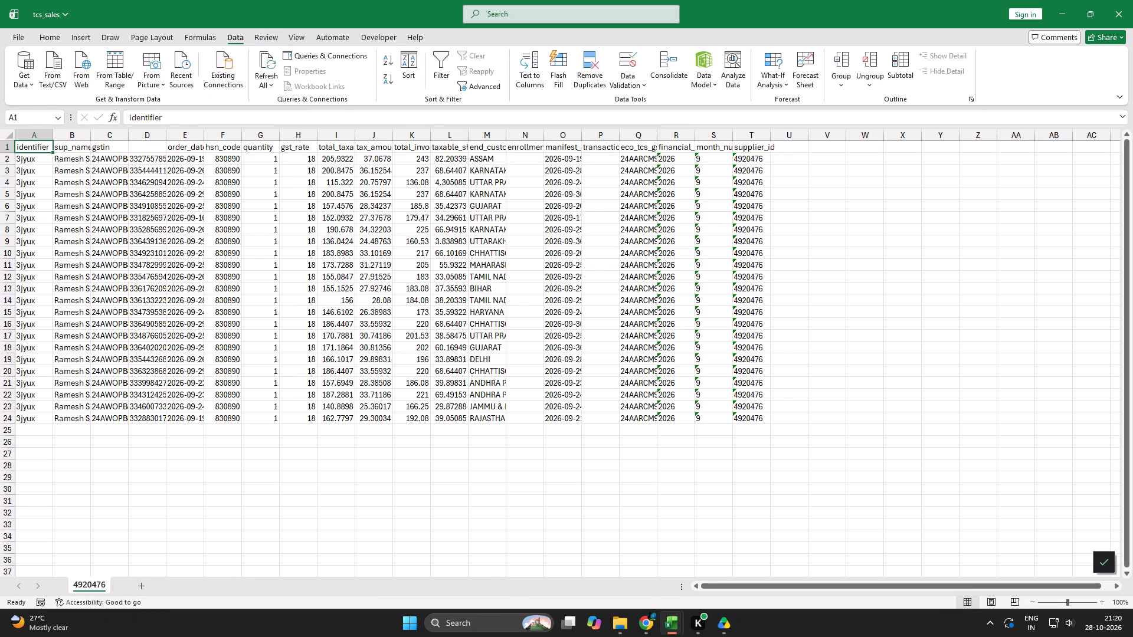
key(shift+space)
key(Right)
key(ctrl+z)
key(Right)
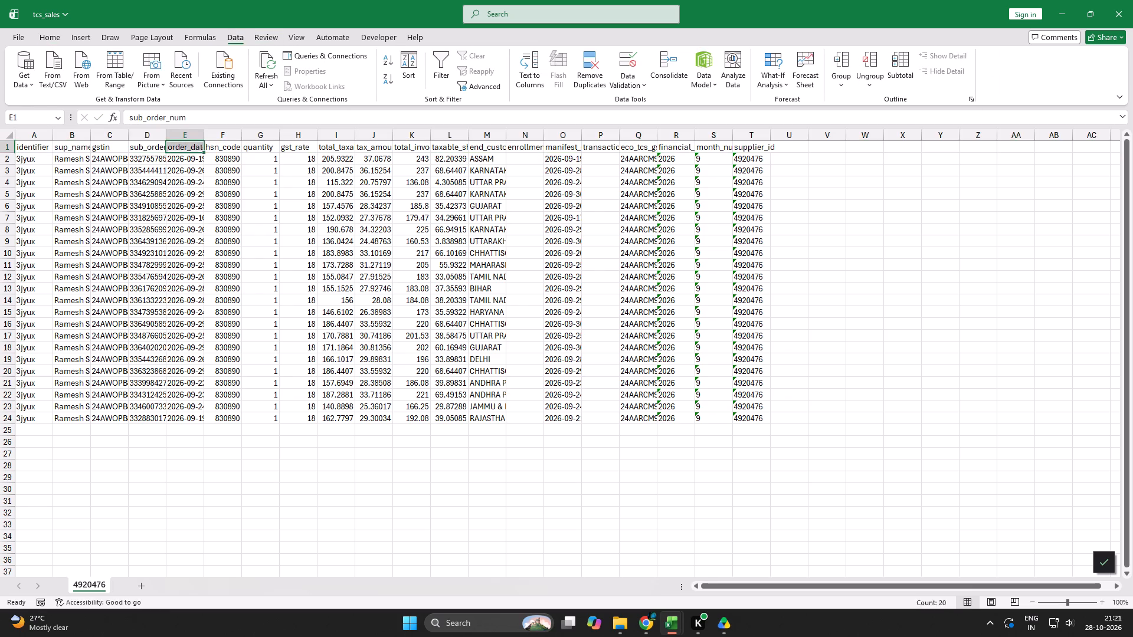
Add filters to the header row of the tcs_sales data.
key(Left)
key(shift+space)
key(alt+a)
key(t)
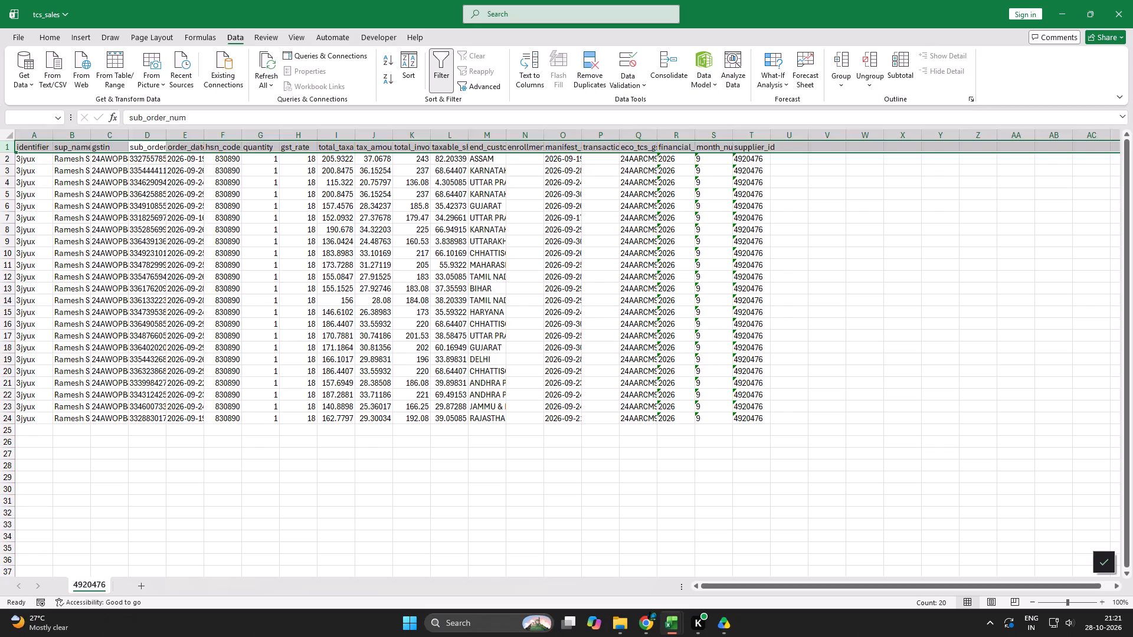
AutoFit all column widths in tcs_sales to the contents of row 2.
key(Right)
key(Left)
key(Right)
key(Left)
key(Left)
key(Left)
key(Left)
key(Left)
key(Down)
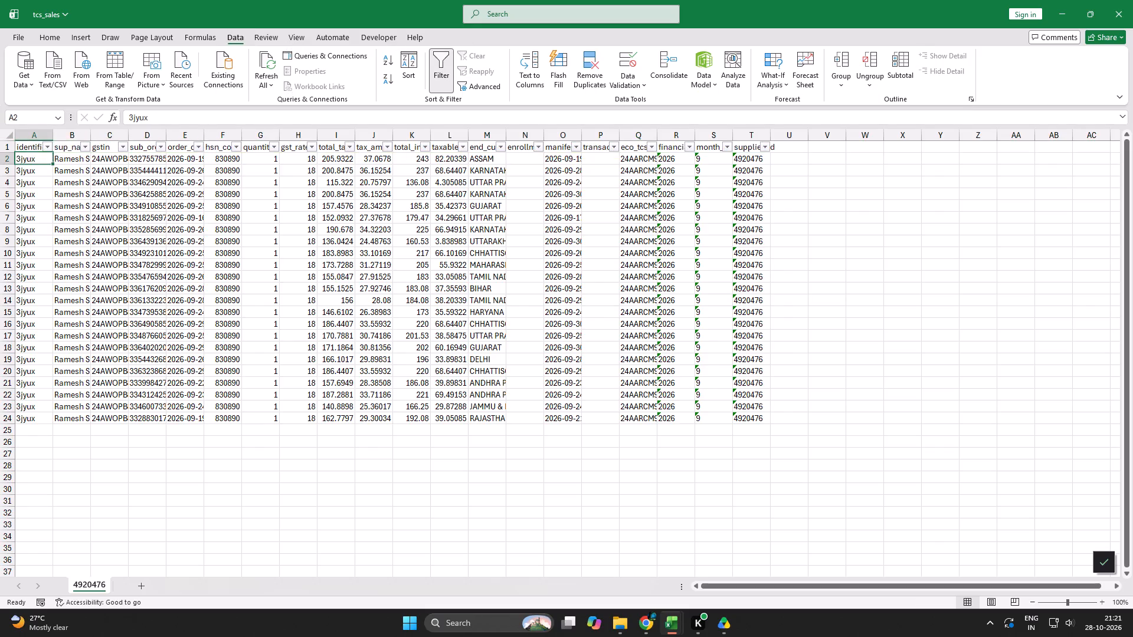
key(shift+space)
text(HOI)
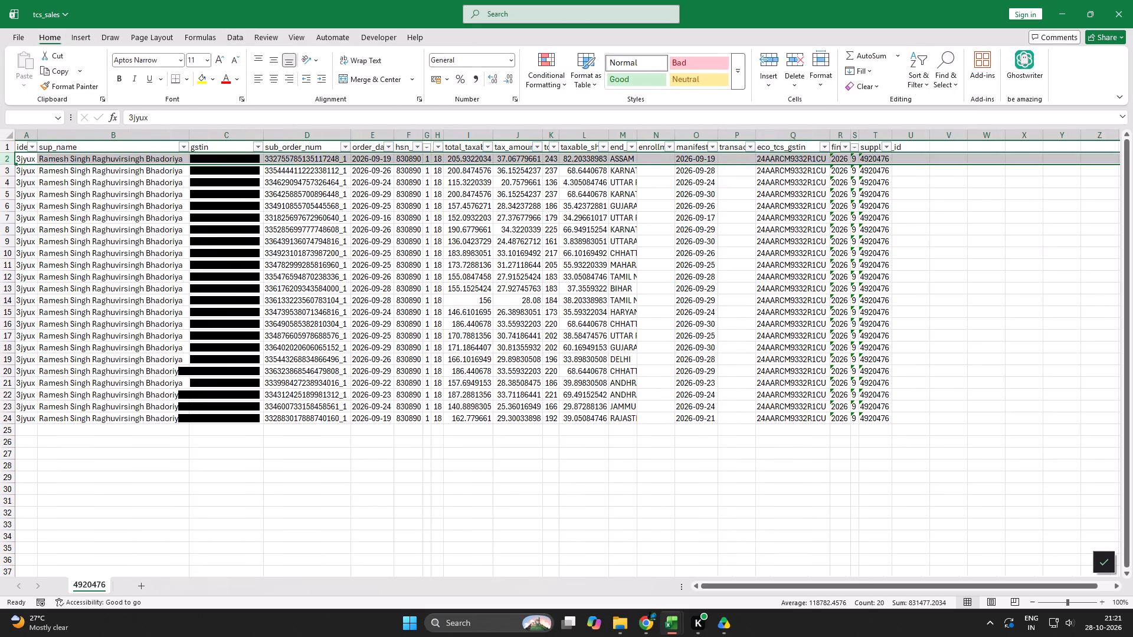
Look over the tcs_sales columns from identifier to hsn_code in the header and first data row.
key(Down)
key(Up)
key(Right)
key(Right)
key(Up)
key(Left)
key(Right)
key(Right)
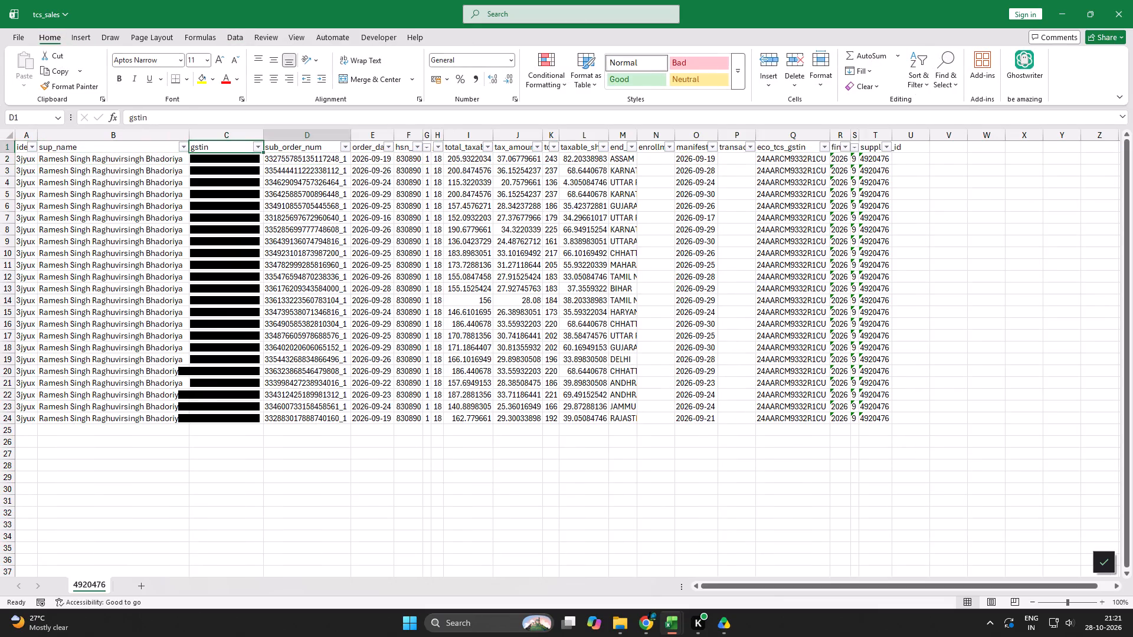
key(Right)
key(Down)
key(Up)
key(Right)
key(Left)
key(Down)
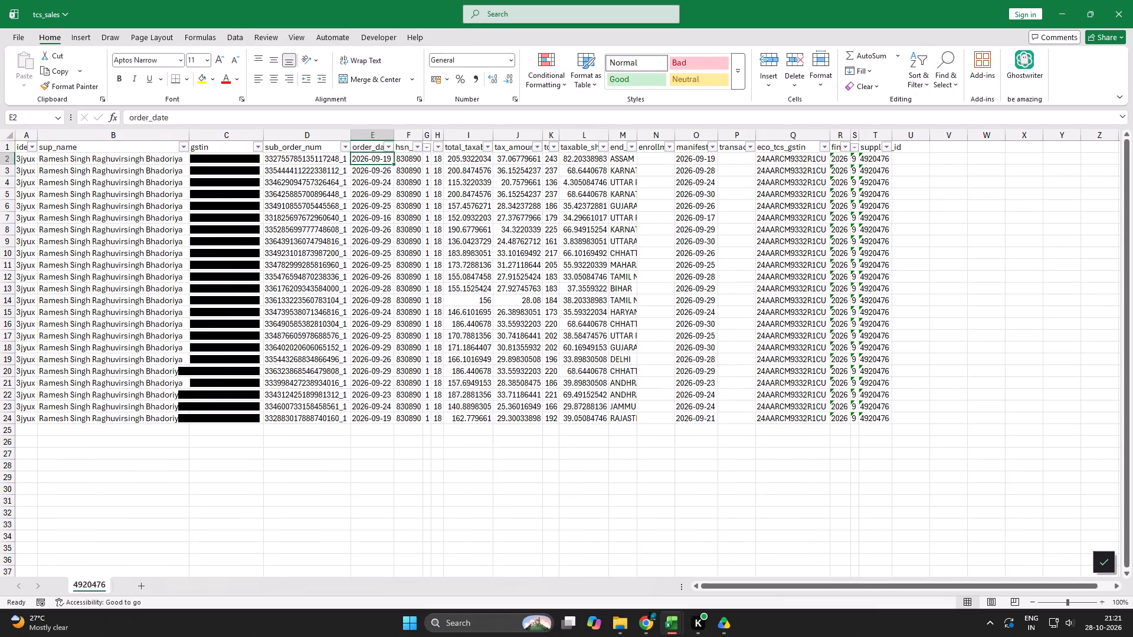
key(Left)
key(Left)
key(Left)
key(Left)
key(Left)
key(Right)
key(Right)
key(Right)
key(Right)
key(Right)
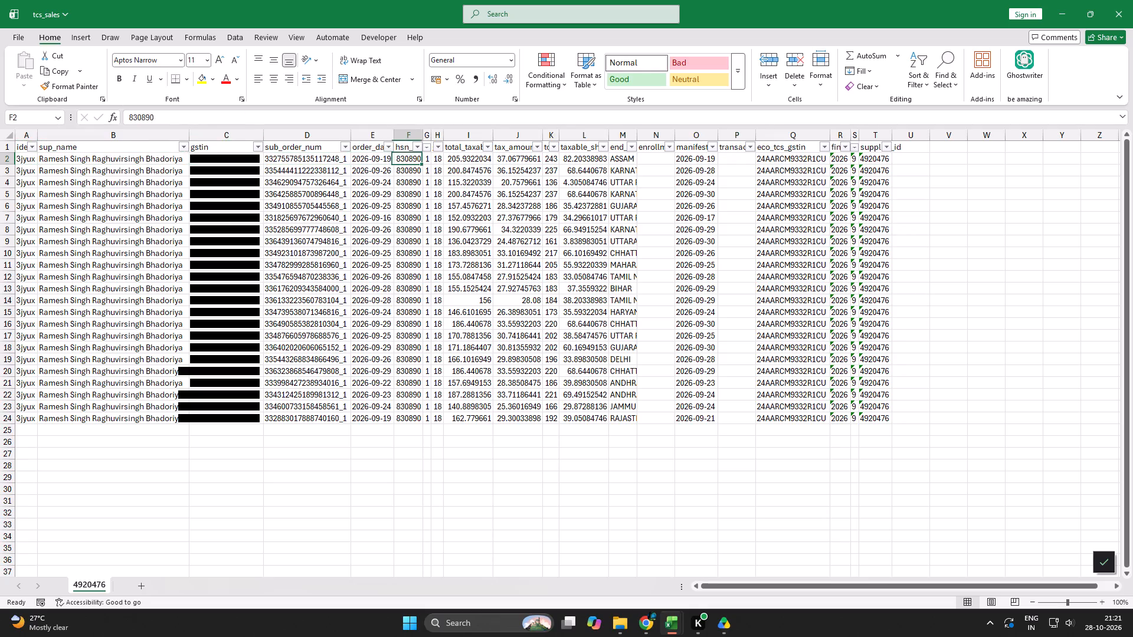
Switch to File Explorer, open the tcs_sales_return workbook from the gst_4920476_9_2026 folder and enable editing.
key(alt+Tab)
key(alt+Tab)
key(alt+Tab)
key(Down)
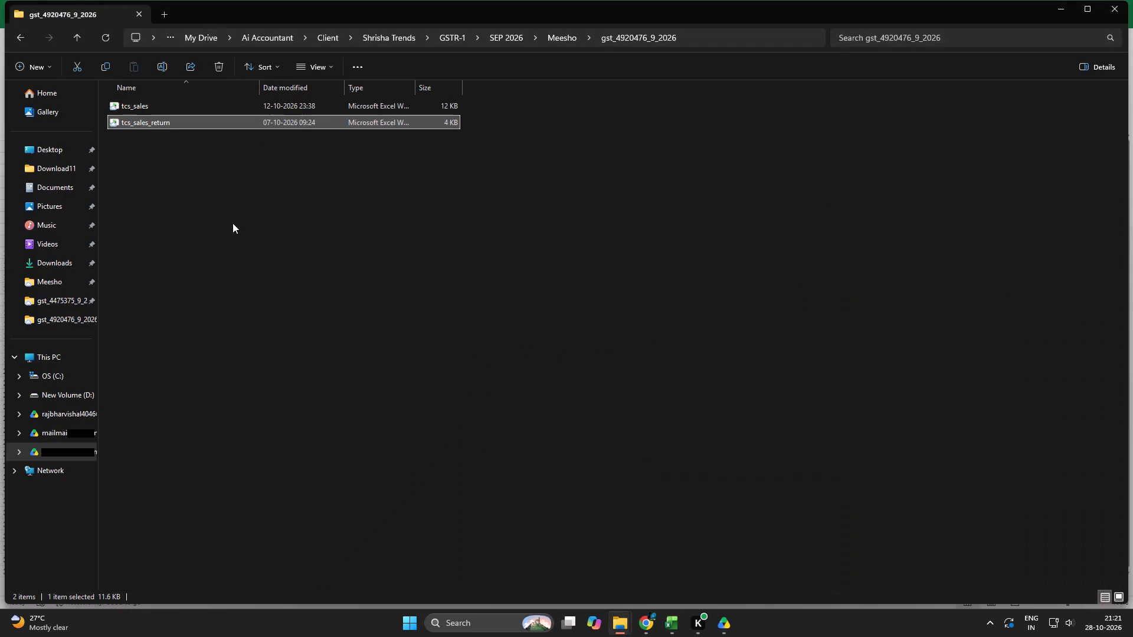
key(Return)
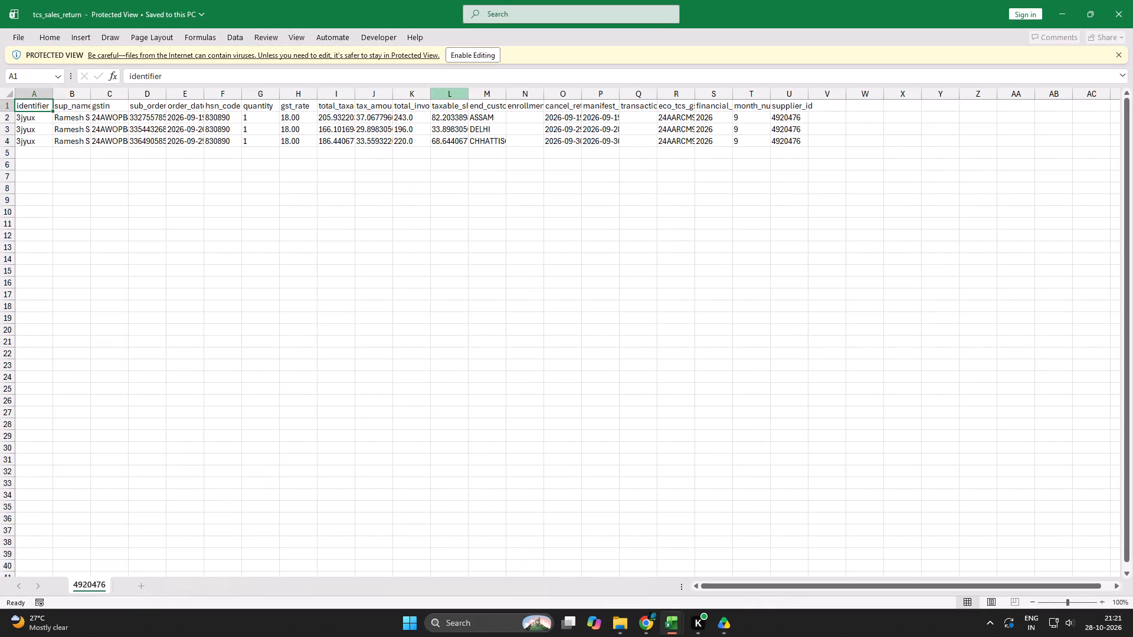
click(469, 53)
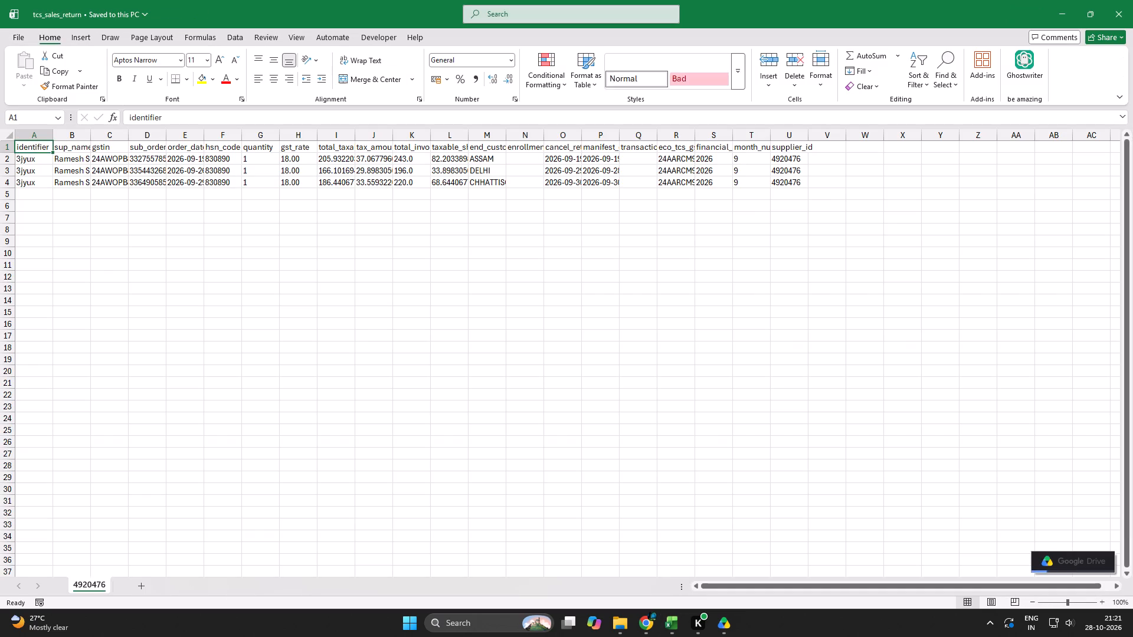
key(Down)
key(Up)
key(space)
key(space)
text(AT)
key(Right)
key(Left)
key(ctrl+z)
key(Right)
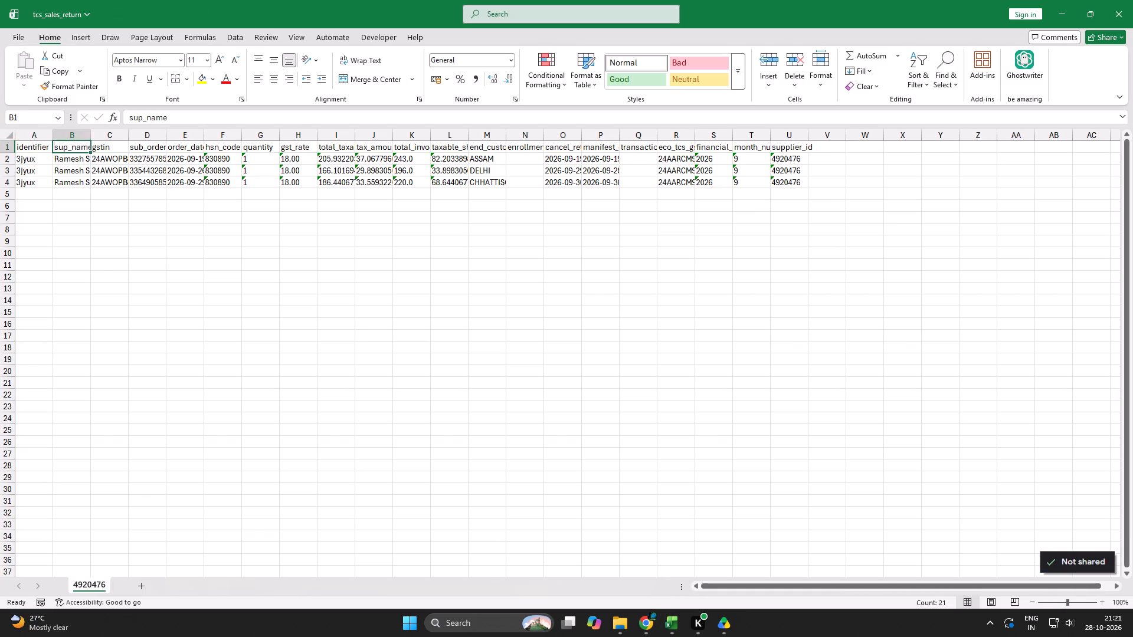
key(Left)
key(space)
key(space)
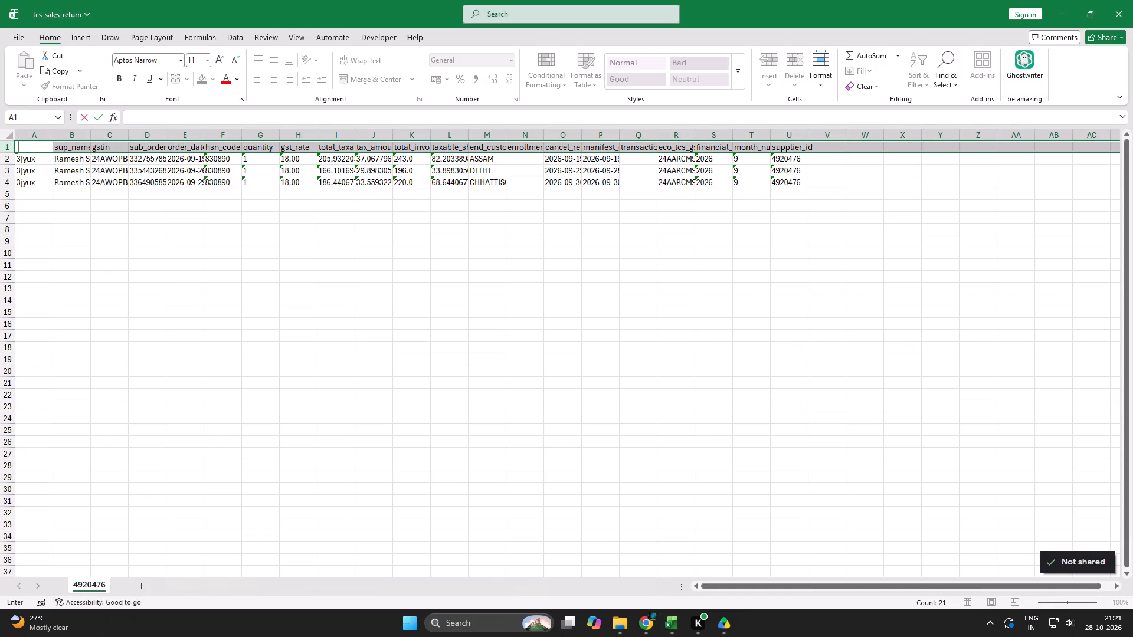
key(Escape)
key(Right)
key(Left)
Add filters to the header row of the tcs_sales_return data.
key(shift+space)
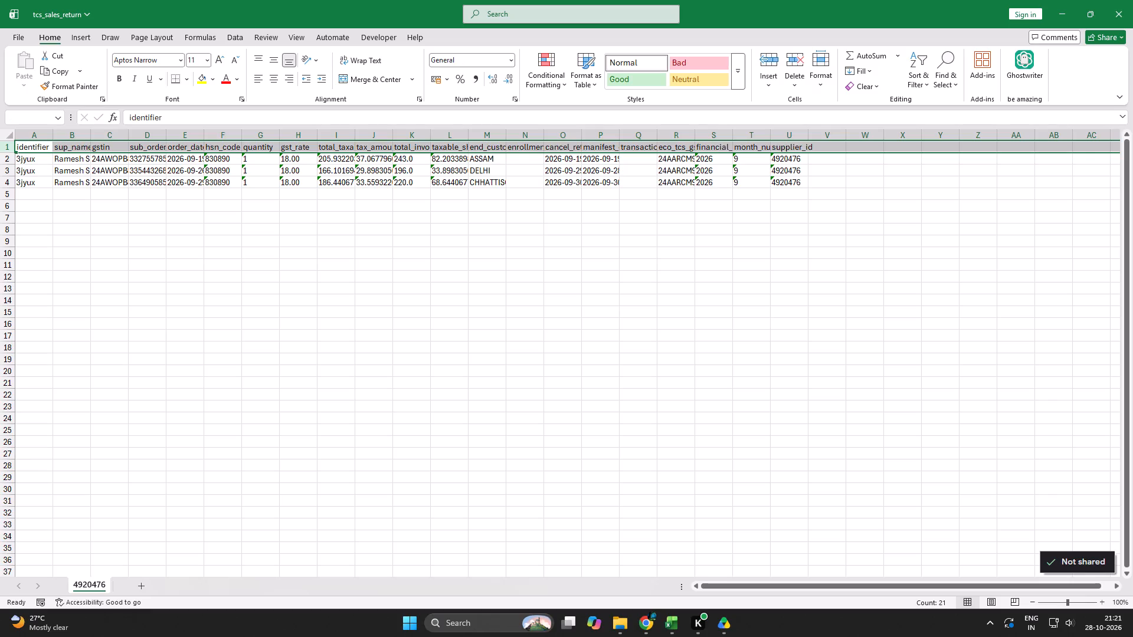
key(ctrl+shift+l)
AutoFit all column widths in tcs_sales_return to the contents of row 2.
key(Right)
key(Down)
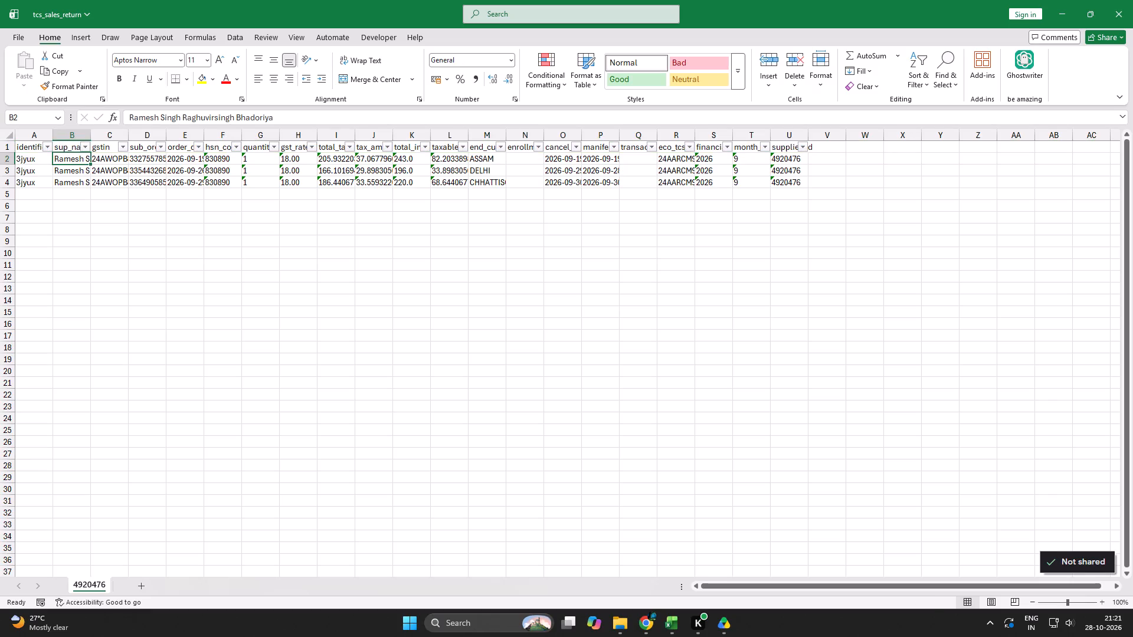
key(shift+space)
text(HOI)
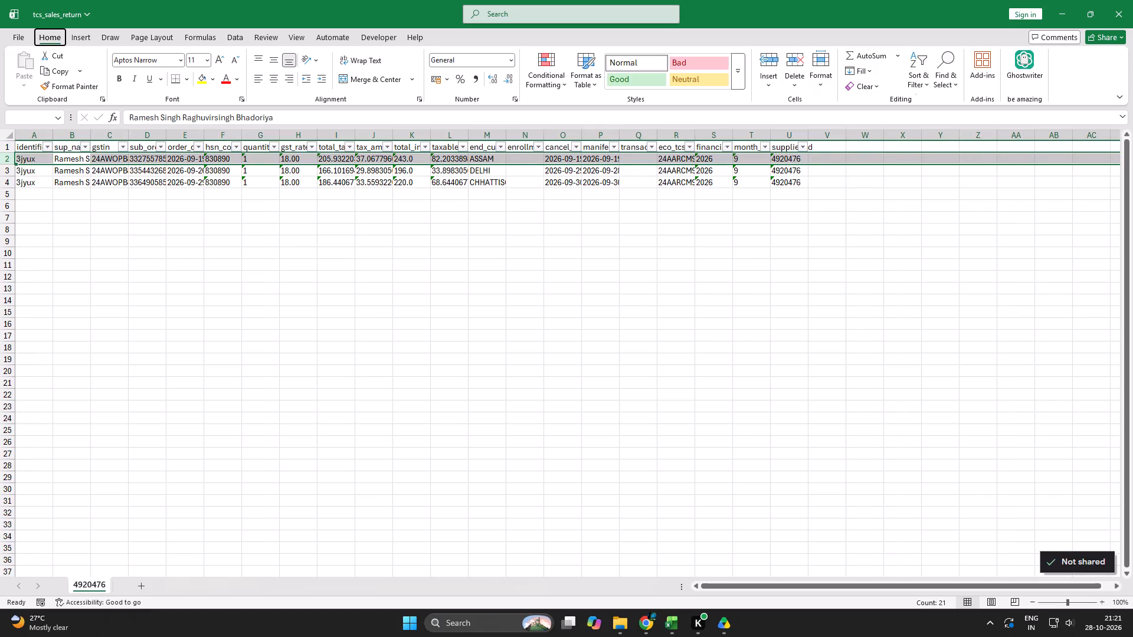
Review the return rows across the columns from identifier to taxable_shipping, including the hsn_code entries.
key(Down)
key(Up)
key(Right)
key(Right)
key(Left)
key(Left)
key(Left)
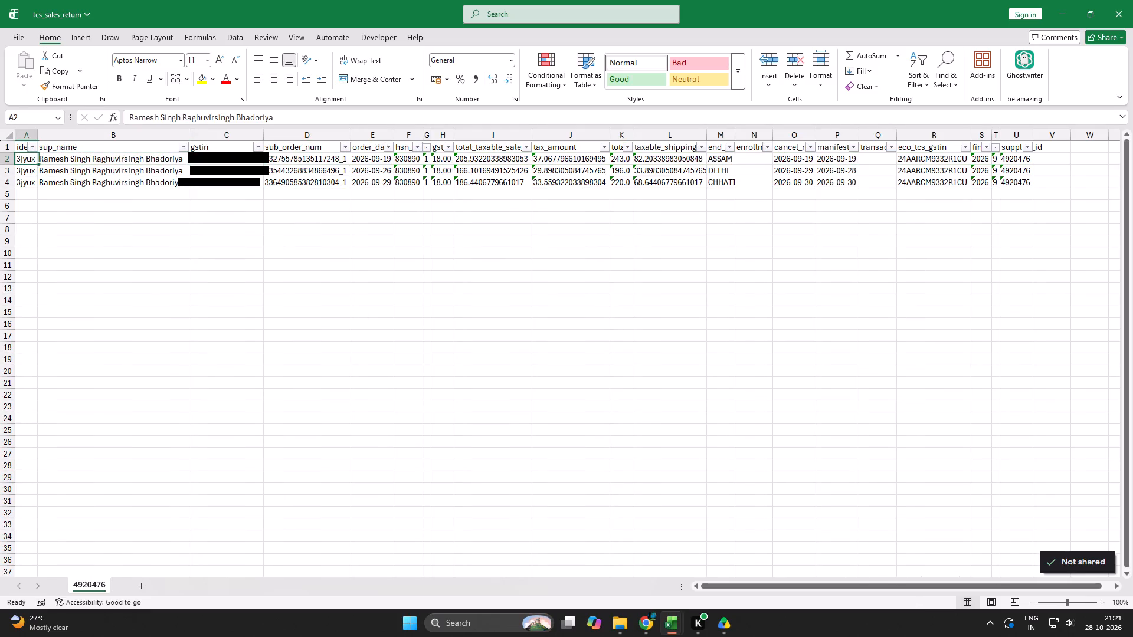
key(Right)
key(Down)
key(Down)
key(Up)
key(Up)
key(Right)
key(Right)
key(Right)
key(Right)
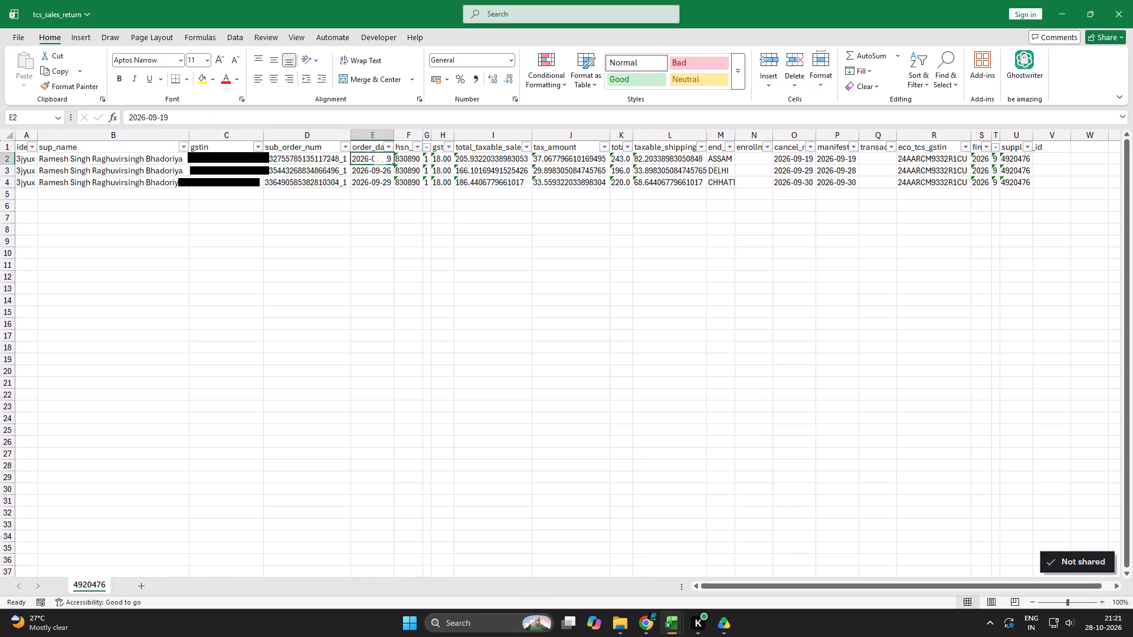
key(Right)
key(Left)
key(Right)
key(Left)
key(Left)
key(Right)
key(Right)
key(Right)
key(Left)
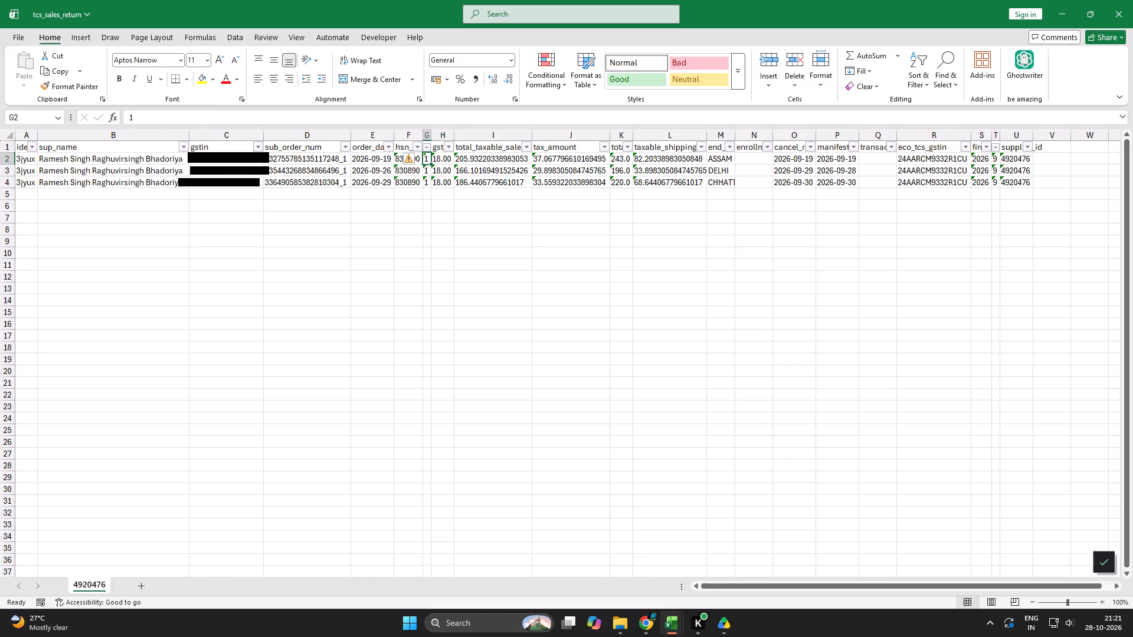
key(Right)
key(Right)
key(Right)
key(Right)
key(Right)
key(Left)
key(Left)
key(Left)
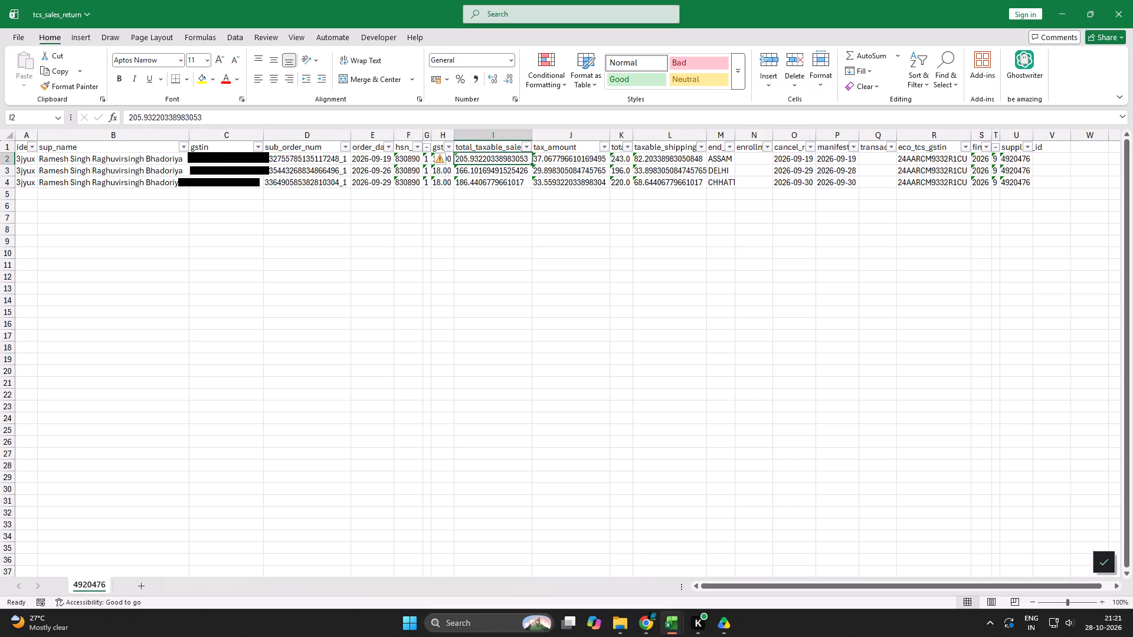
key(Left)
key(Left)
key(Left)
key(shift+Down)
key(shift+Down)
key(shift+Down)
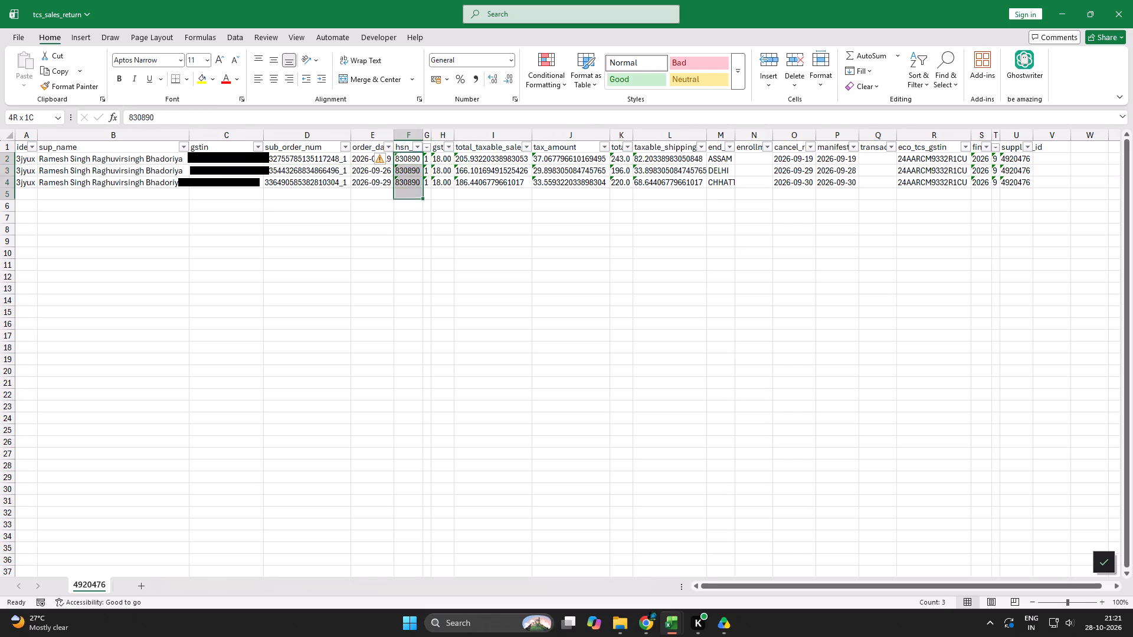
key(Up)
key(Left)
key(Down)
key(Right)
key(Right)
key(Right)
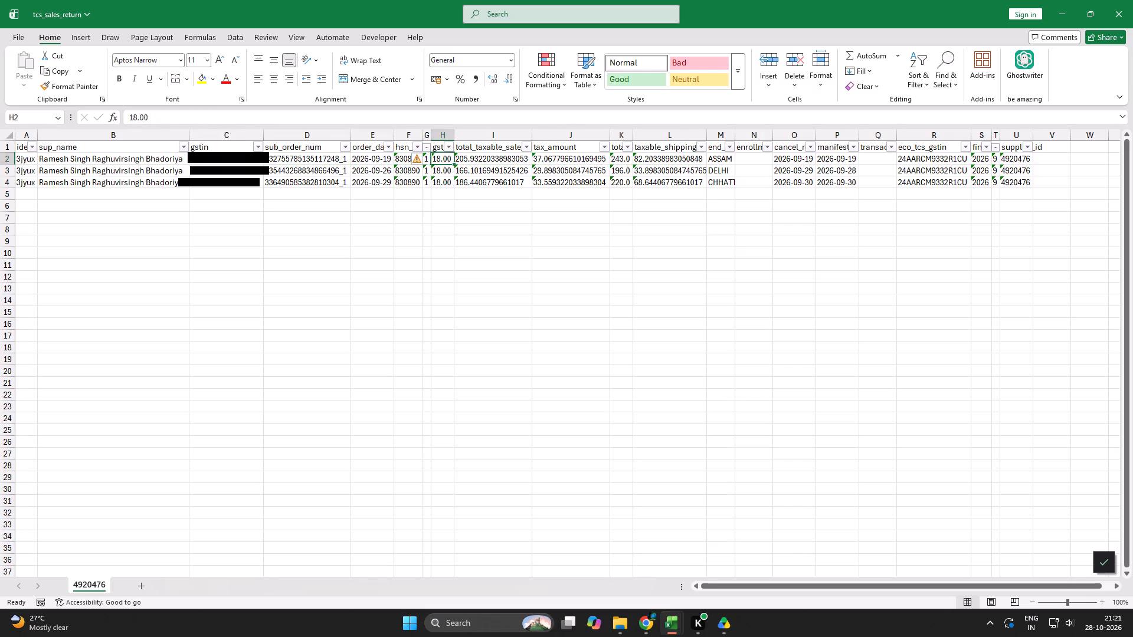
Convert the text values in I2:L4, from total_taxable_sale to taxable_shipping, to numbers.
key(Right)
key(shift+Down)
key(shift+Down)
scroll(361, 310, up, 1)
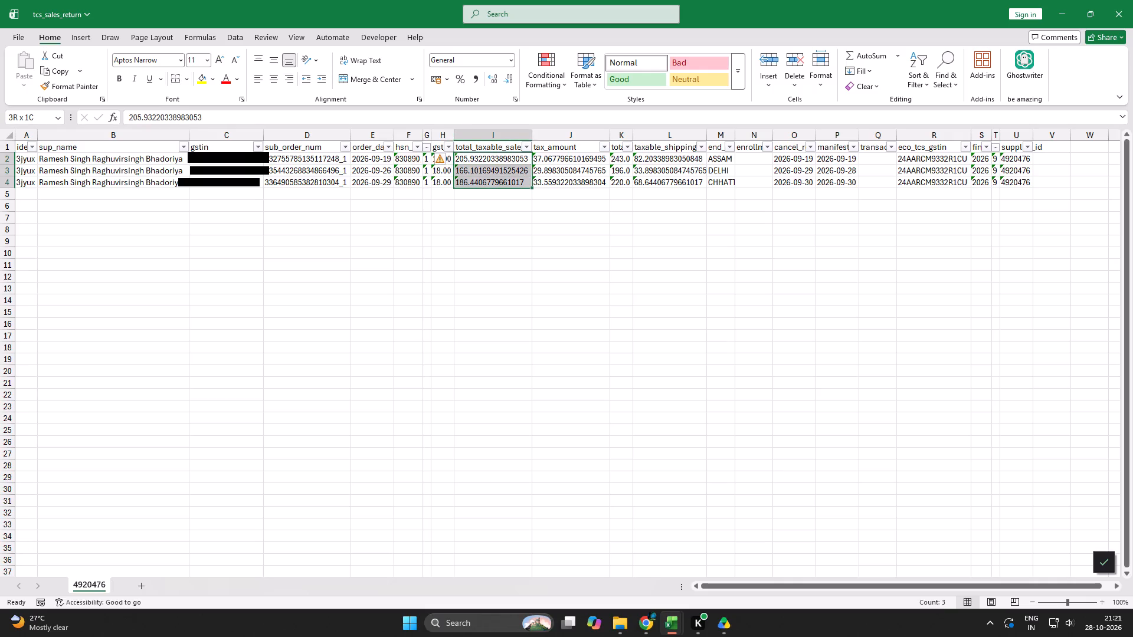
key(shift+Right)
key(shift+Right)
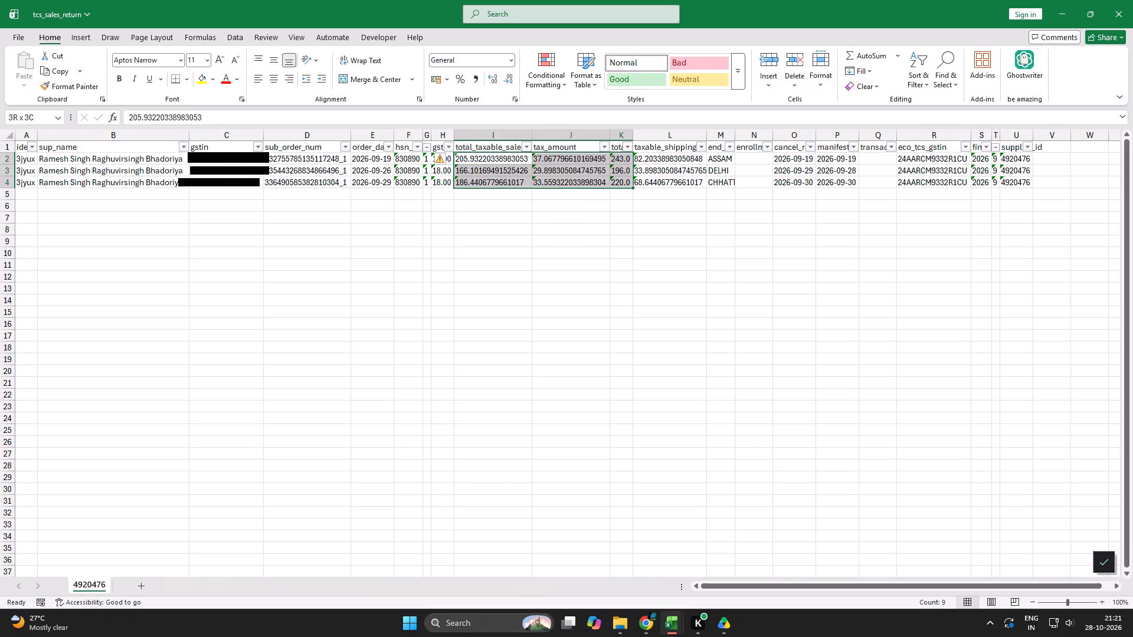
key(shift+Right)
click(434, 159)
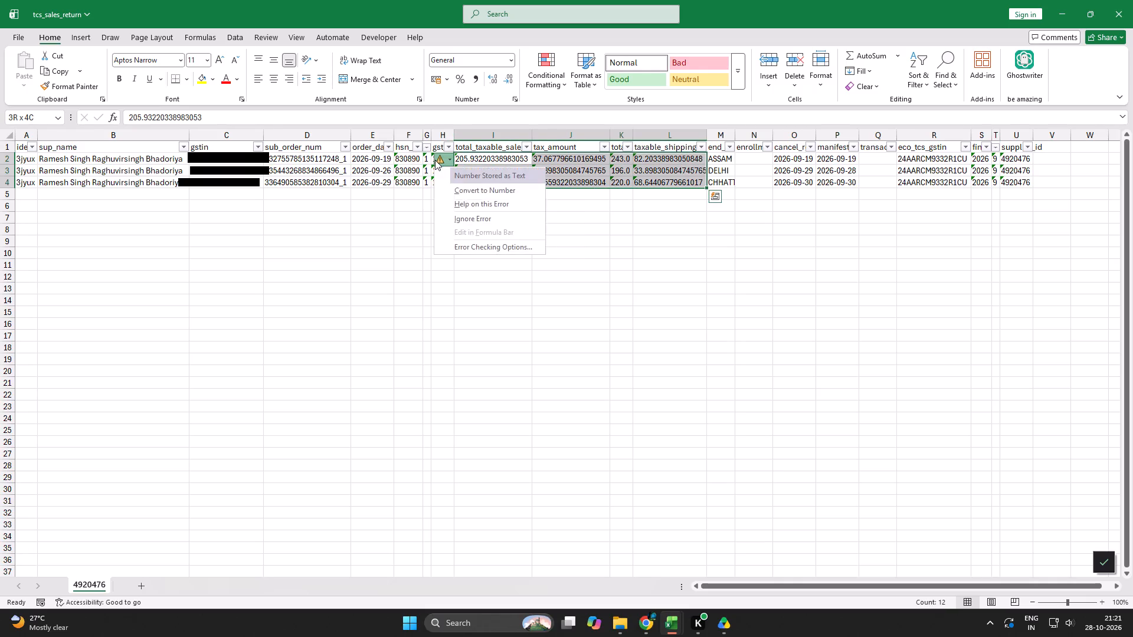
click(470, 189)
key(Down)
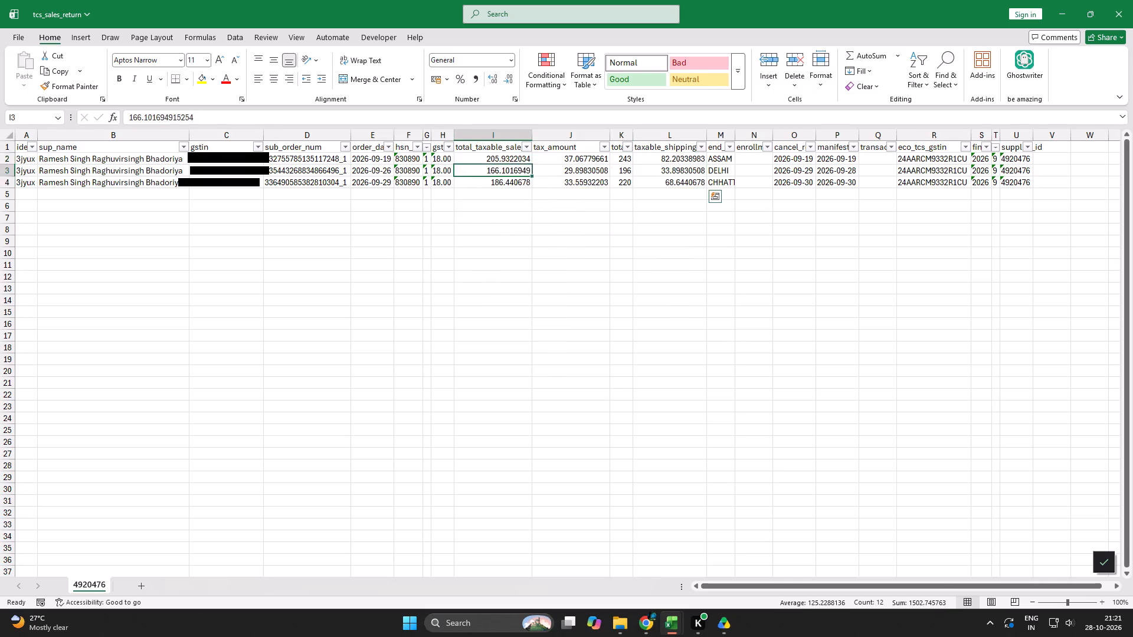
Format the amounts in I2:L4, from total_taxable_sale to taxable_shipping, as numbers with three decimal places.
key(Up)
key(shift+Right)
key(shift+Right)
key(shift+Right)
key(shift+Down)
key(shift+Down)
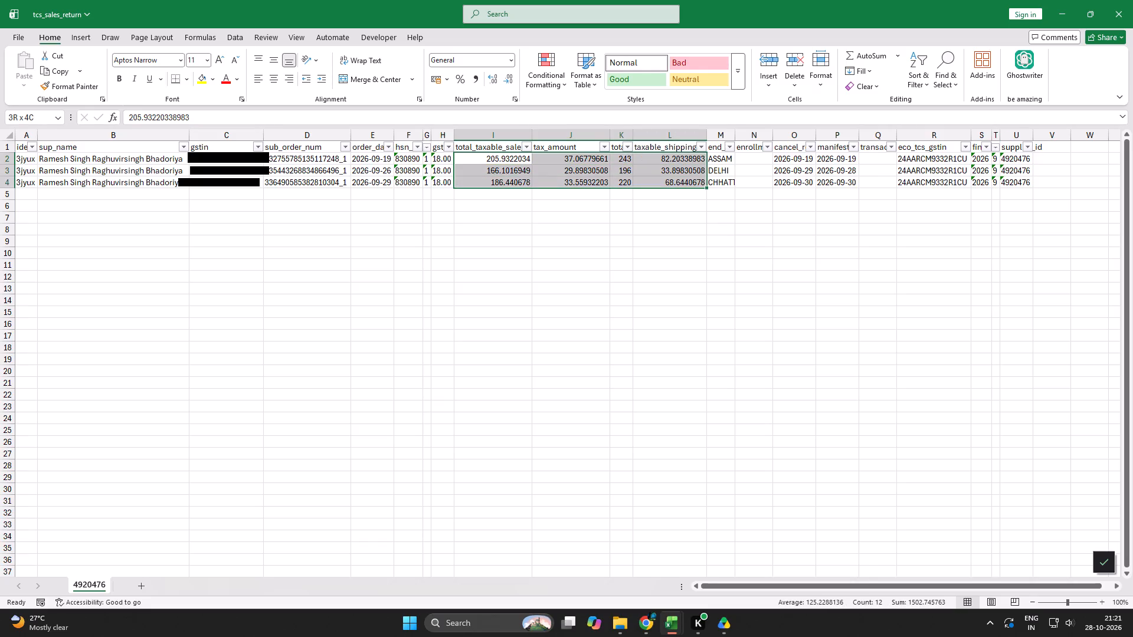
key(h)
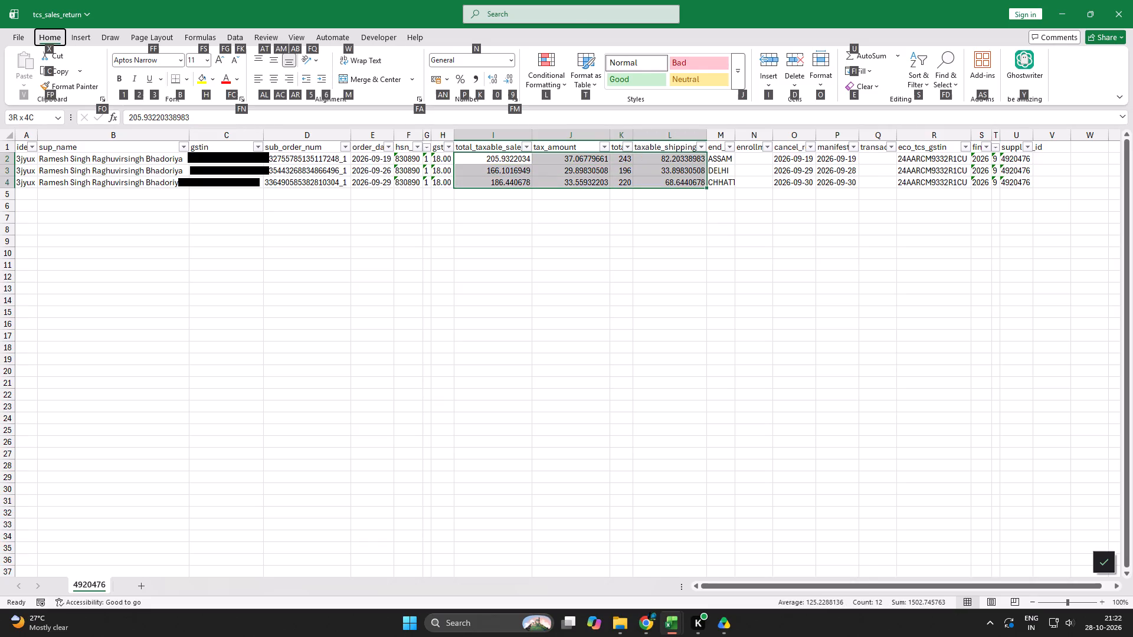
key(9)
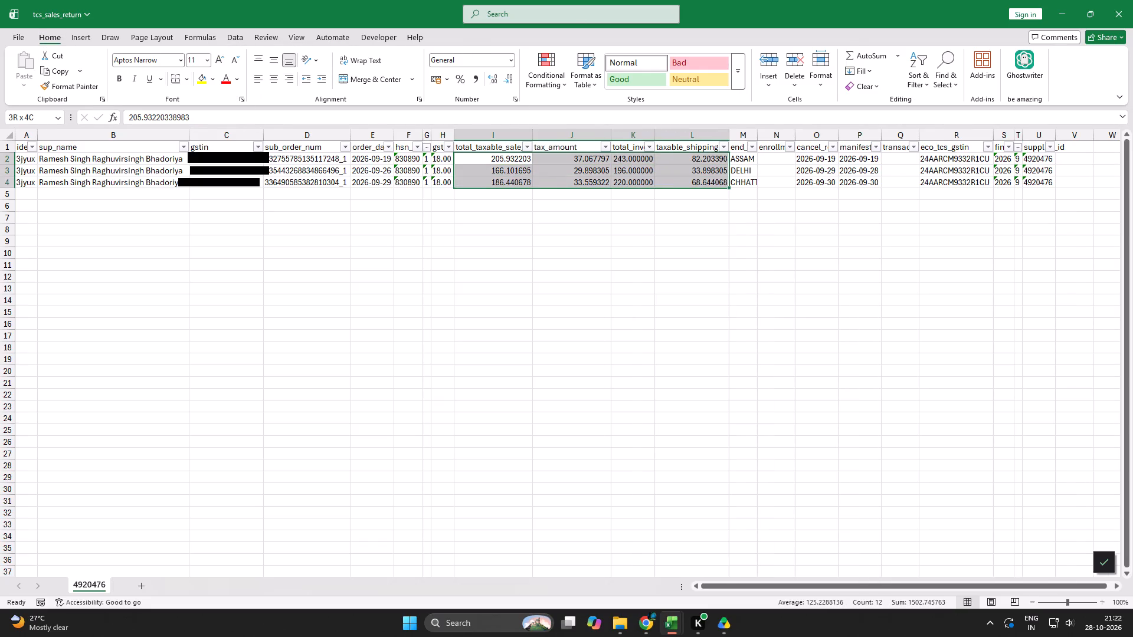
click(509, 78)
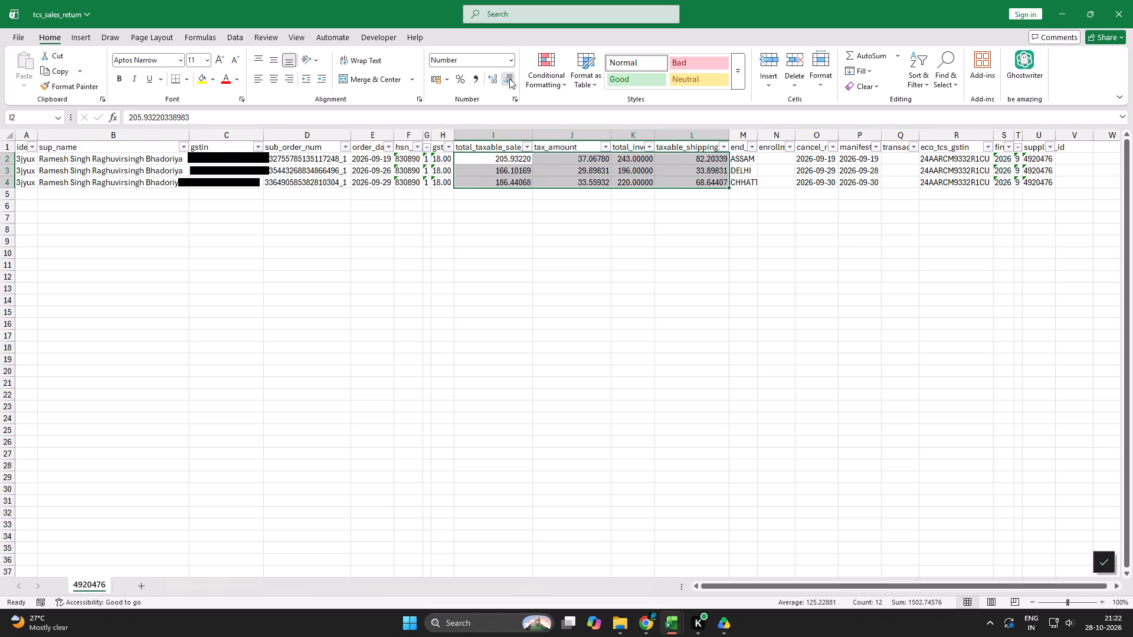
click(509, 78)
click(509, 78)
click(509, 78)
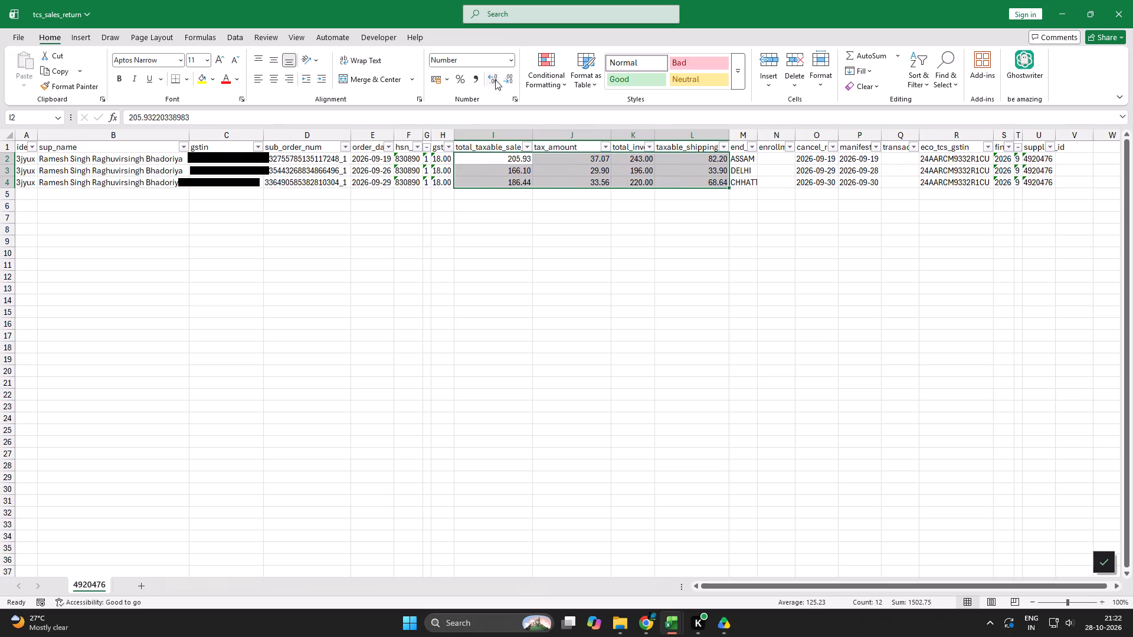
click(495, 80)
click(495, 201)
key(Down)
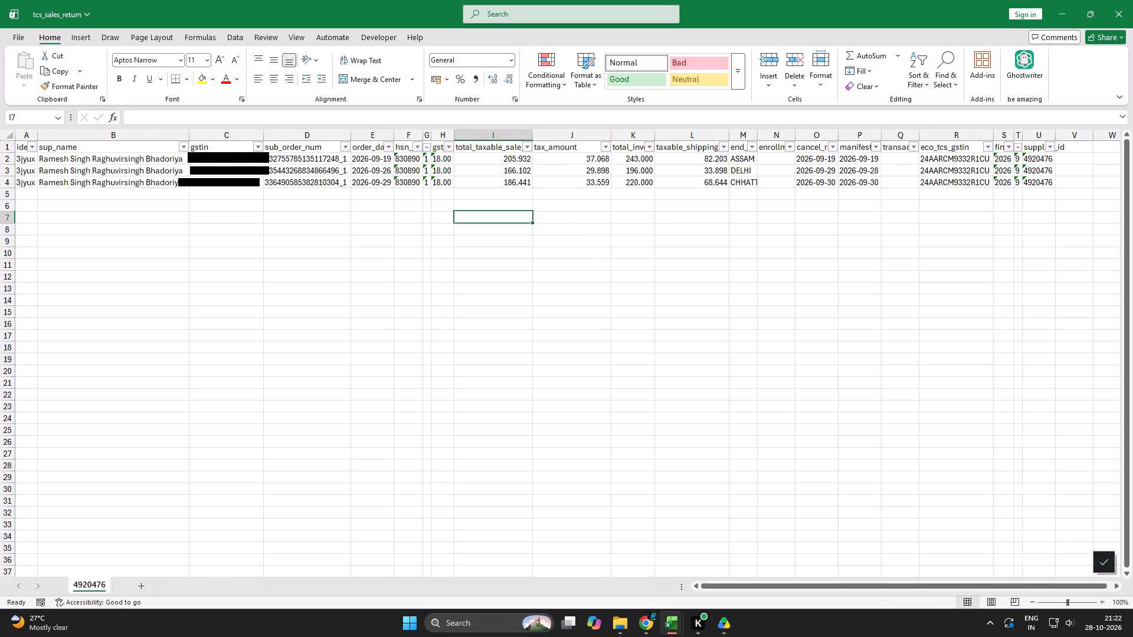
Save the tcs_sales_return workbook.
key(ctrl+s)
Examine the hsn_code entries of the return rows and the last return row's fields back to the identifier.
key(Up)
key(Down)
key(Up)
key(Left)
key(Left)
key(Left)
key(Up)
key(Left)
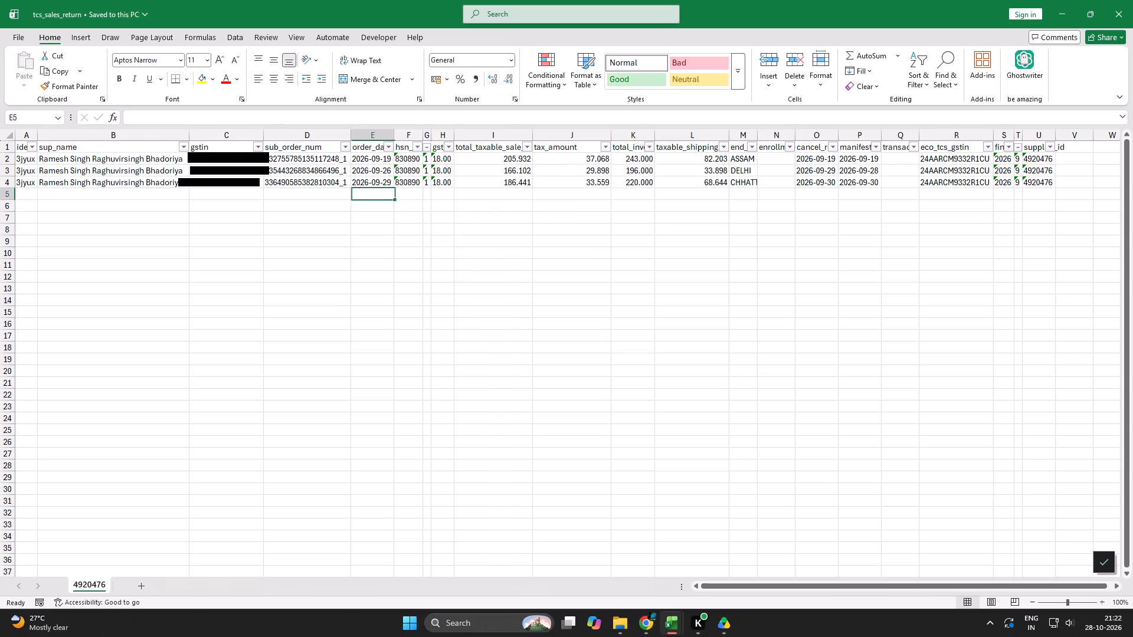
key(Up)
key(Right)
key(Up)
key(Up)
key(Down)
key(Up)
key(Down)
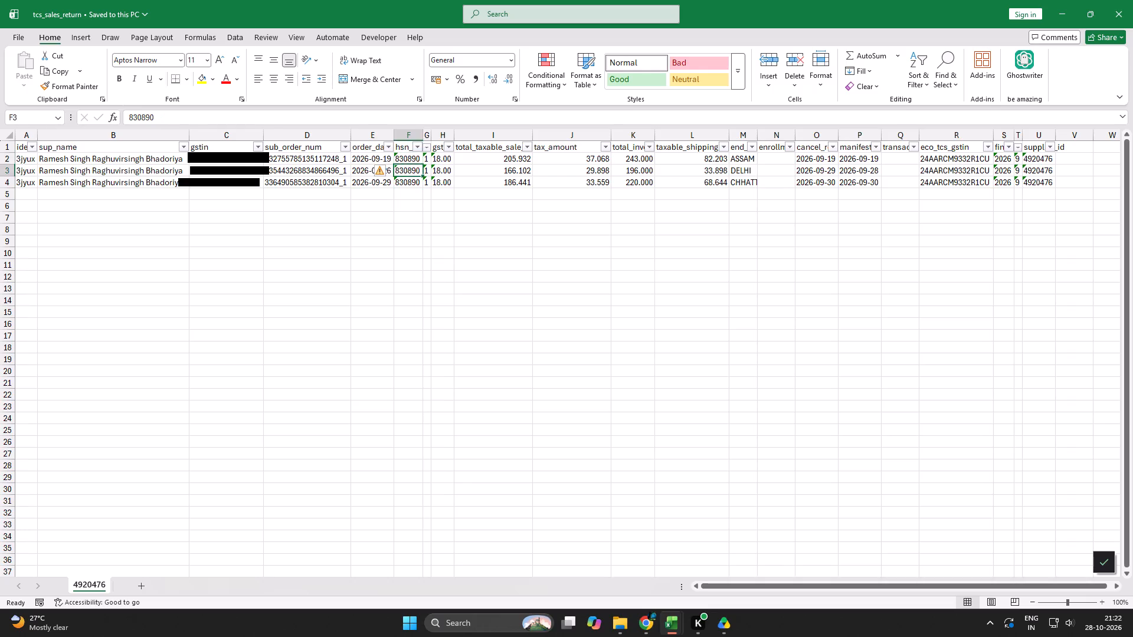
key(Down)
key(Left)
key(Left)
key(Left)
key(Left)
key(Left)
Switch to the tcs_sales workbook.
key(alt+Tab)
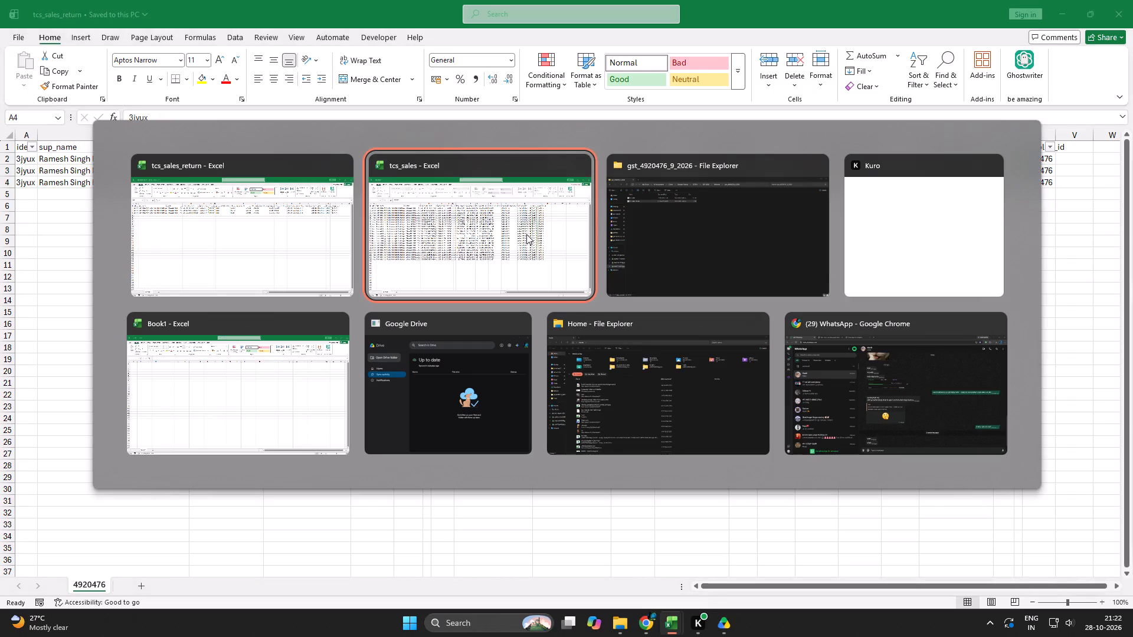
key(alt+Right)
key(alt+Left)
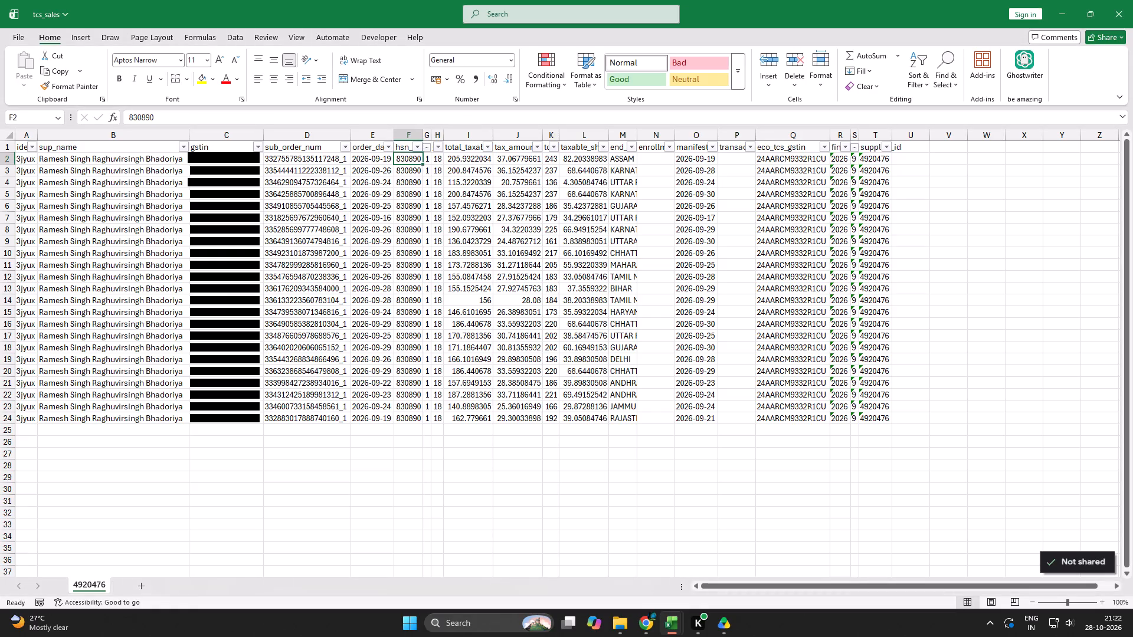
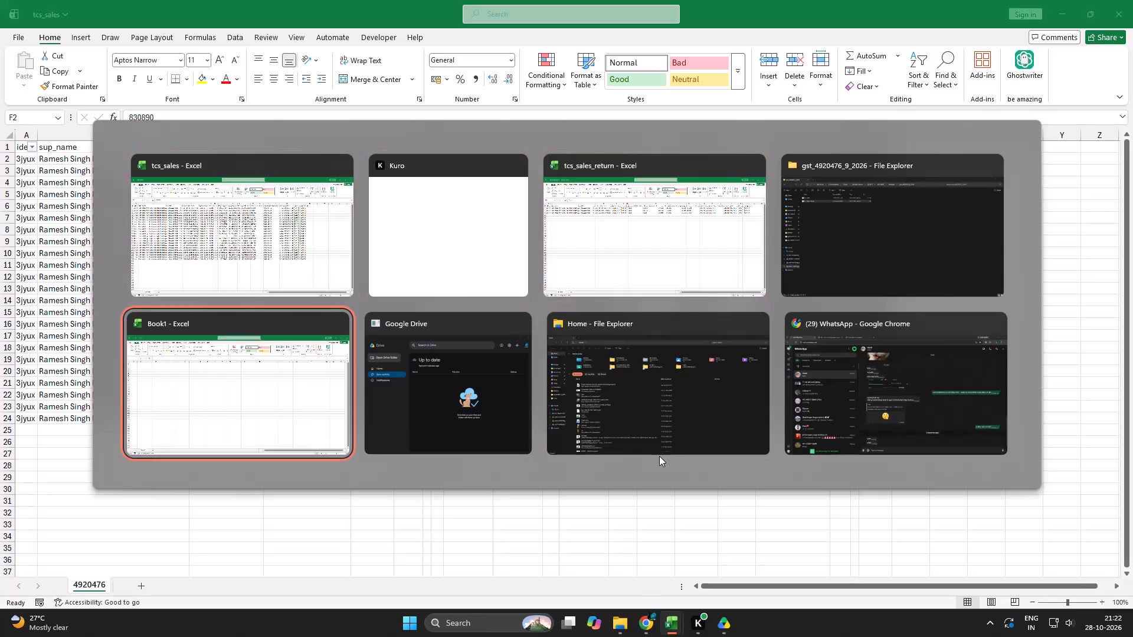
Close the blank Book1 workbook without saving it.
key(alt+F4)
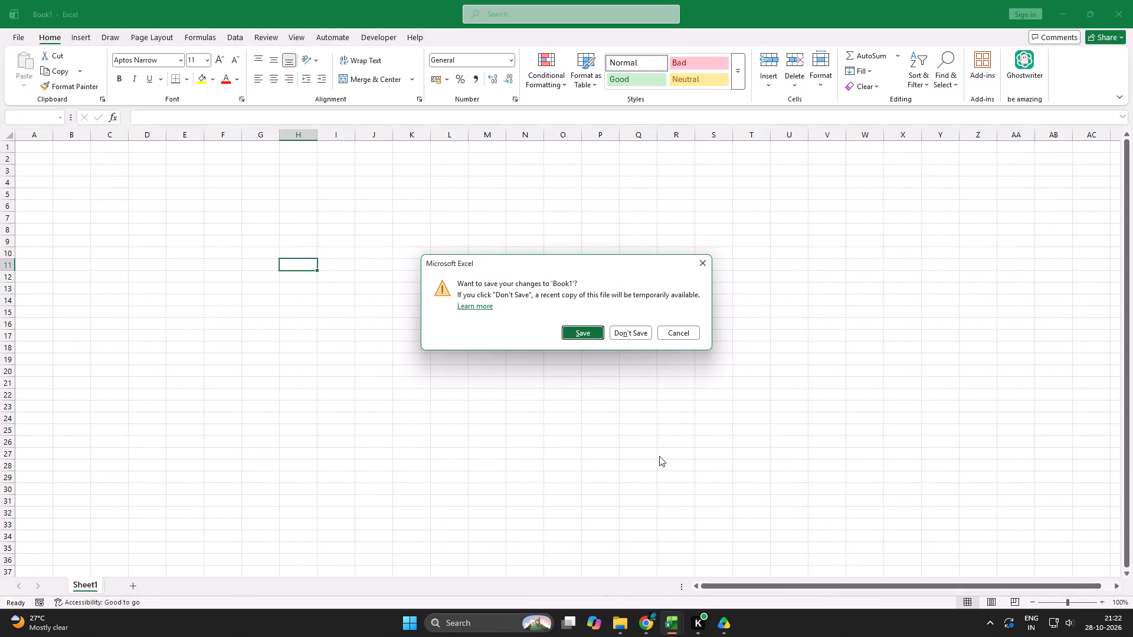
key(Tab)
key(Return)
Examine the first hsn_code entries in tcs_sales and the column headers back to the identifier.
key(Down)
key(Down)
key(Up)
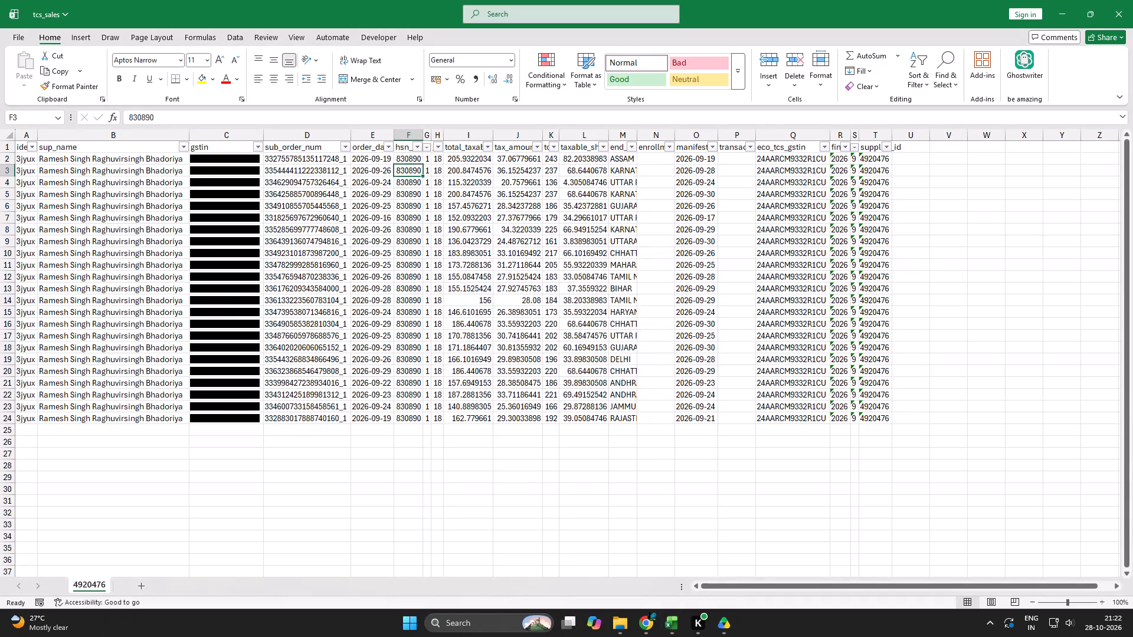
key(Up)
key(Left)
key(Right)
key(Left)
key(Right)
key(Up)
key(Left)
key(Left)
key(Left)
key(Left)
key(Left)
key(Left)
key(Left)
key(Left)
key(Left)
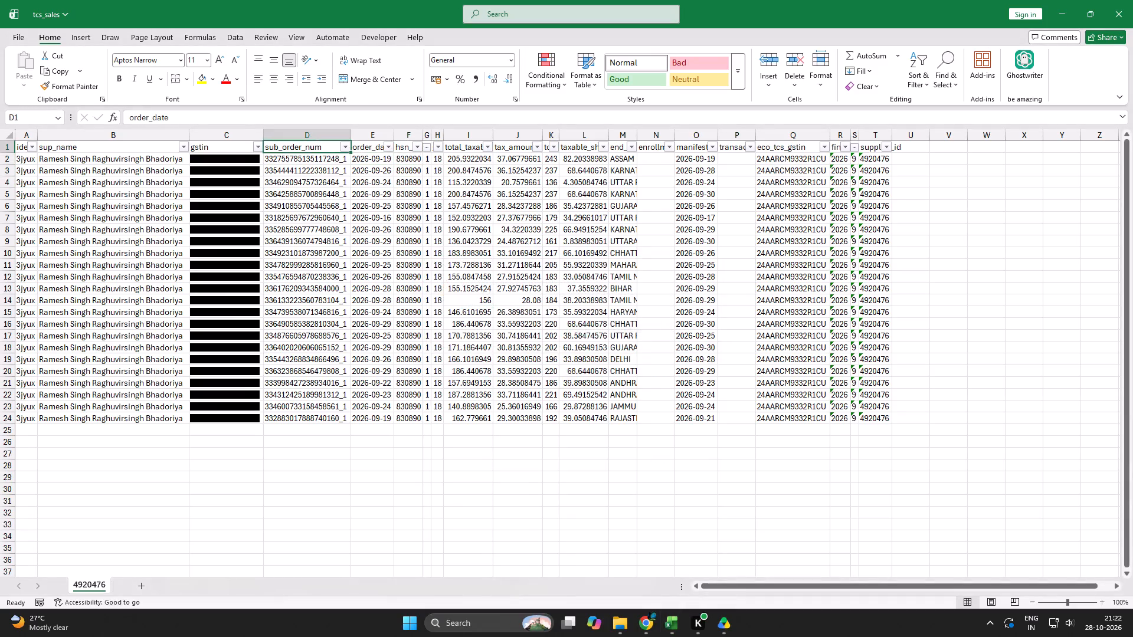
key(Right)
key(Left)
key(Down)
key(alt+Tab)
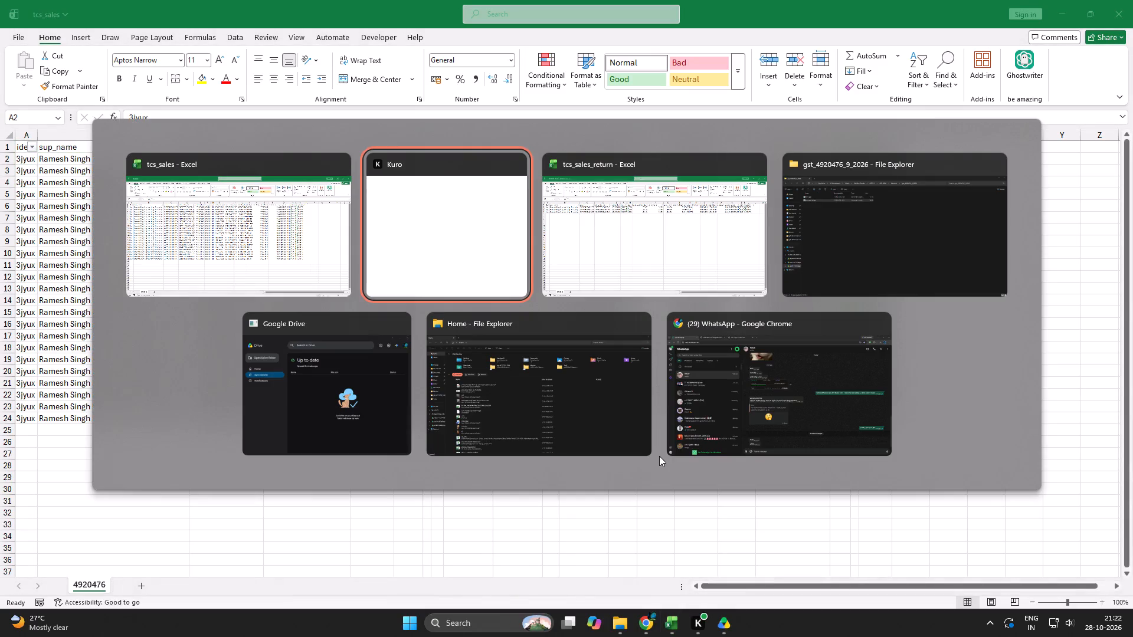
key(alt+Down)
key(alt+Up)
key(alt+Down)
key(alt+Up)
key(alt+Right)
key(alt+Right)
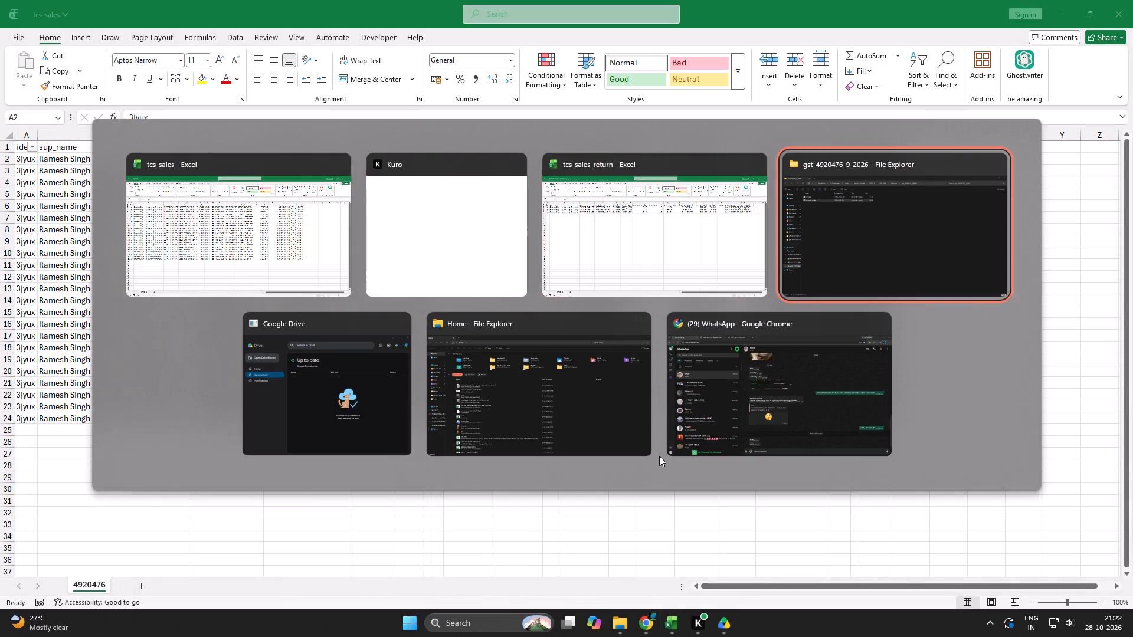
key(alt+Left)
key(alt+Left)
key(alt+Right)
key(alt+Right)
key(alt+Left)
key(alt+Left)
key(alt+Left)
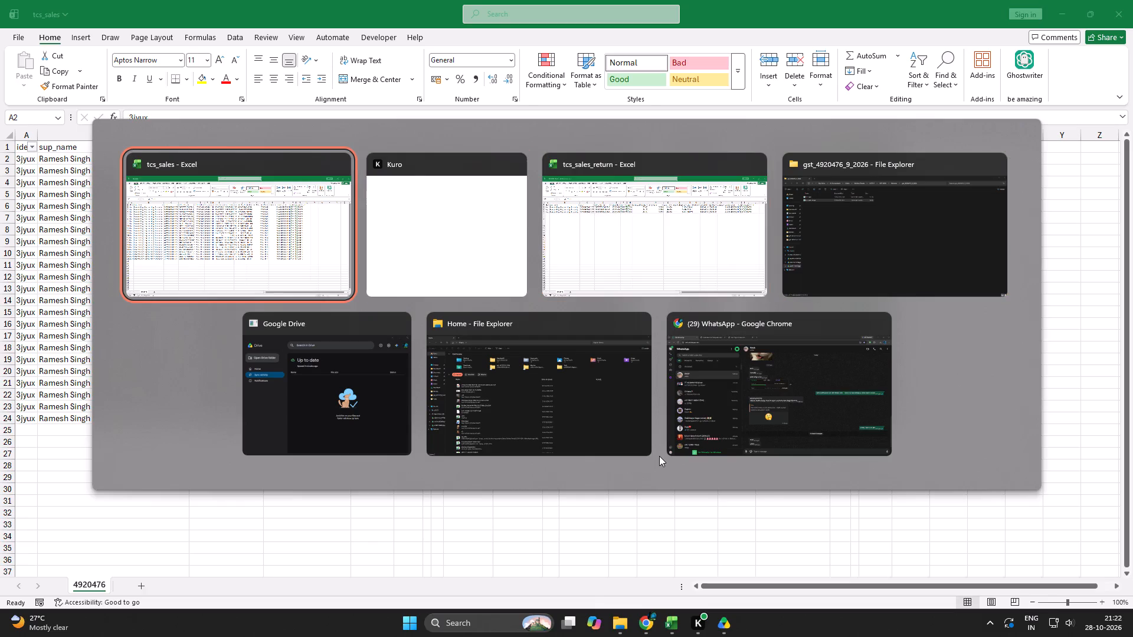
Examine the sub_order_num entries of the tcs_sales rows.
key(Right)
key(Right)
key(Right)
key(Left)
key(Right)
key(Right)
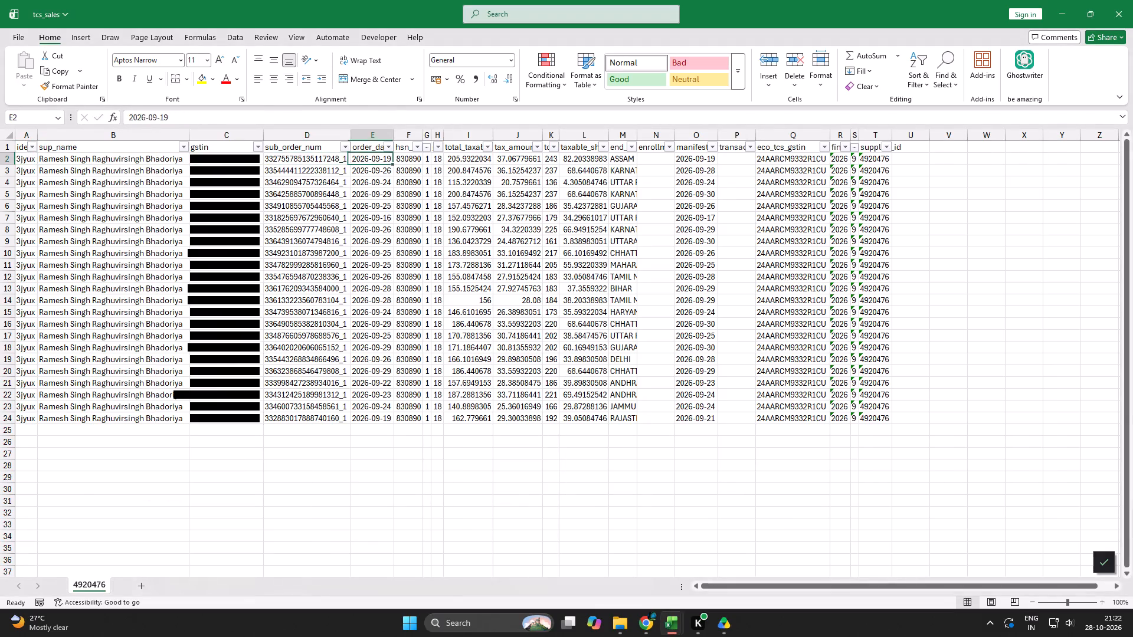
key(Left)
key(Right)
key(Left)
key(Down)
key(Down)
key(Down)
key(Down)
key(Down)
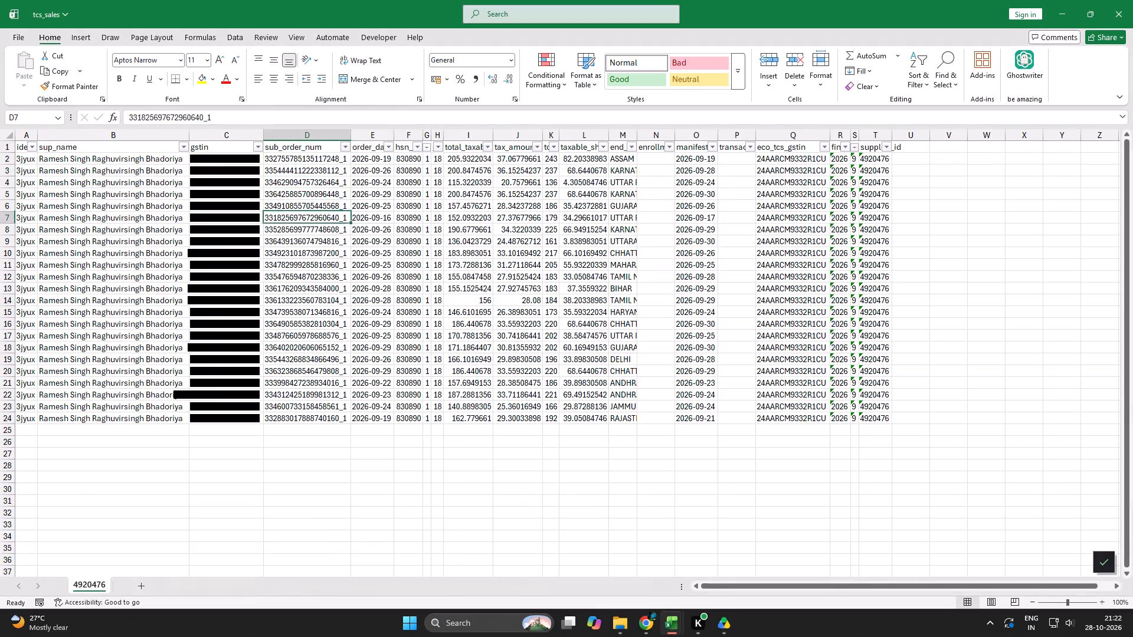
key(Down)
key(Down)
key(Down)
key(Down)
key(Down)
key(Down)
key(Down)
key(Up)
key(Up)
key(Up)
key(Up)
key(Up)
key(Up)
key(Up)
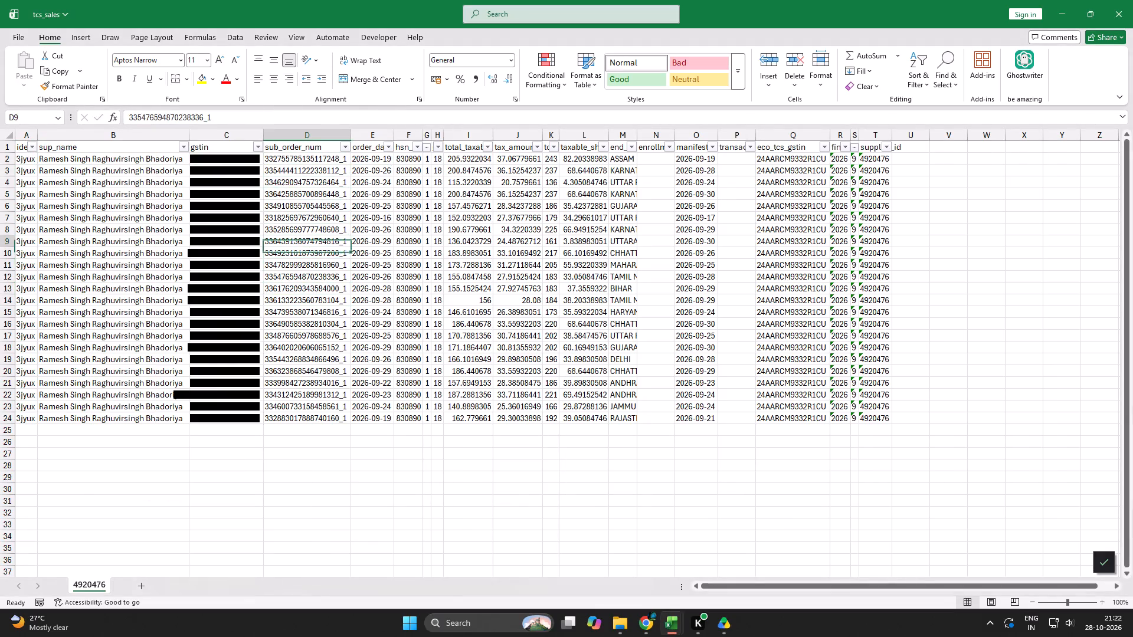
key(Down)
key(Up)
key(Up)
key(Up)
key(Up)
key(Up)
key(Up)
key(Up)
key(Left)
Switch to the File Explorer window of the Meesho data and go up to the Client folder.
key(alt+Tab)
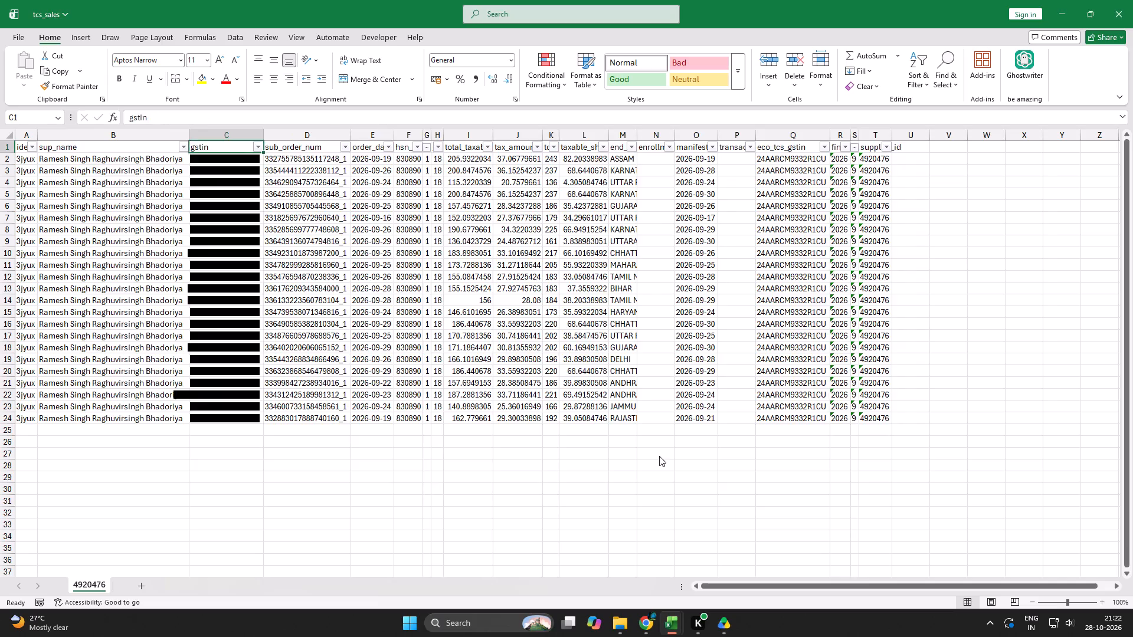
key(alt+Tab)
key(alt+Tab)
key(alt+Up)
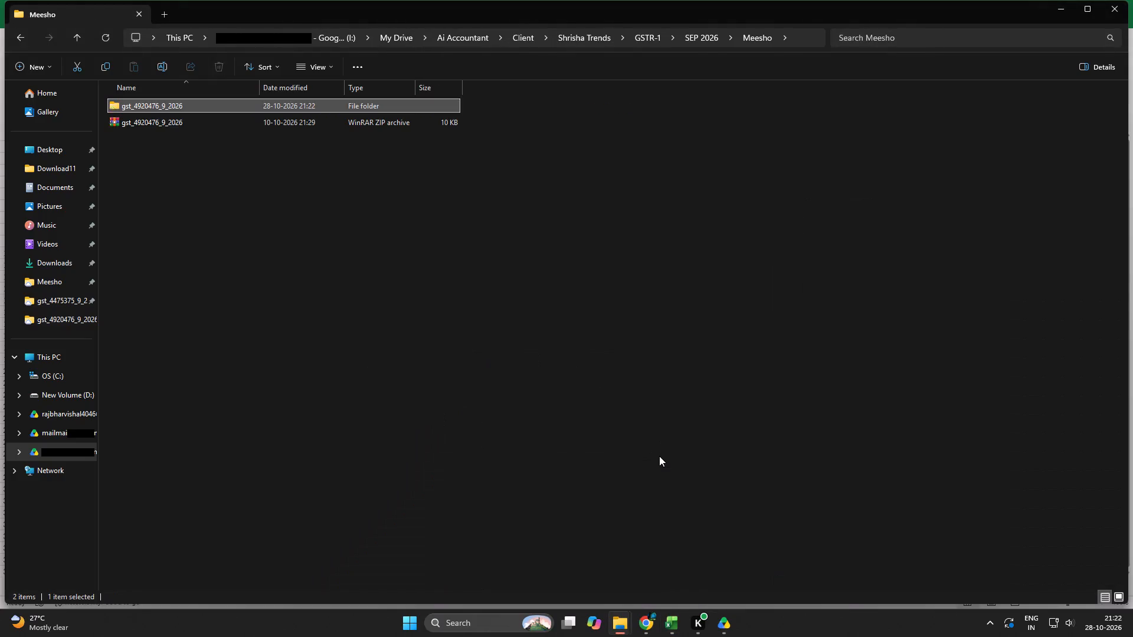
key(alt+Up)
key(alt+Up)
key(alt+Up)
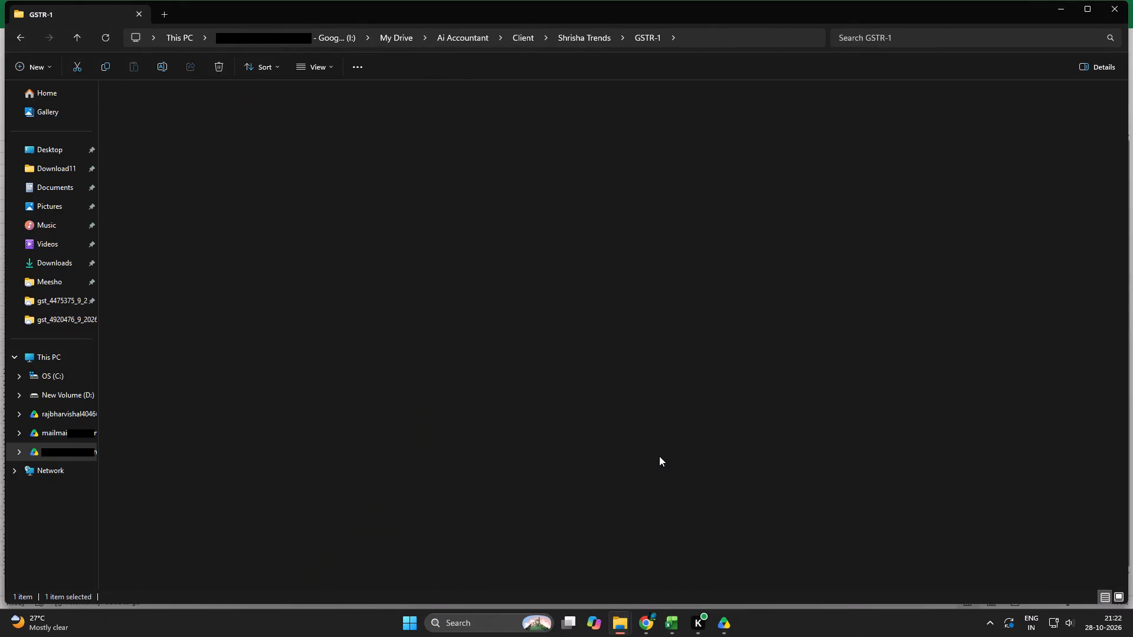
key(alt+Up)
Check the GST and Template folders inside the Ultra Mart client folder and copy the Template folder.
key(Up)
key(Down)
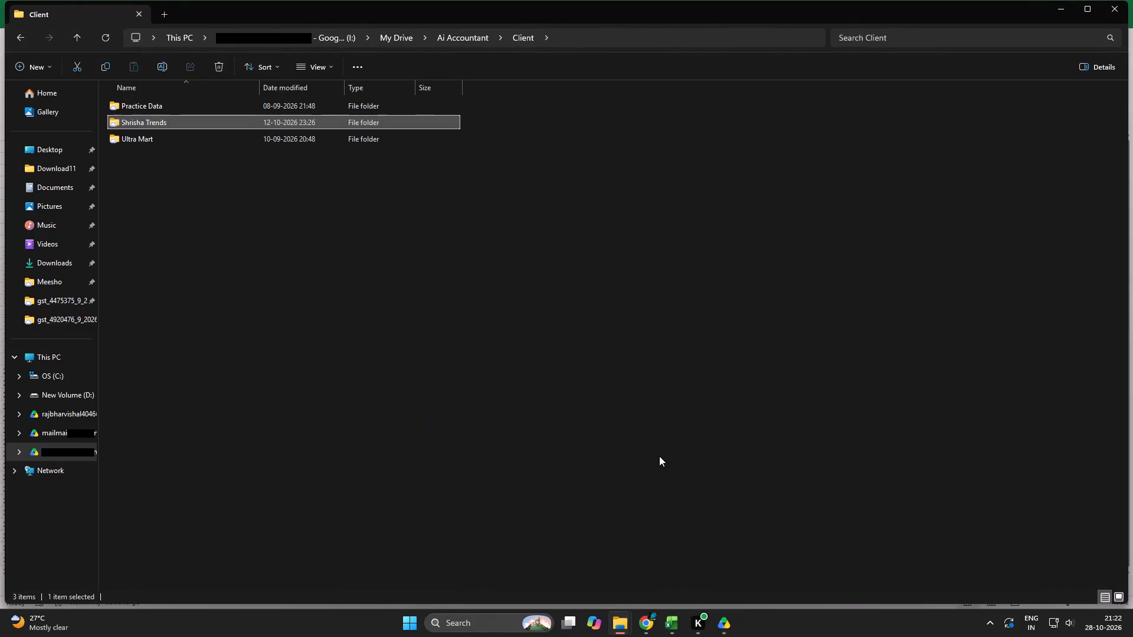
key(Down)
key(Return)
key(Down)
key(Up)
key(Down)
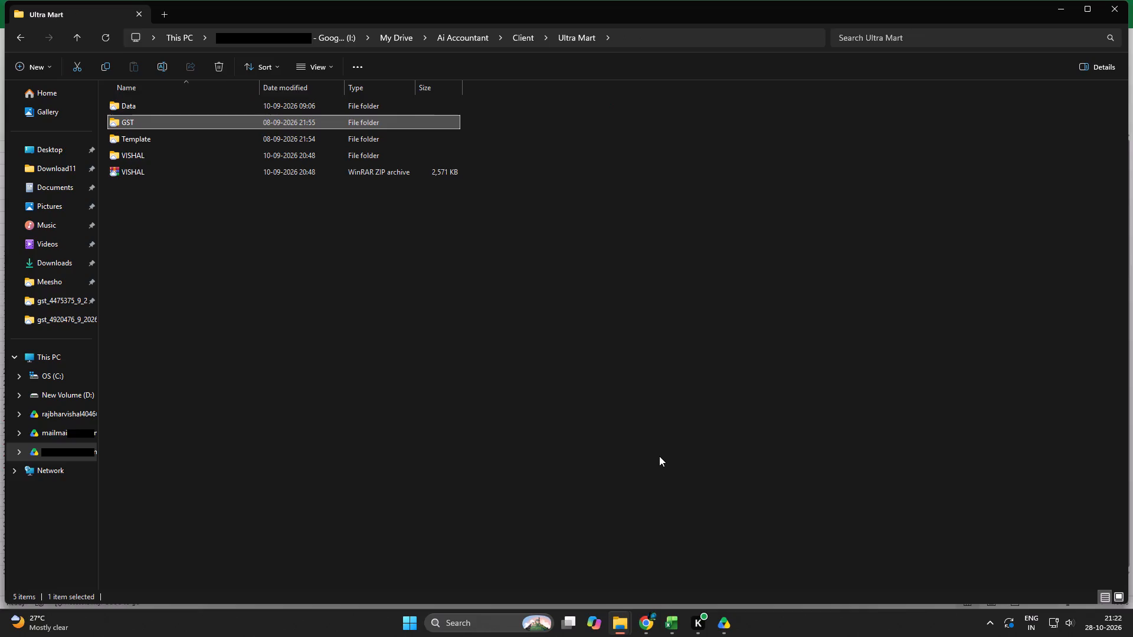
key(Return)
key(alt+Up)
key(Down)
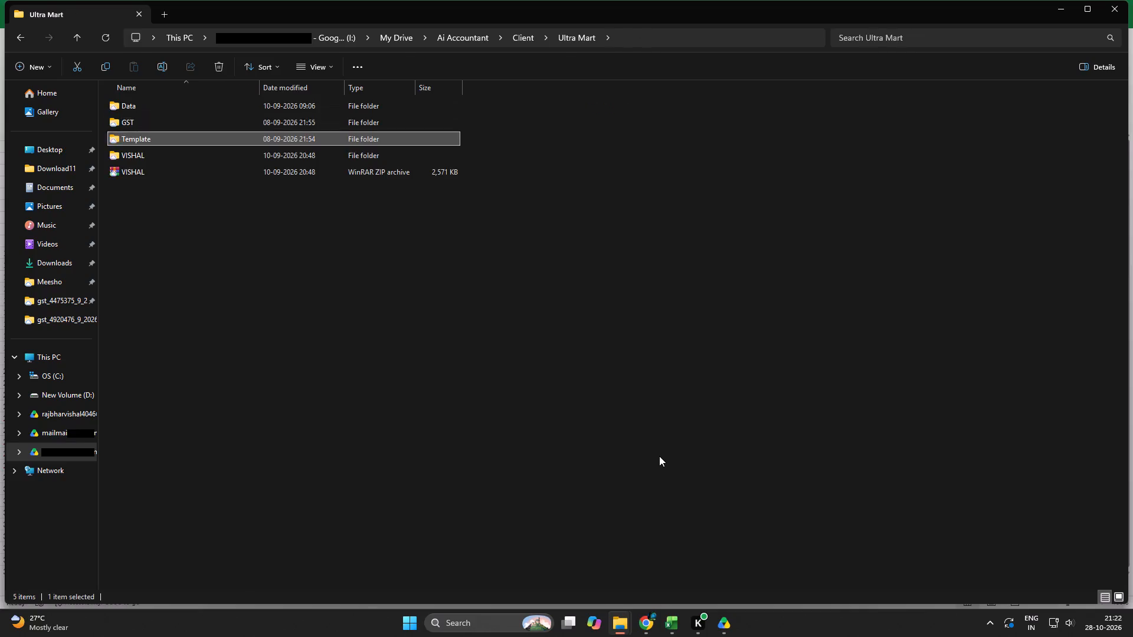
key(Return)
key(Down)
key(alt+Up)
key(ctrl+c)
Paste the copied Template folder into the Shrisha Trends client folder.
key(alt+Up)
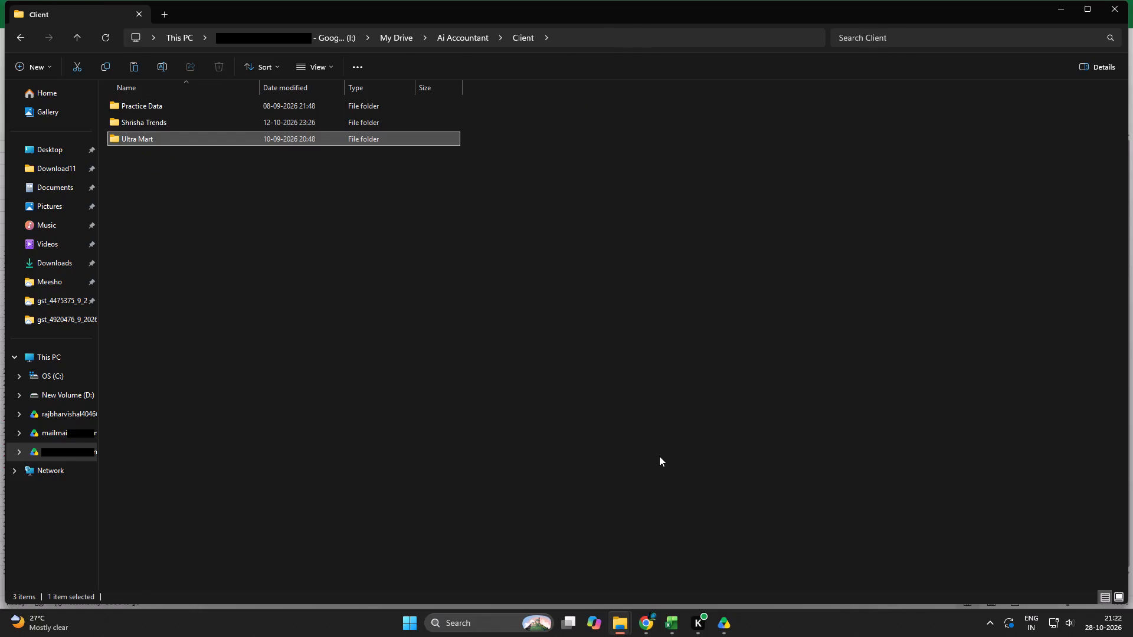
key(Up)
key(Return)
key(Down)
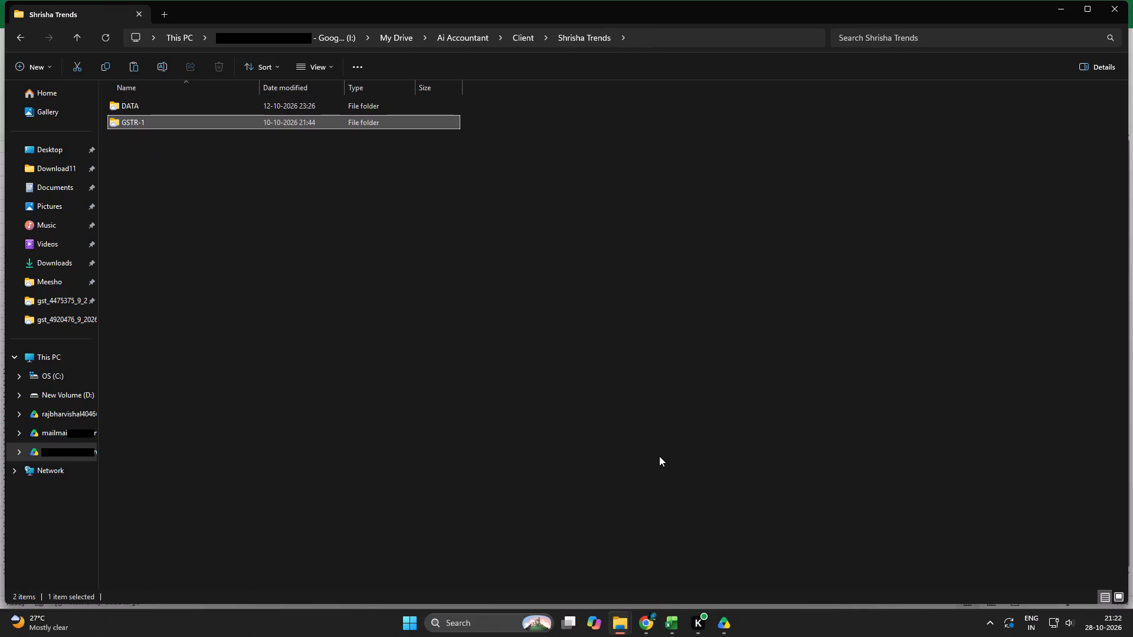
key(ctrl+v)
Open the vouchrit_sample_sales_excel_format_itemize_1 workbook from the template subfolder of Shrisha Trends' Template folder.
key(Down)
key(Return)
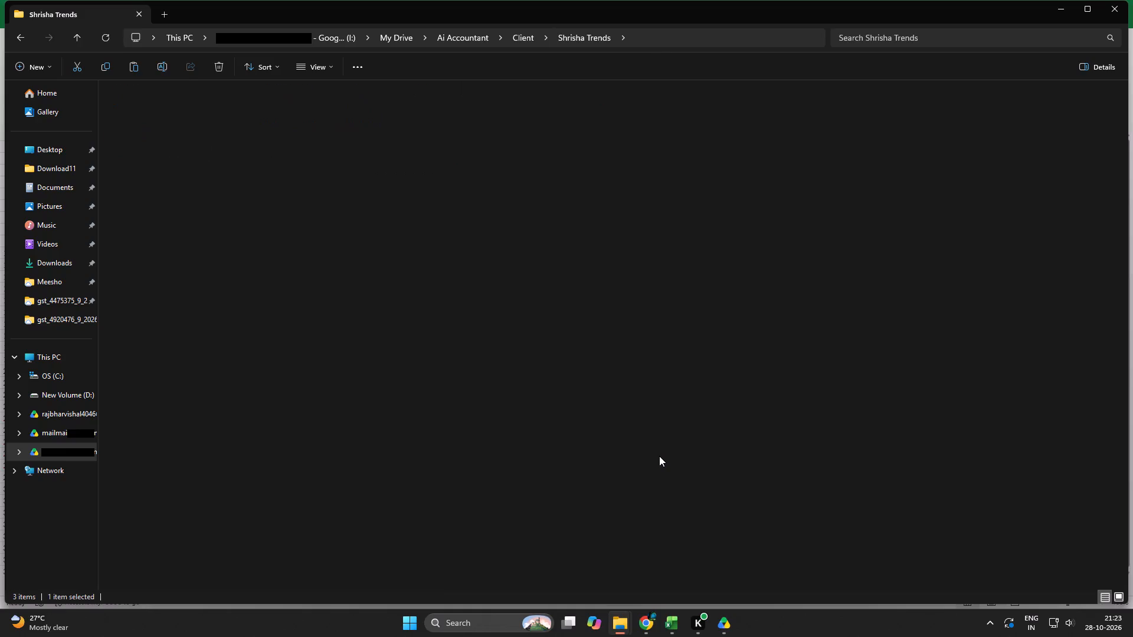
key(Down)
key(Up)
key(Down)
key(Return)
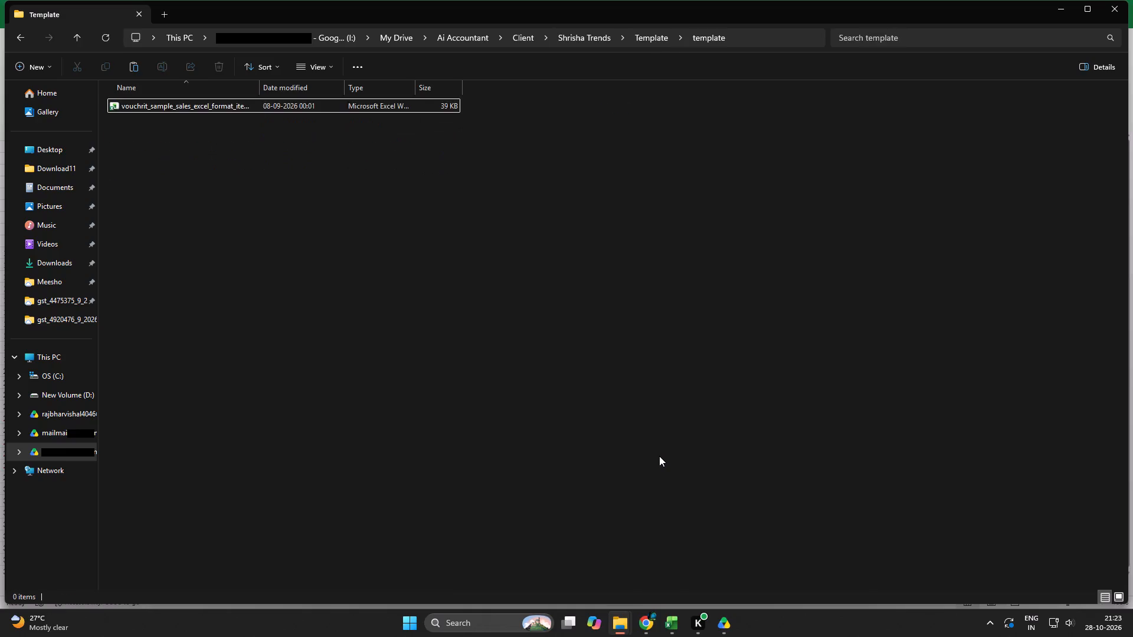
key(Down)
key(ctrl+c)
key(ctrl+c)
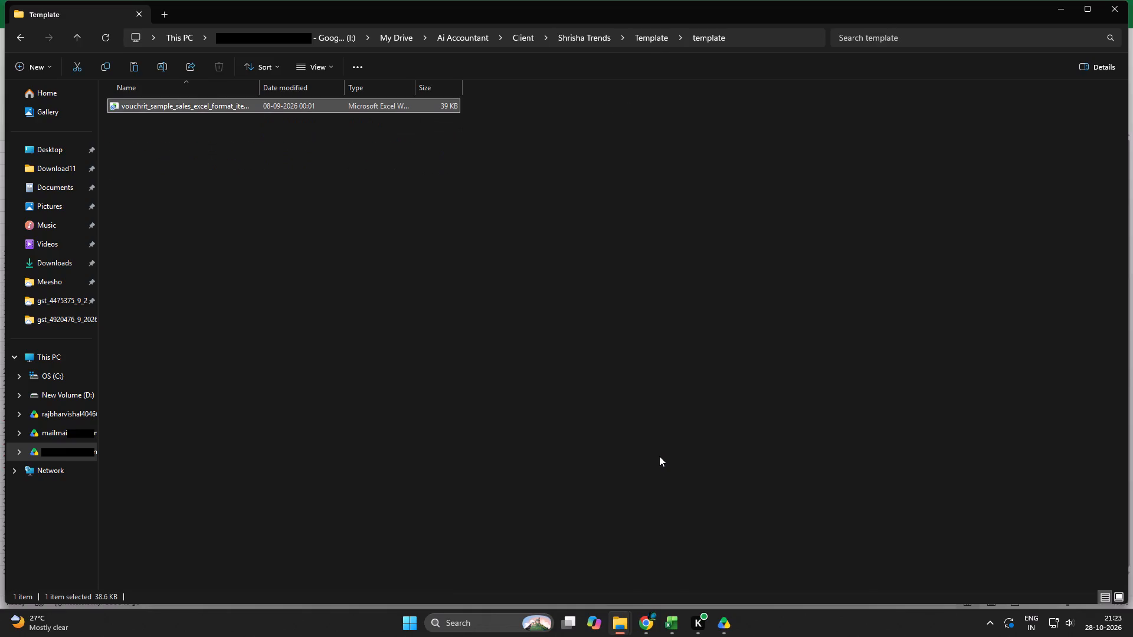
key(Return)
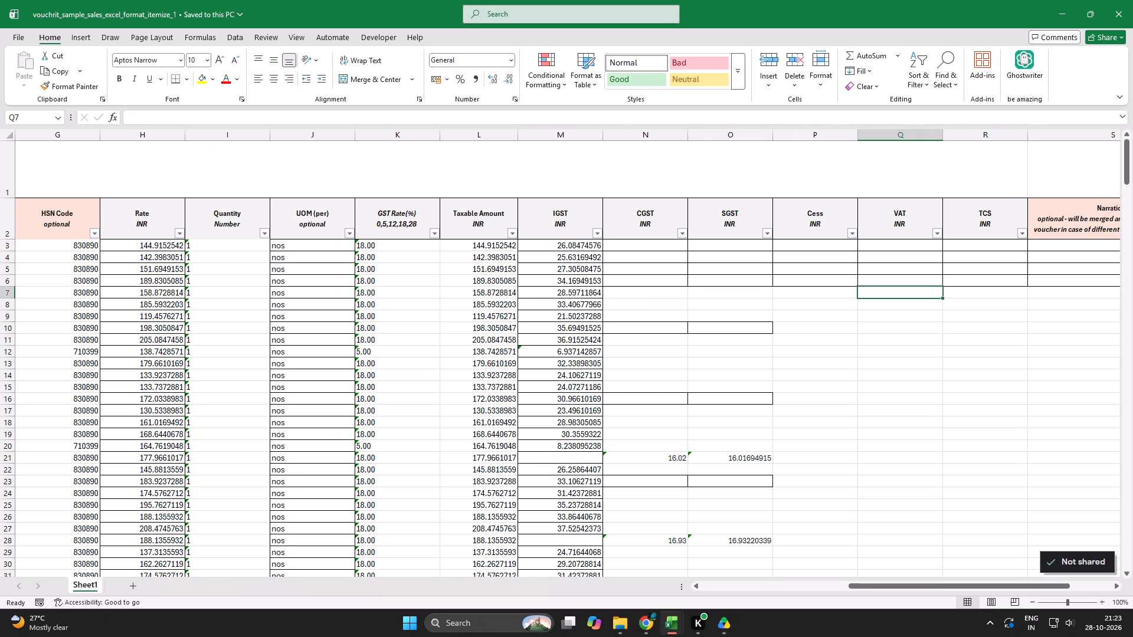
Clear the contents of all data rows from row 4 down, keeping row 3 as the sample entry.
click(418, 252)
key(Up)
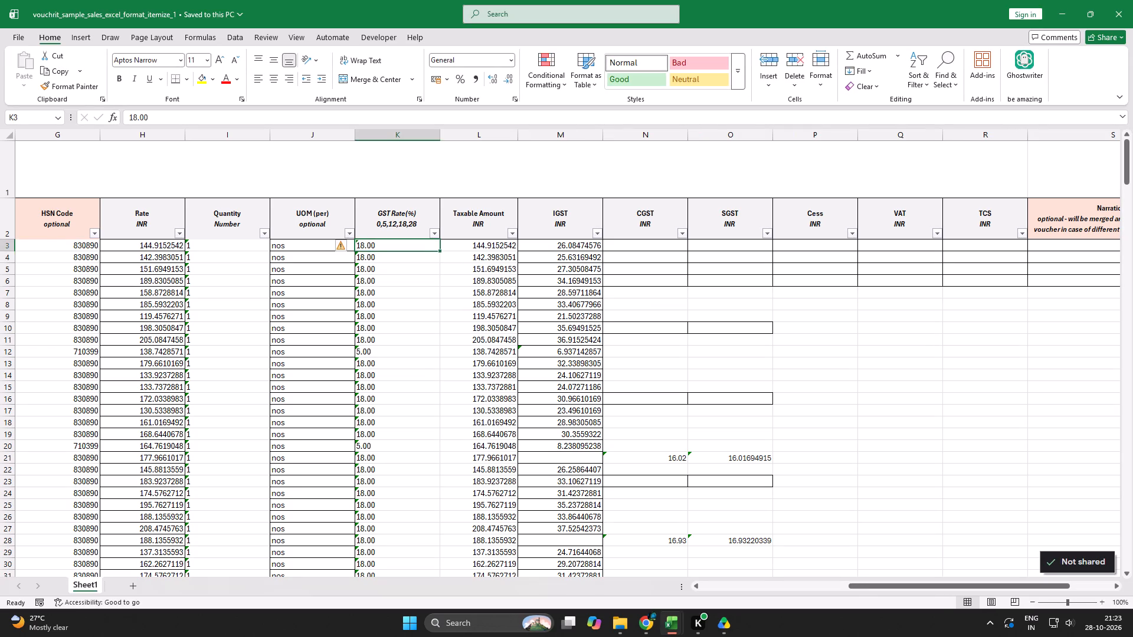
key(shift+space)
key(ctrl+shift+Down)
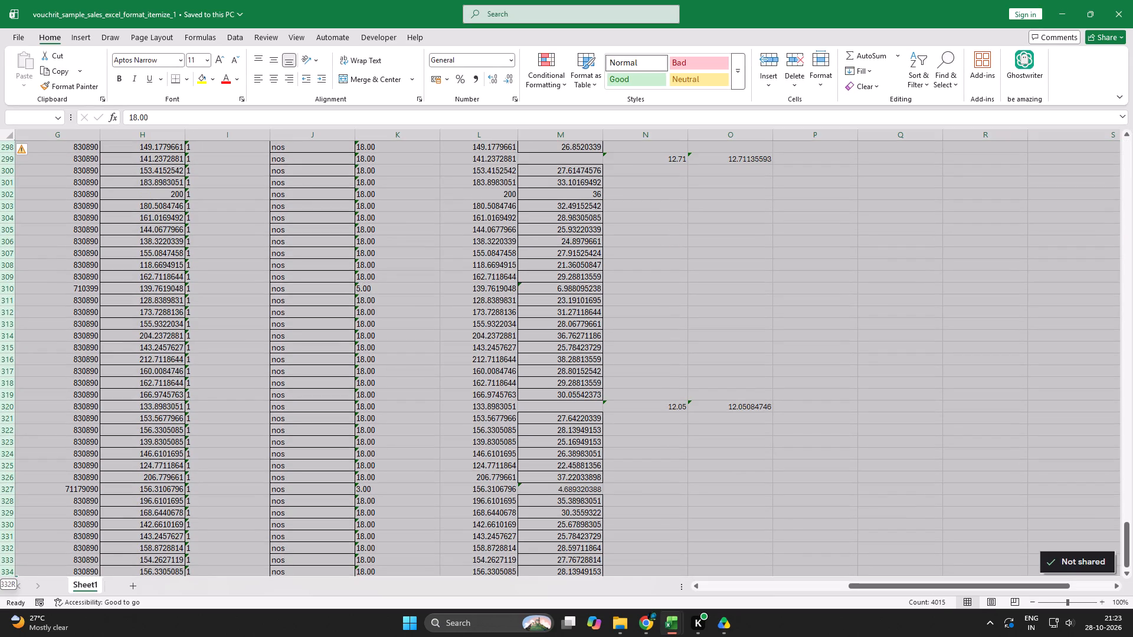
key(Down)
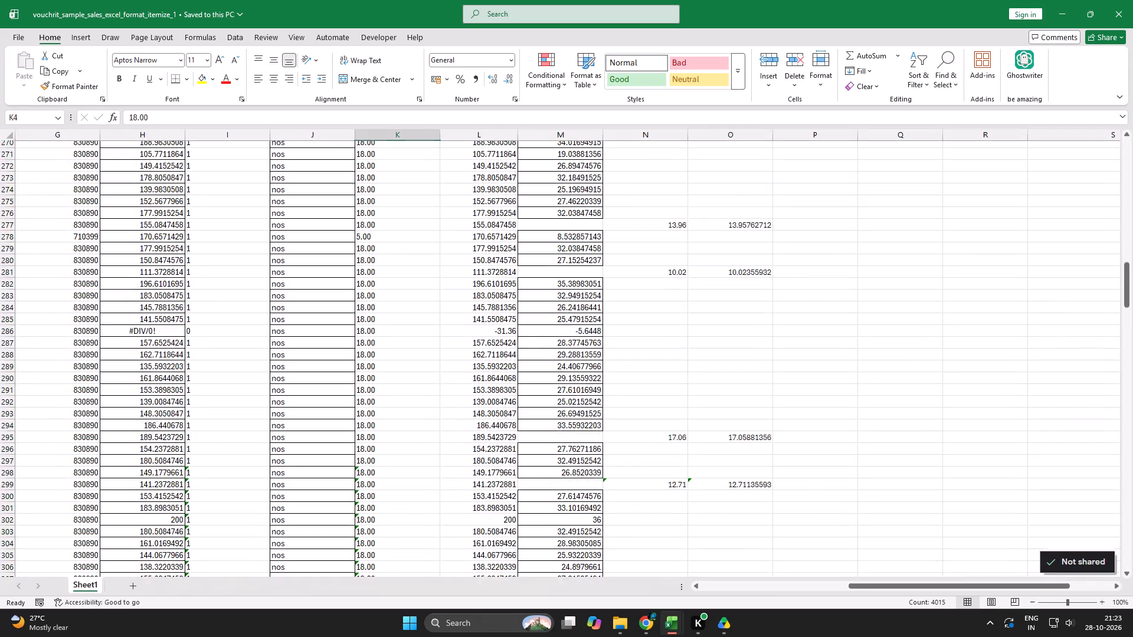
key(Down)
key(Up)
key(shift+space)
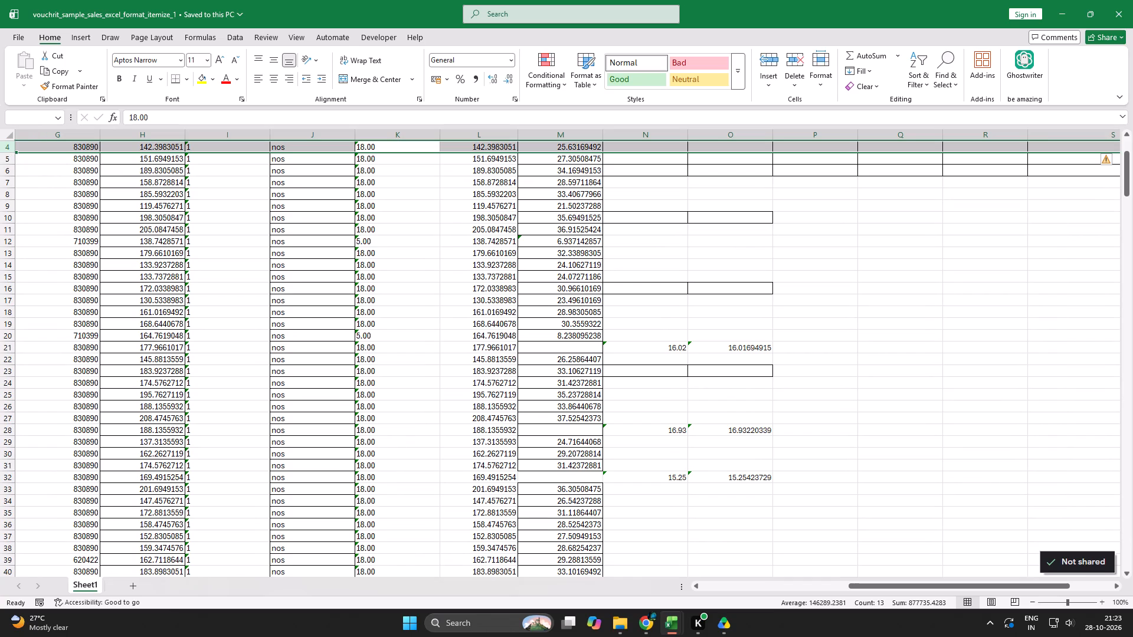
key(ctrl+shift+Down)
key(Delete)
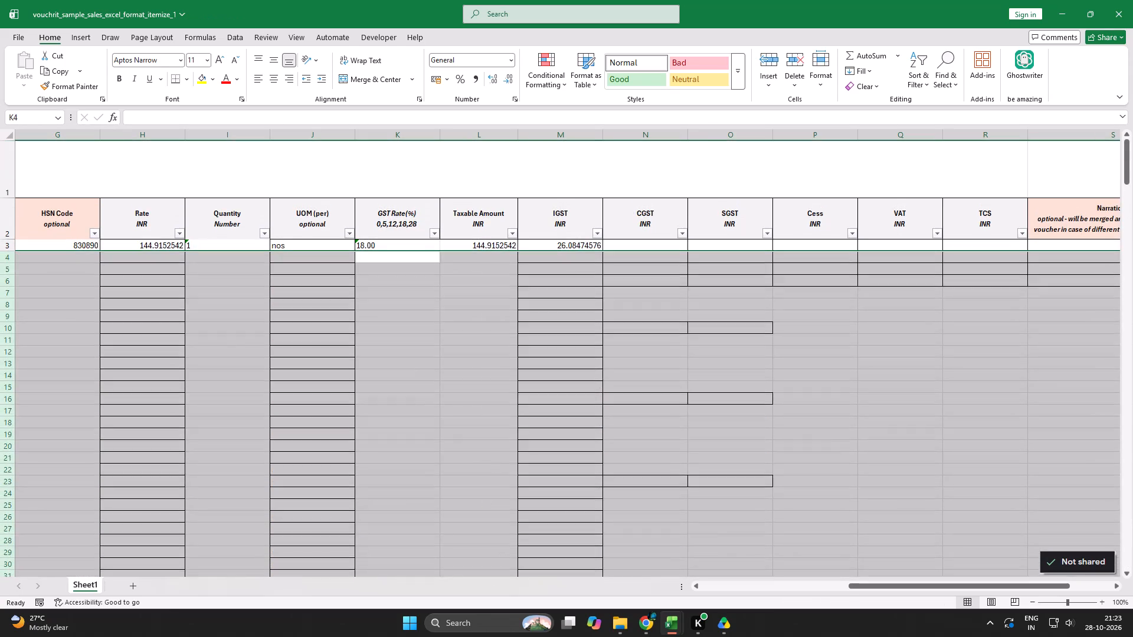
Save the vouchrit_sample_sales_excel_format_itemize_1 workbook.
key(Down)
key(ctrl+s)
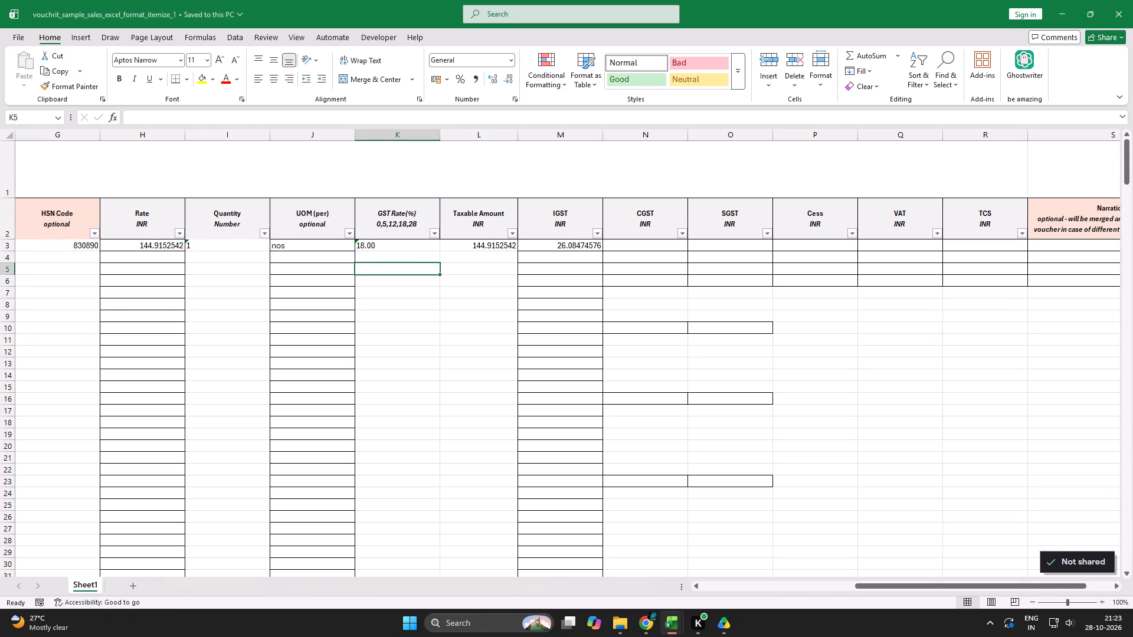
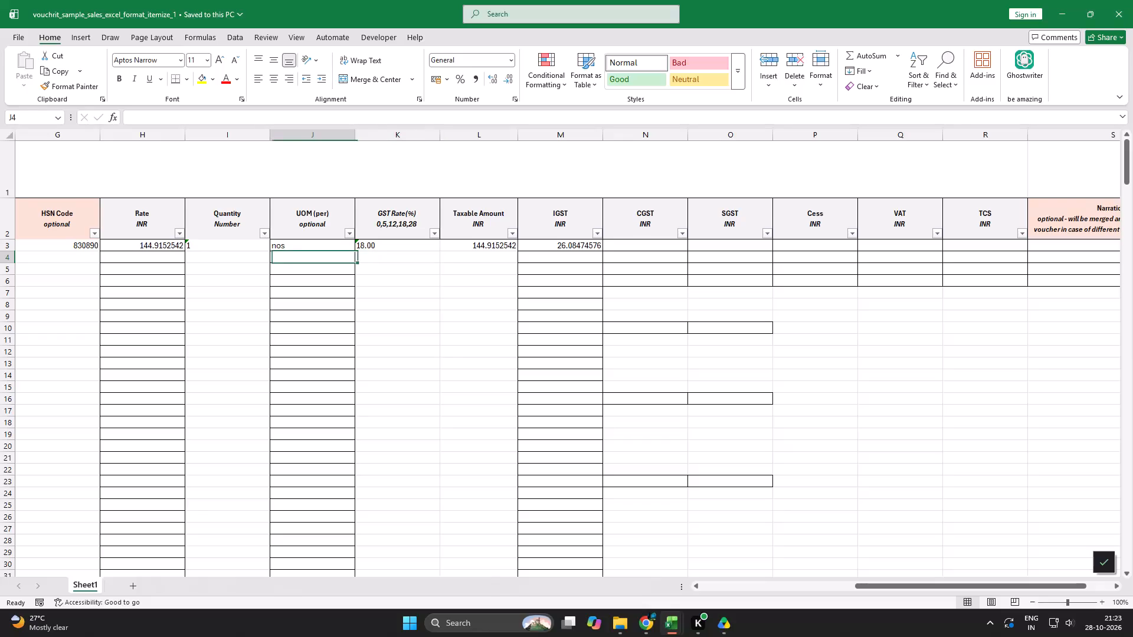
Compare the itemized sales template's column headers and sample row with the columns of the tcs_sales workbook.
key(Left)
key(Left)
key(Left)
key(Left)
key(Left)
key(Left)
key(Left)
key(Left)
key(Left)
key(Left)
key(Left)
key(Left)
key(Left)
key(Left)
key(Left)
key(Left)
key(Left)
key(Left)
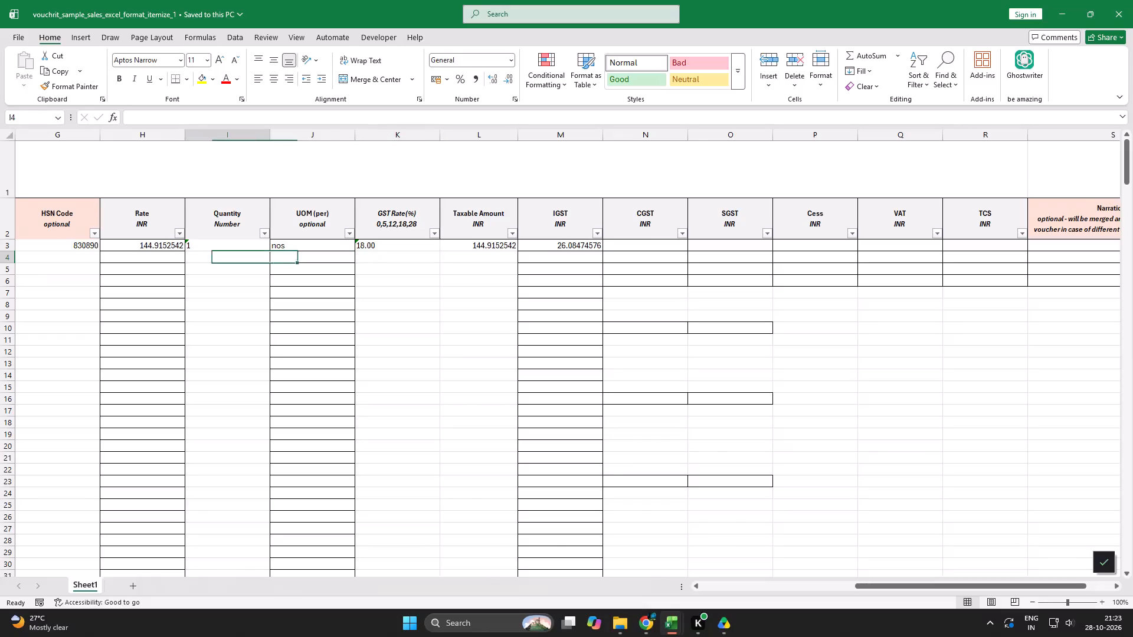
key(Right)
key(Right)
key(Left)
key(alt+Tab)
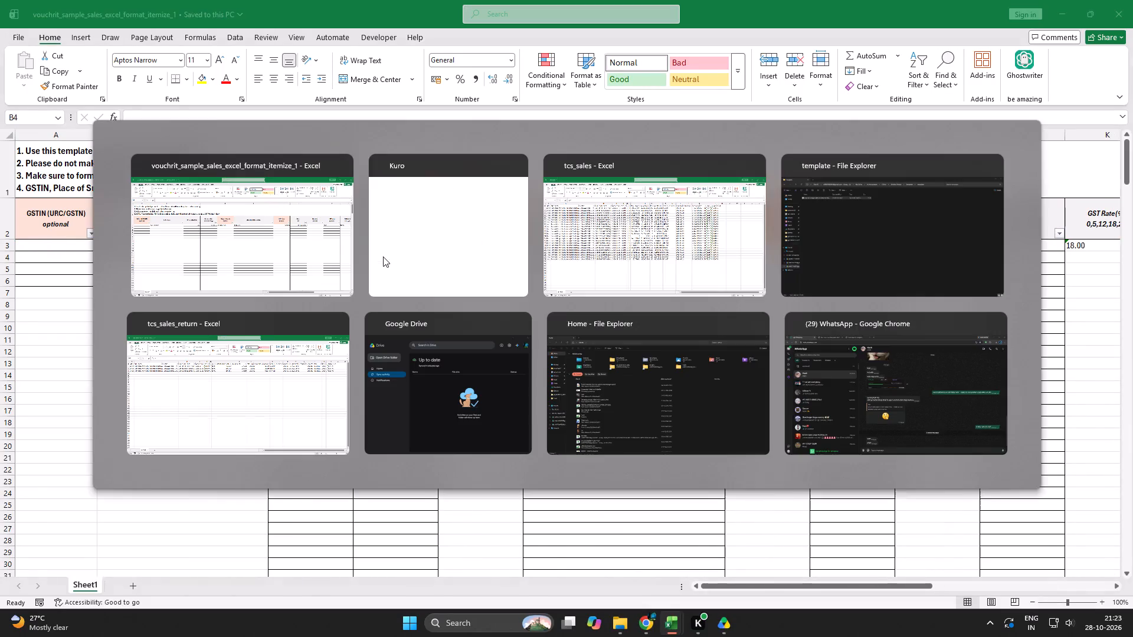
key(alt+Tab)
key(Right)
key(Left)
key(Right)
key(Left)
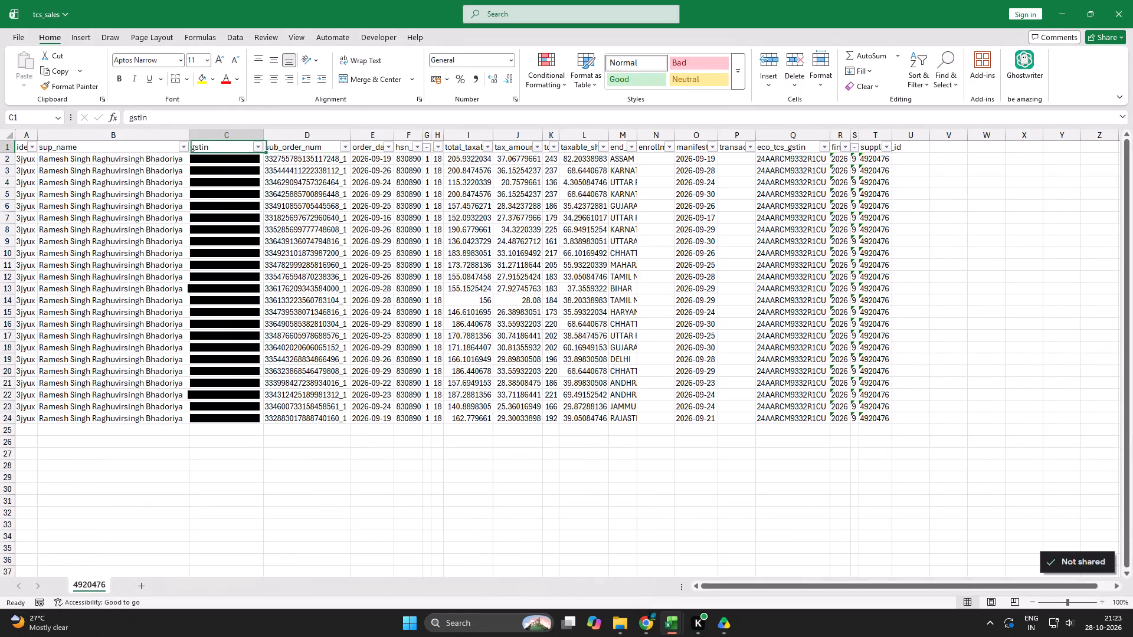
key(Left)
key(alt+Tab)
key(Right)
key(Right)
key(Left)
key(Right)
key(Right)
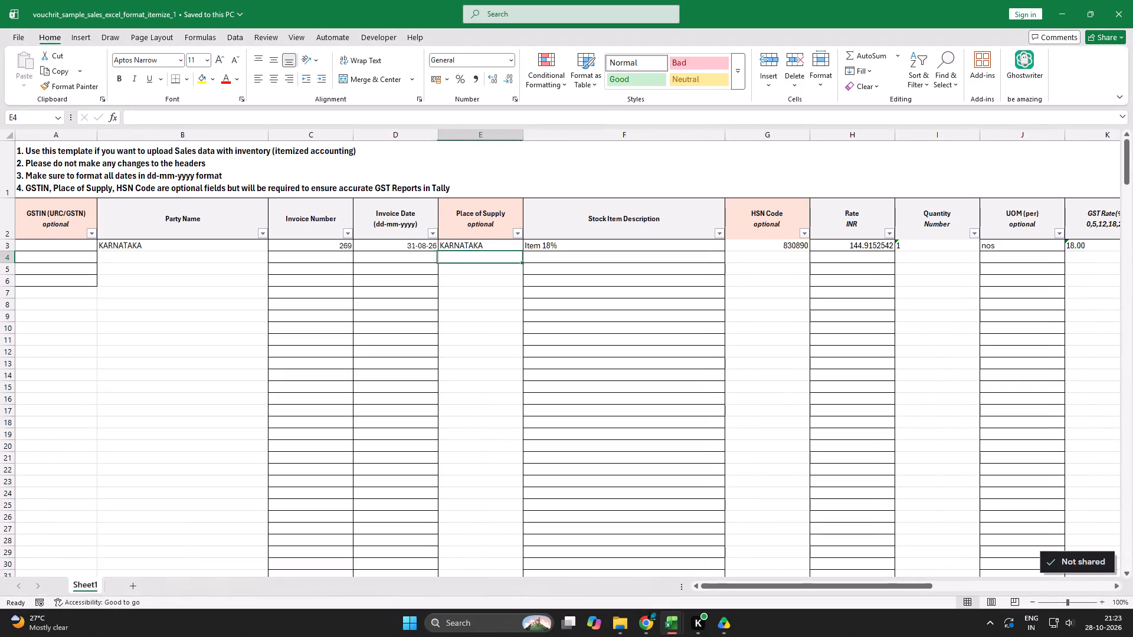
key(Left)
key(Left)
key(Left)
key(Left)
key(Left)
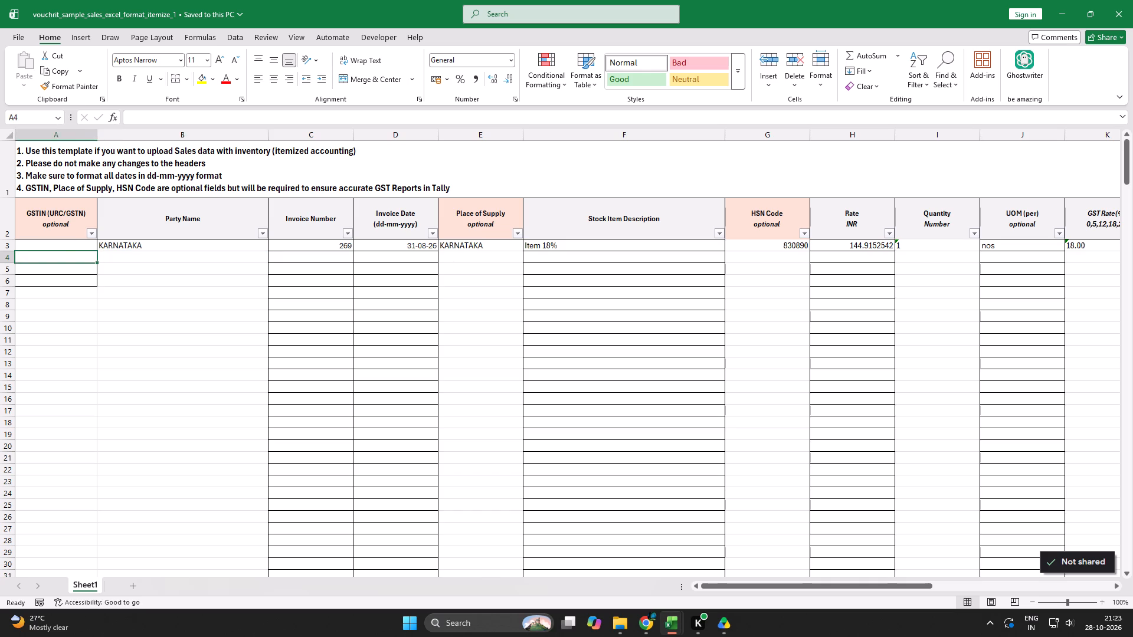
key(Right)
key(Up)
key(Down)
key(Up)
key(Left)
key(Right)
key(Down)
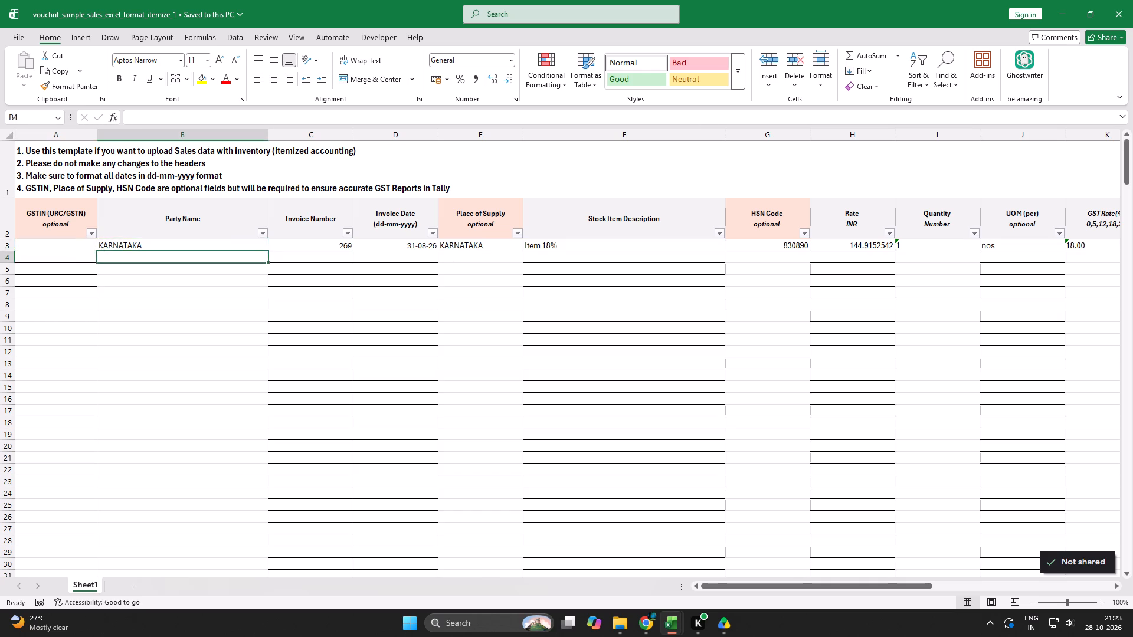
key(Up)
key(Down)
key(alt+Tab)
key(Right)
key(Right)
key(Left)
key(Left)
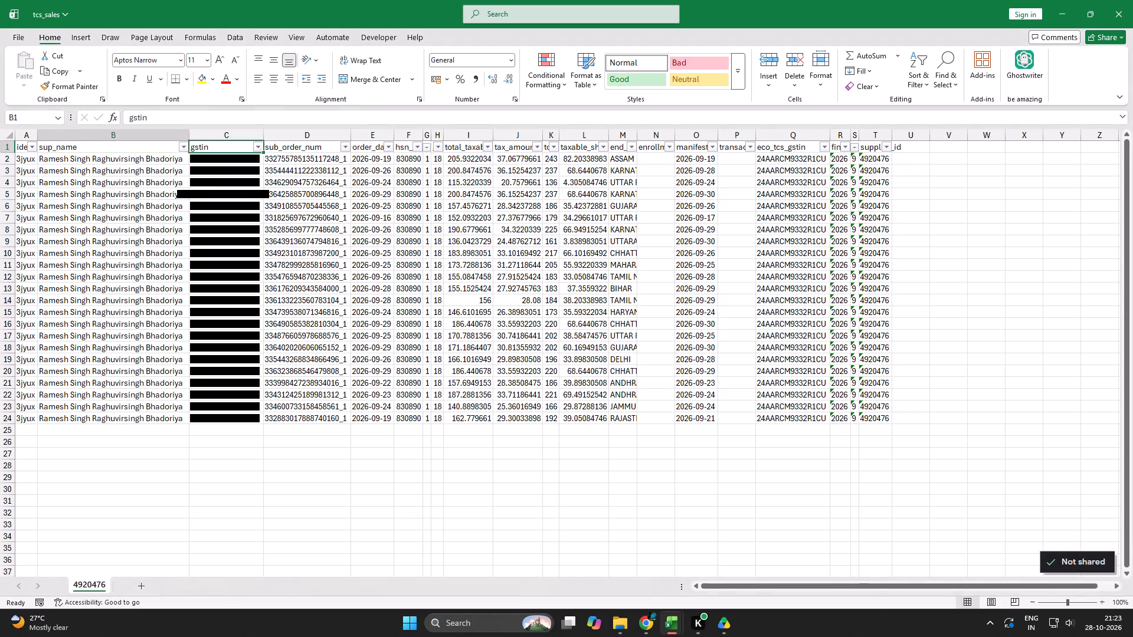
key(Down)
key(Right)
key(Right)
key(Right)
key(Right)
key(Right)
key(Right)
key(Right)
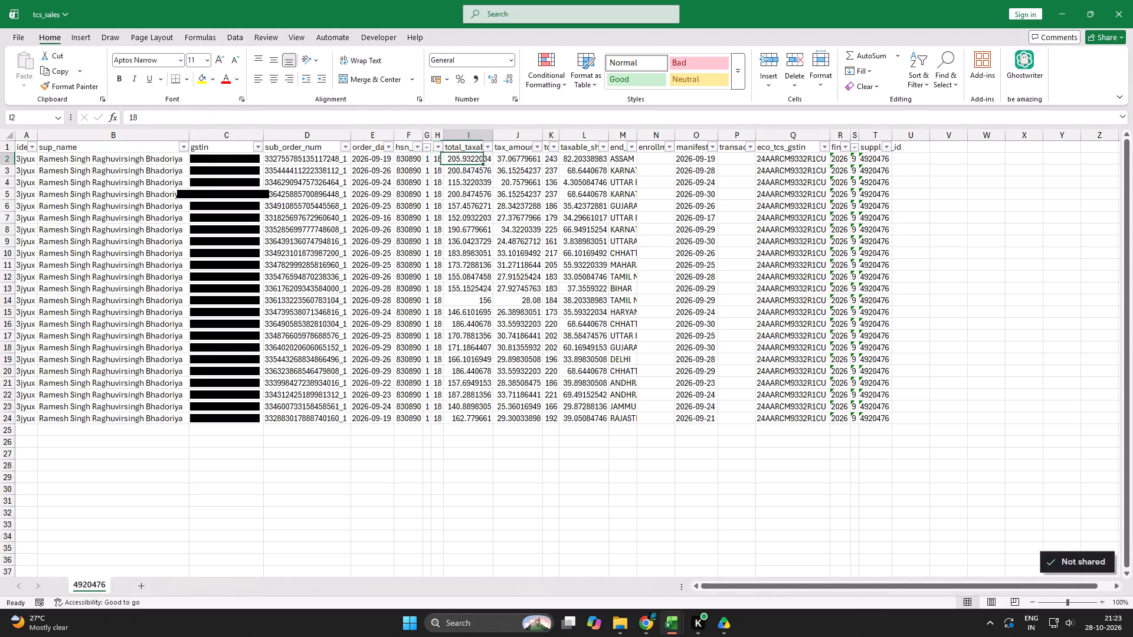
key(Left)
key(Left)
key(alt+Tab)
key(Right)
key(Left)
key(alt+Tab)
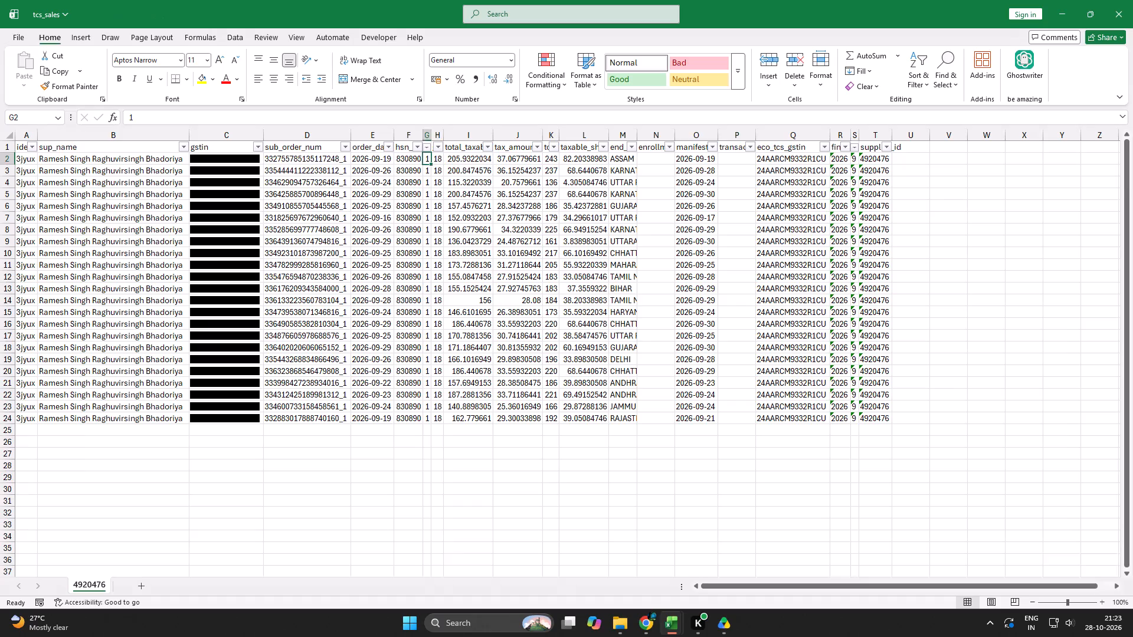
Auto-fit the width of the end customer state column in the tcs_sales workbook.
key(Right)
key(Right)
key(Right)
key(Right)
key(Right)
key(Right)
key(Right)
key(Right)
key(Right)
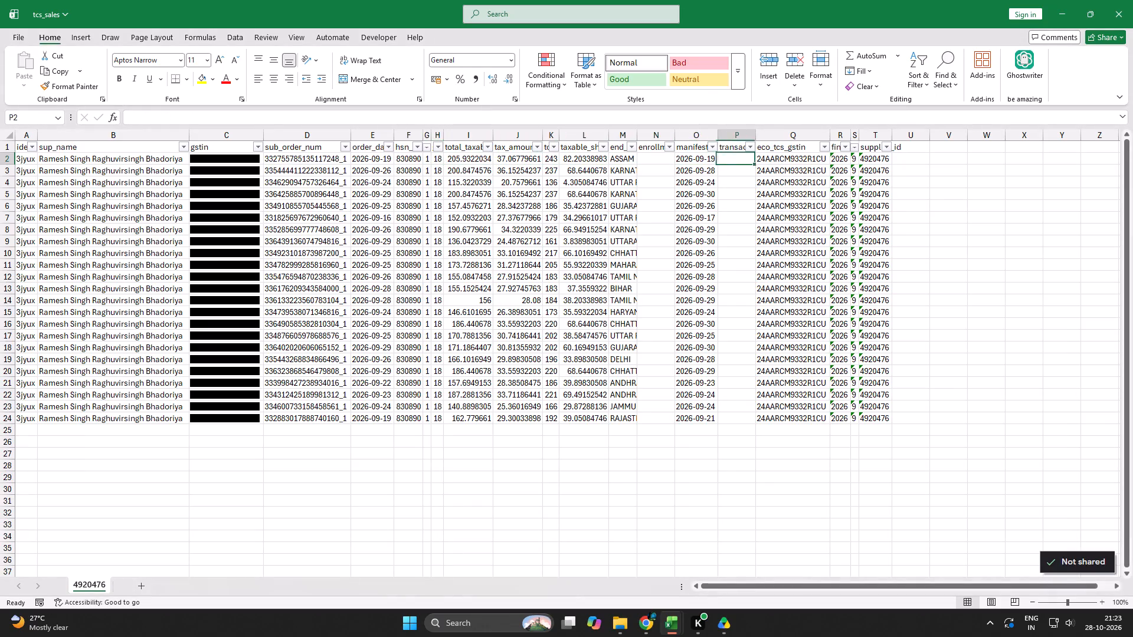
key(Right)
key(Left)
key(Right)
key(Right)
key(Left)
key(Left)
key(Left)
key(Left)
key(Left)
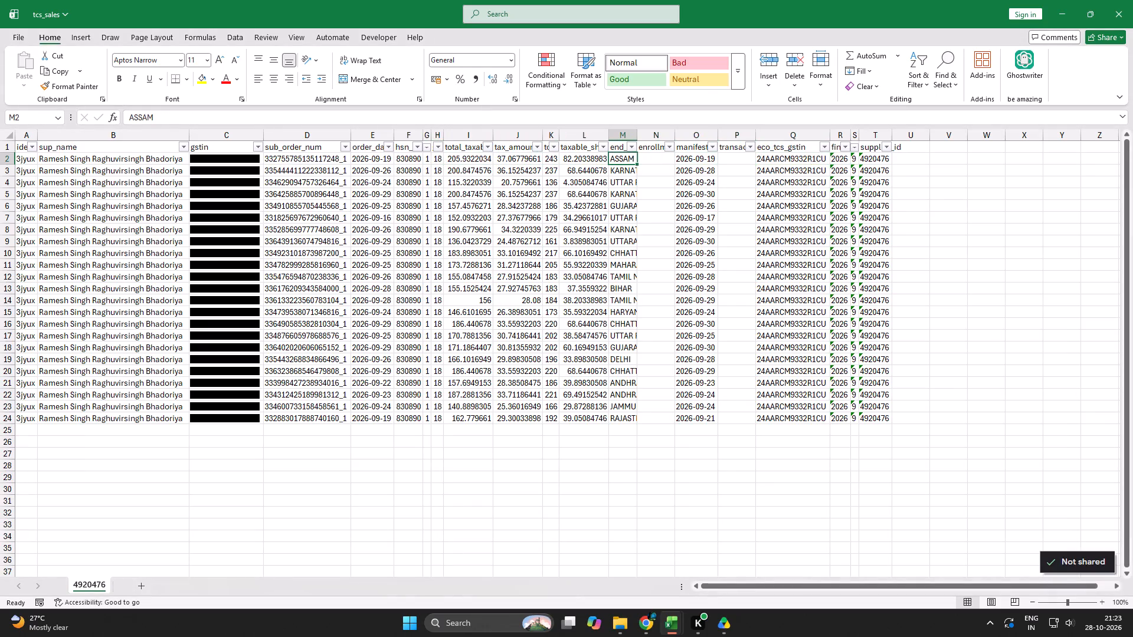
text(HOI)
key(Down)
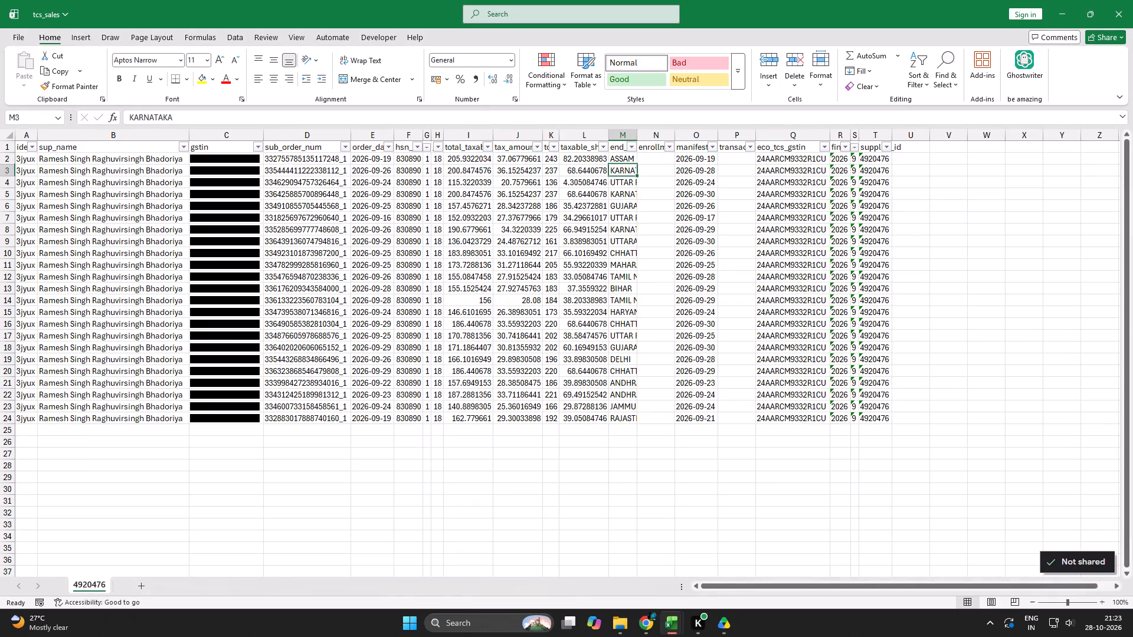
key(Up)
key(ctrl+shift+Down)
text(HOI)
key(Down)
key(Up)
Copy all end customer states from tcs_sales into the template's Party Name column, starting at B3.
key(ctrl+shift+Down)
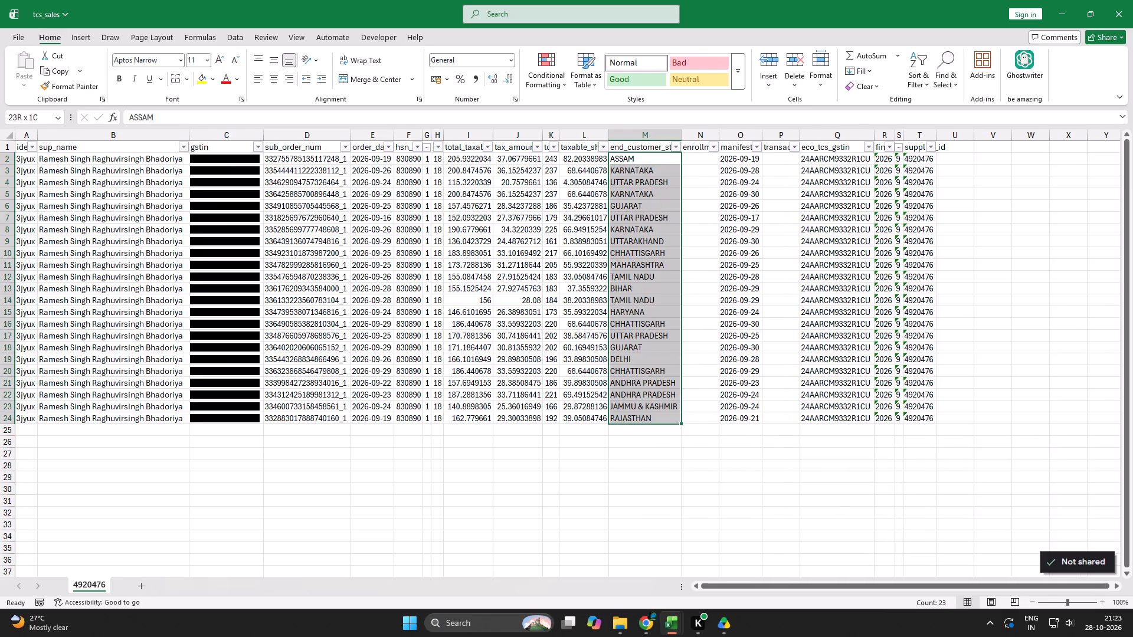
key(ctrl+c)
key(ctrl+c)
key(alt+Tab)
key(Right)
key(Up)
key(Left)
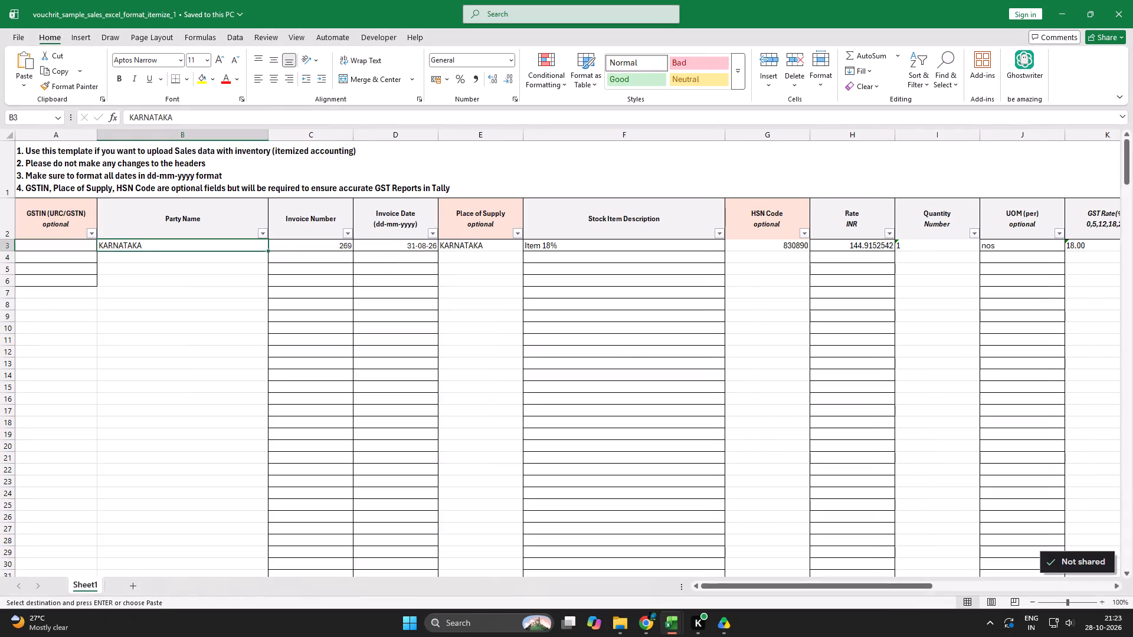
key(Return)
key(Down)
key(Up)
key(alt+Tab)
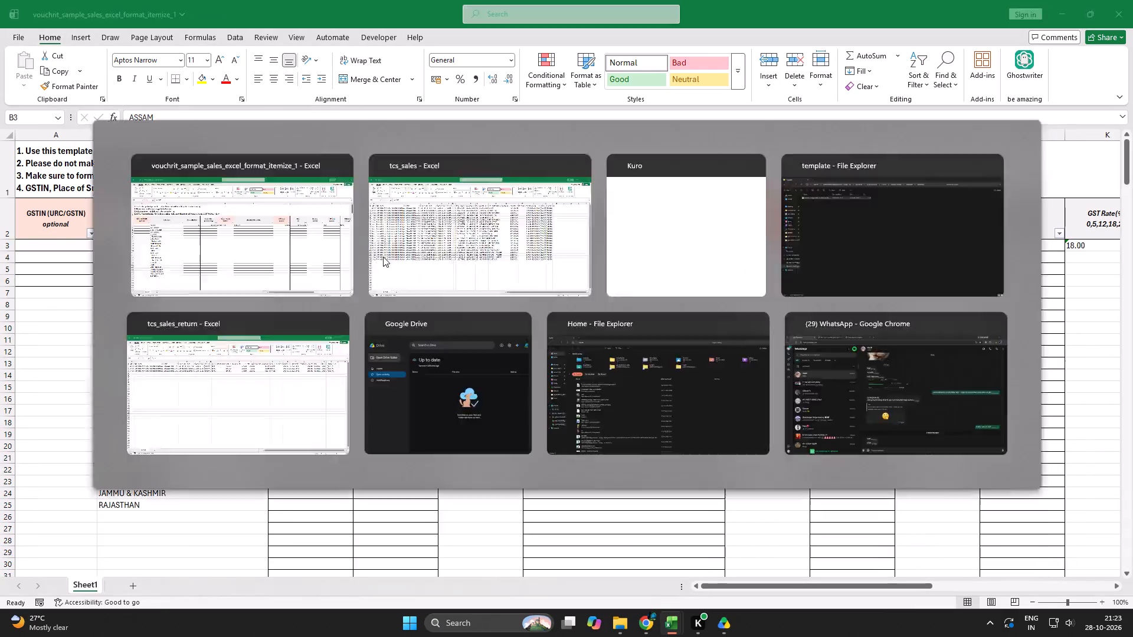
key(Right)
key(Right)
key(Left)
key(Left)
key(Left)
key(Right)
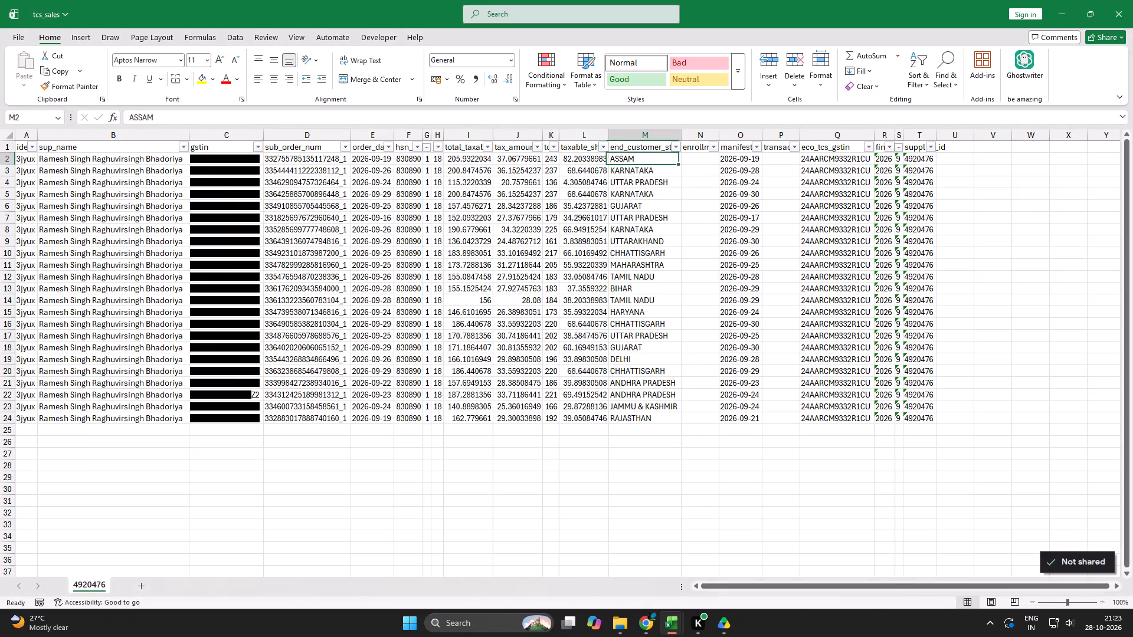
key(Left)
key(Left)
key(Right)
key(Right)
Copy the Party Name states from B3 down into the template's Place of Supply column, starting at E3.
key(alt+Tab)
key(Left)
key(Right)
key(ctrl+shift+Down)
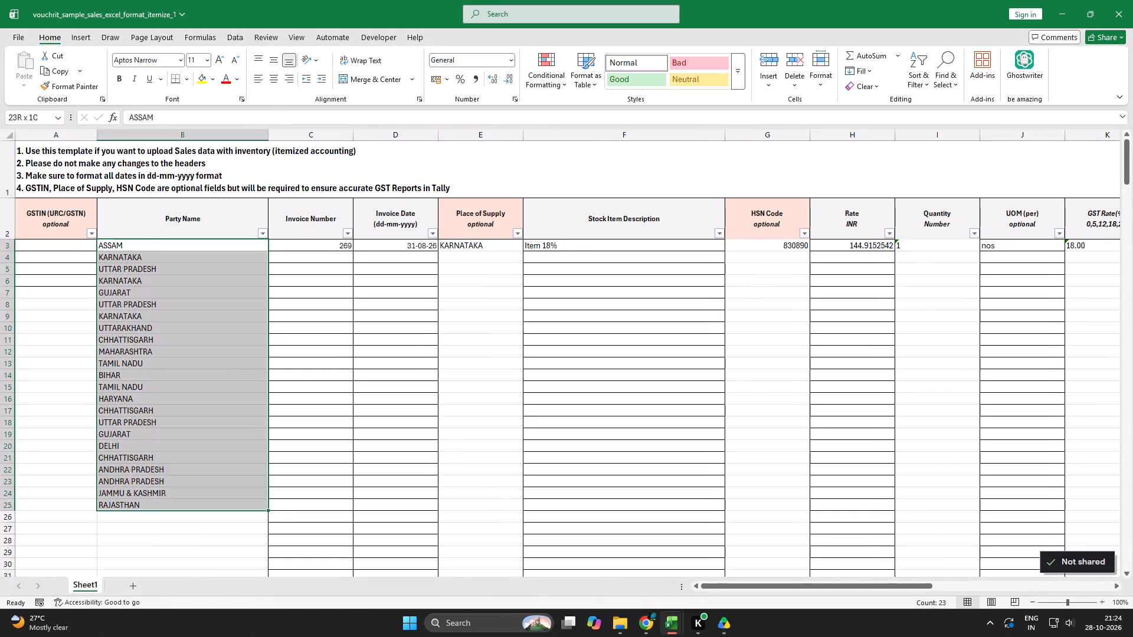
key(ctrl+c)
key(Right)
key(Right)
key(Right)
key(Right)
key(Left)
key(Return)
key(Down)
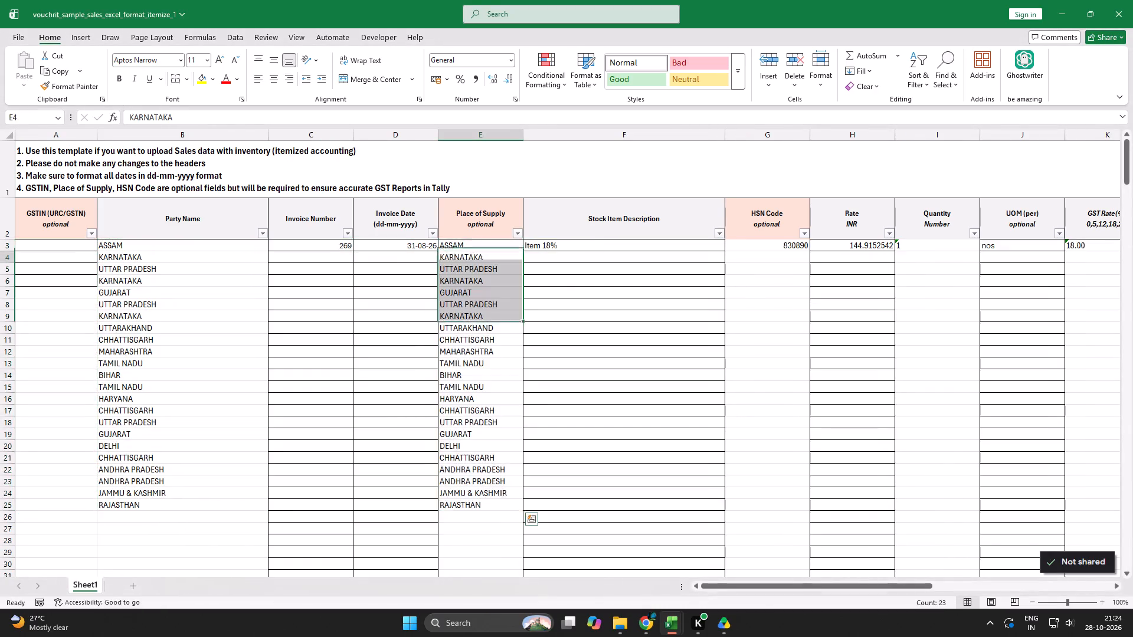
key(Up)
Check the template's Invoice Number and Invoice Date fields against the data available in the tcs_sales workbook.
key(Left)
key(Left)
key(Right)
key(Left)
key(Right)
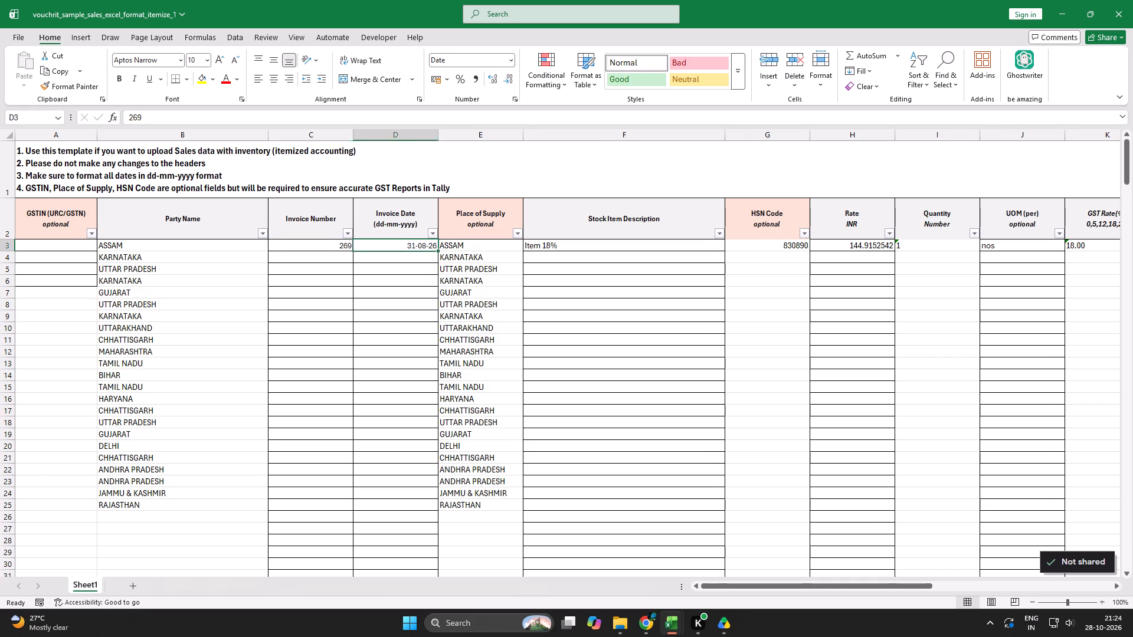
key(Left)
key(alt+Tab)
key(Right)
key(Left)
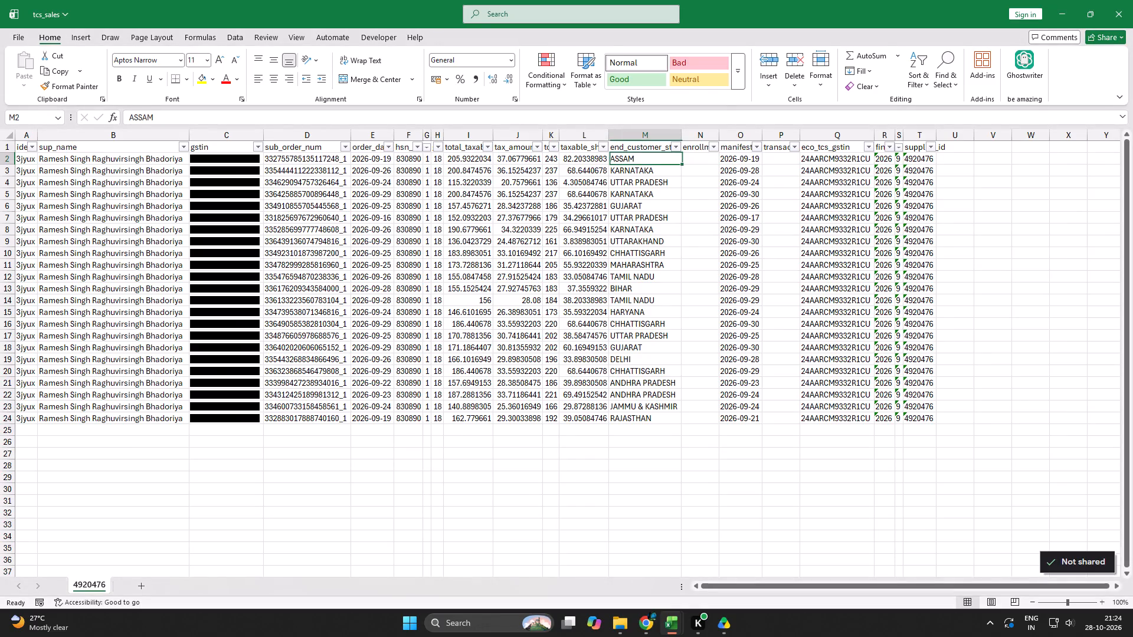
key(alt+Tab)
key(Right)
key(Left)
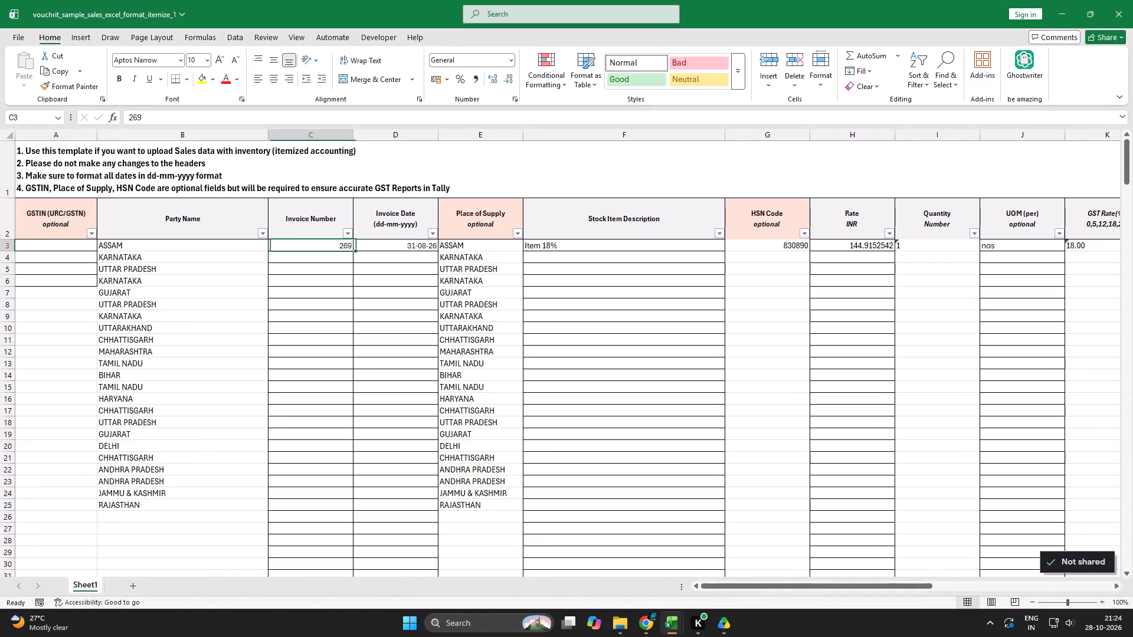
key(Right)
key(alt+Tab)
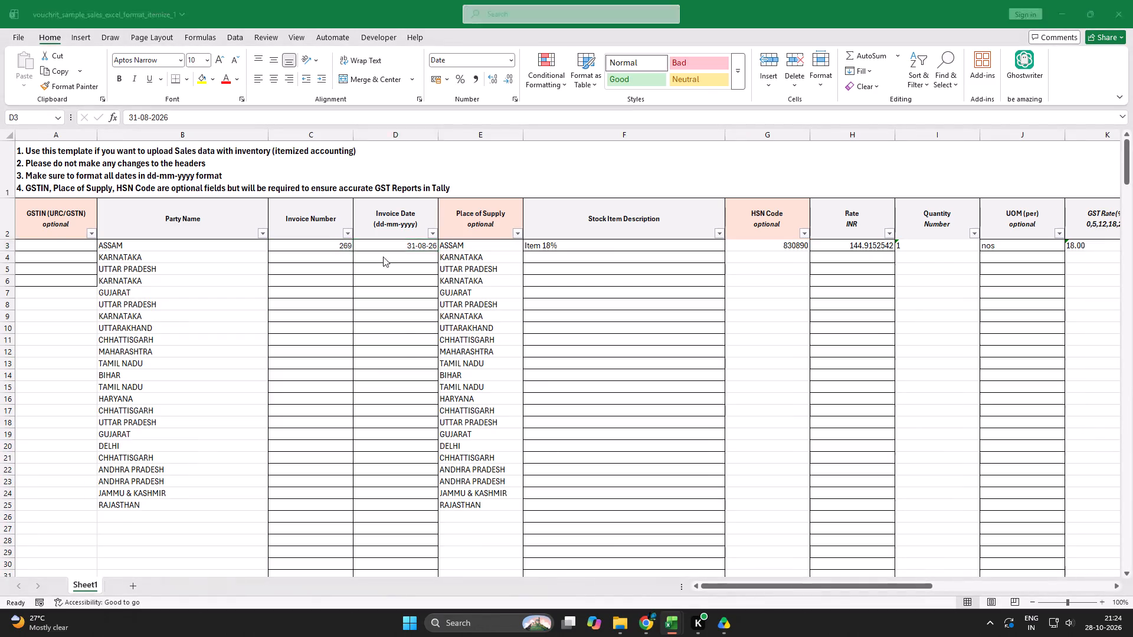
key(Up)
key(Left)
key(Down)
key(Right)
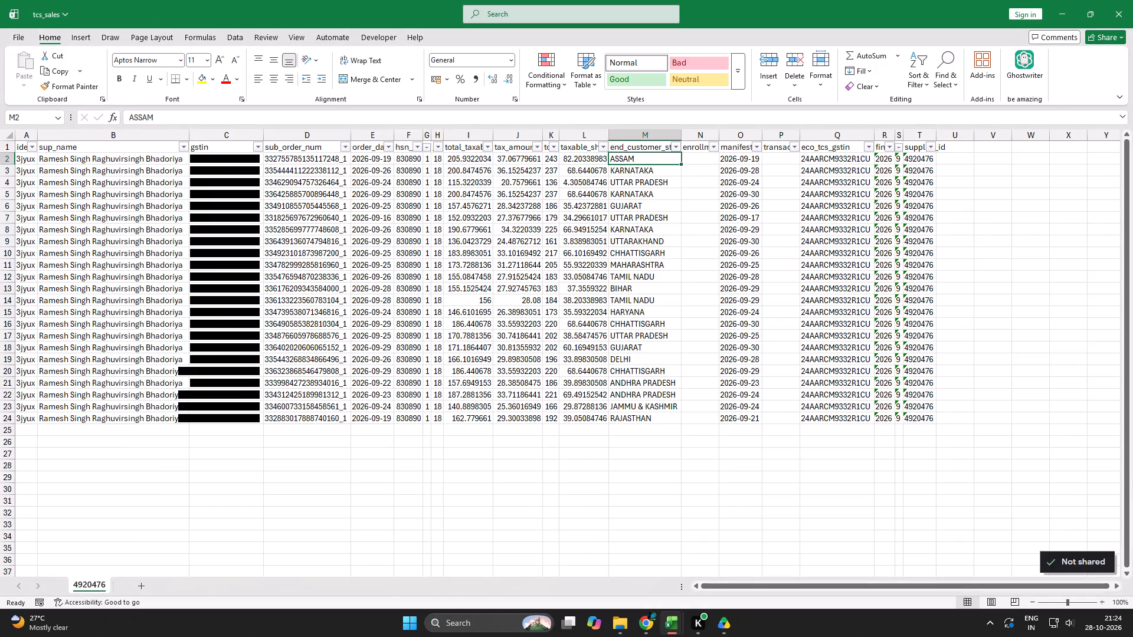
key(Left)
key(Left)
key(Right)
key(Right)
key(Left)
key(Right)
key(Down)
key(Down)
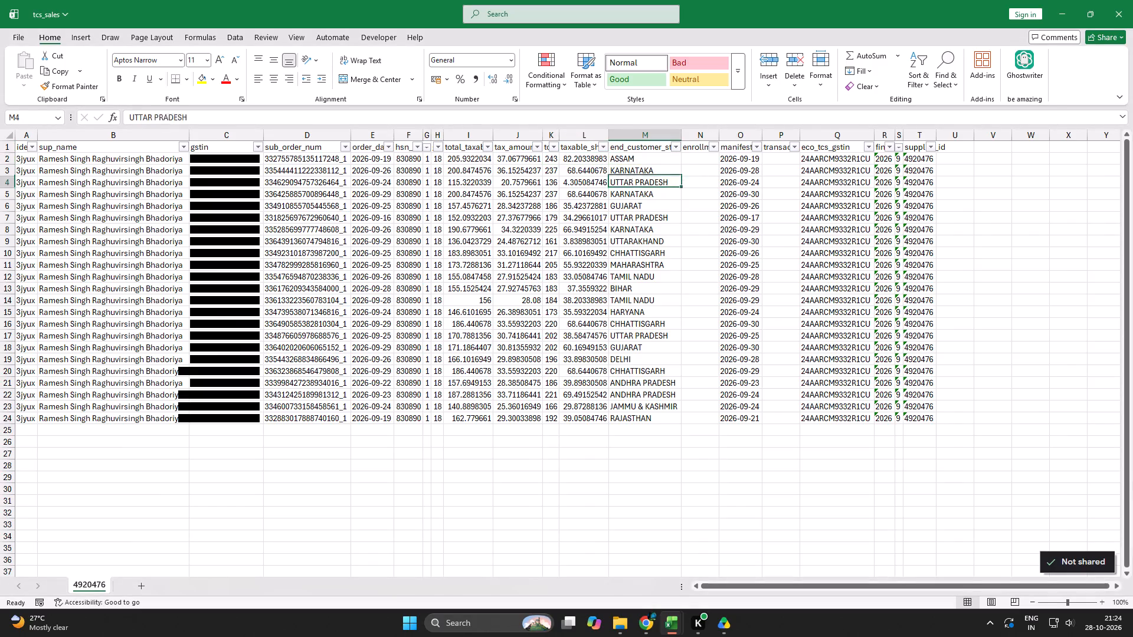
Review the end customer states in tcs_sales down to the last data row.
key(Down)
key(Down)
key(Down)
key(Down)
key(Down)
key(Down)
key(Down)
key(Down)
key(Down)
key(Down)
key(Down)
key(Down)
key(Down)
key(Down)
key(Down)
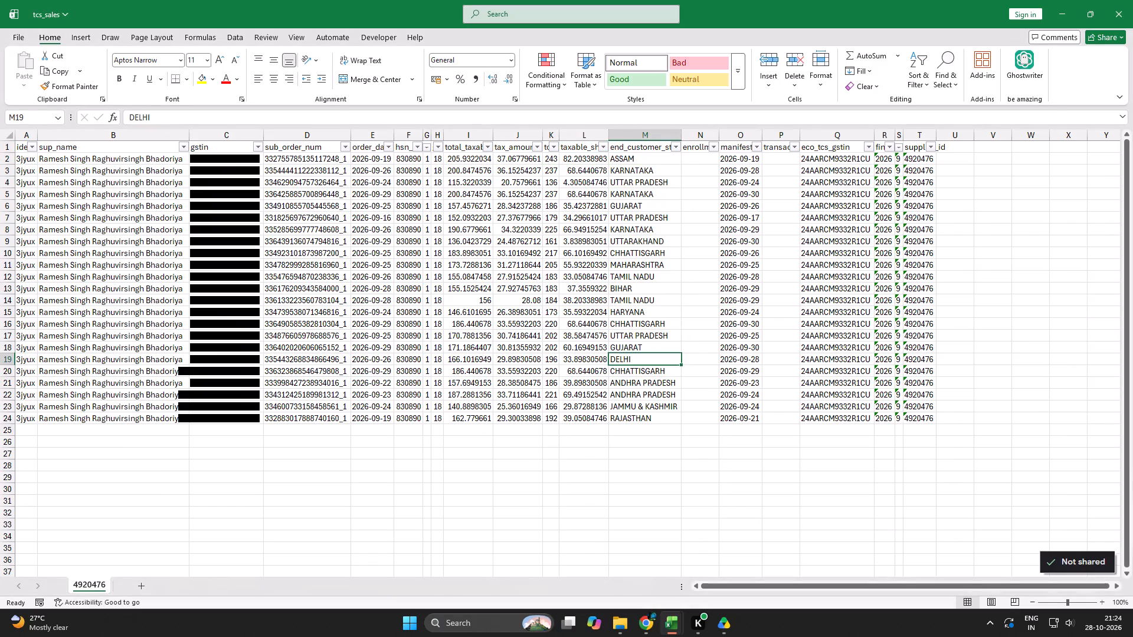
key(Down)
key(Down)
key(Down)
key(Up)
key(Down)
key(Down)
key(Down)
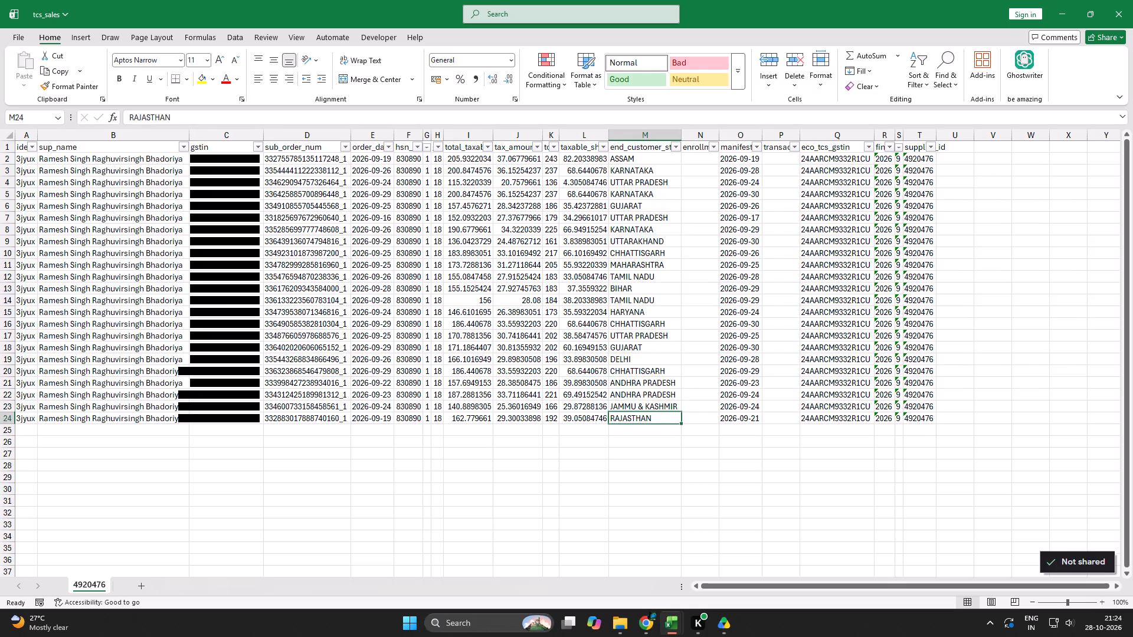
key(ctrl+Up)
key(Down)
In the Vouchrit template, copy Item 18% from F3 down the Stock Item Description column to F25.
key(alt+Tab)
key(Right)
key(Left)
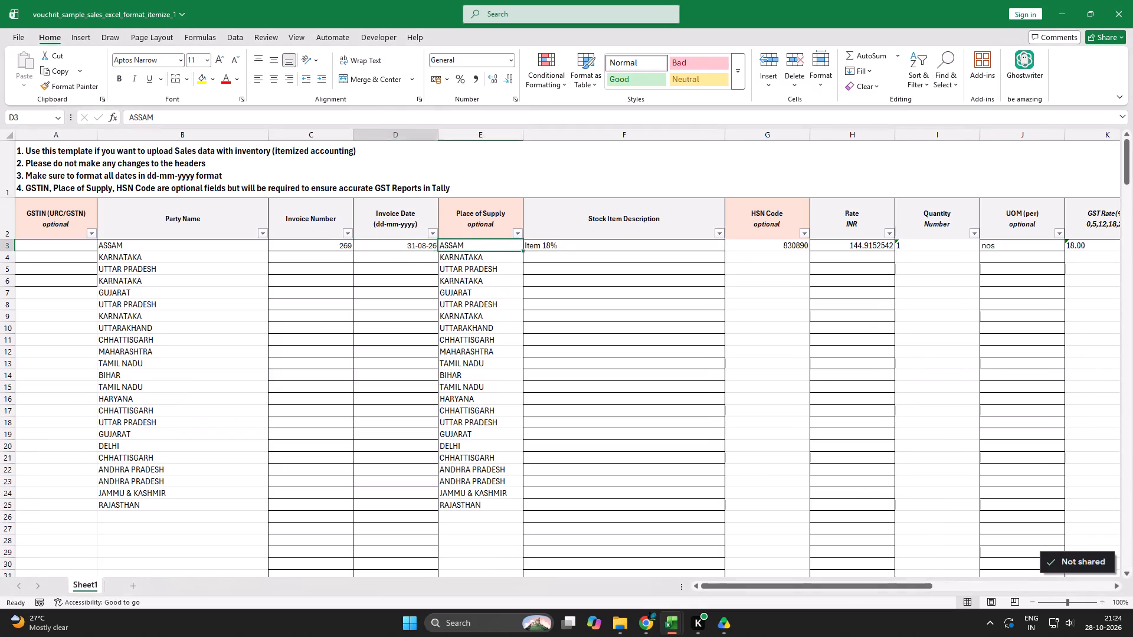
key(Right)
key(Left)
key(Right)
key(Left)
key(Right)
key(Right)
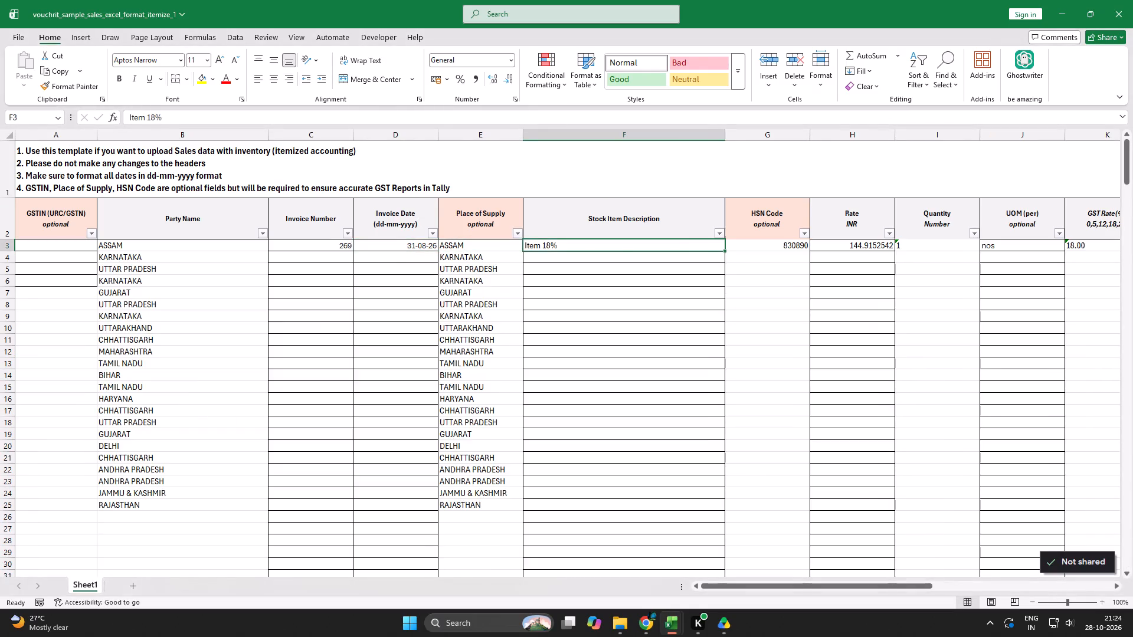
key(ctrl+c)
key(Left)
key(ctrl+Down)
key(Right)
key(ctrl+shift+Up)
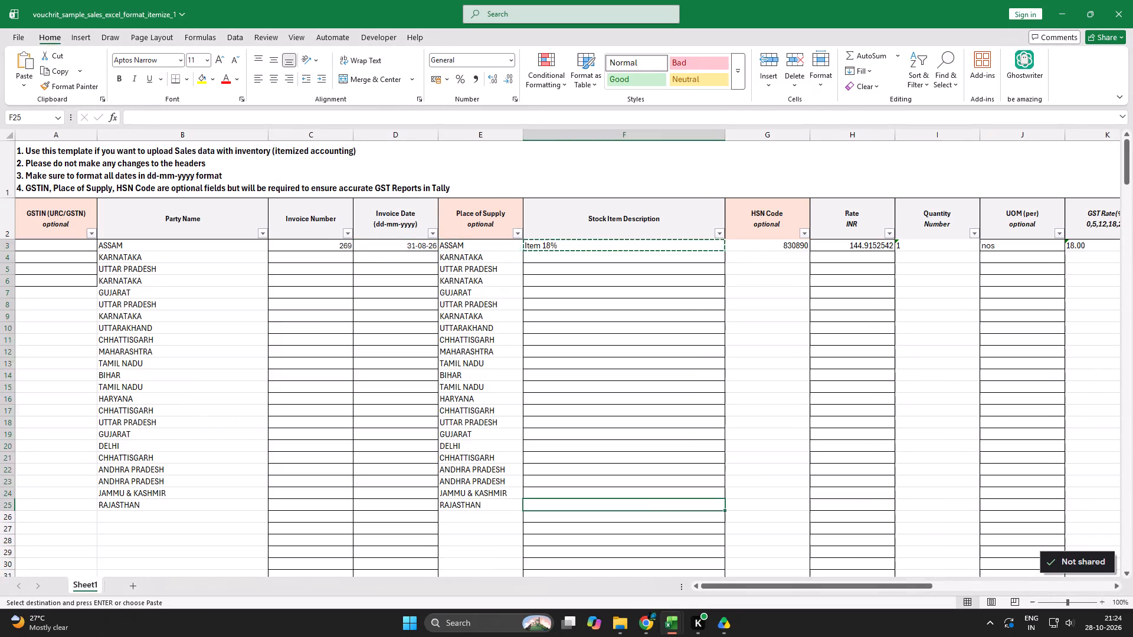
key(ctrl+v)
key(Down)
key(Down)
key(Up)
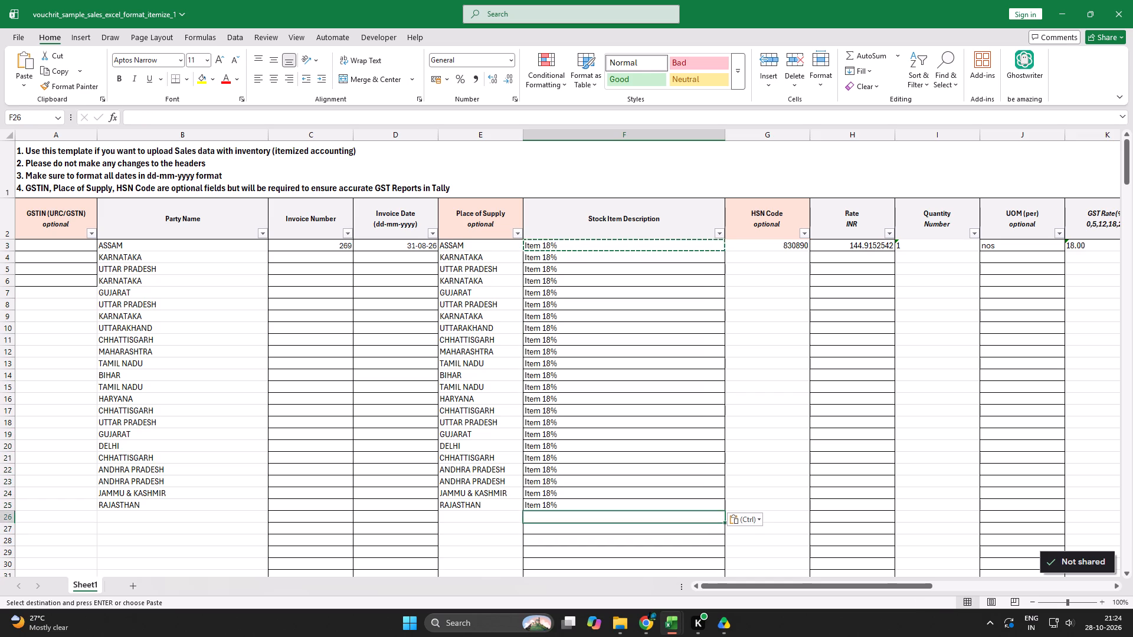
key(Up)
key(Up)
key(Up)
Copy HSN code 830890 from tcs_sales into the template's HSN Code column, filling G3 to G25.
key(Right)
key(alt+Tab)
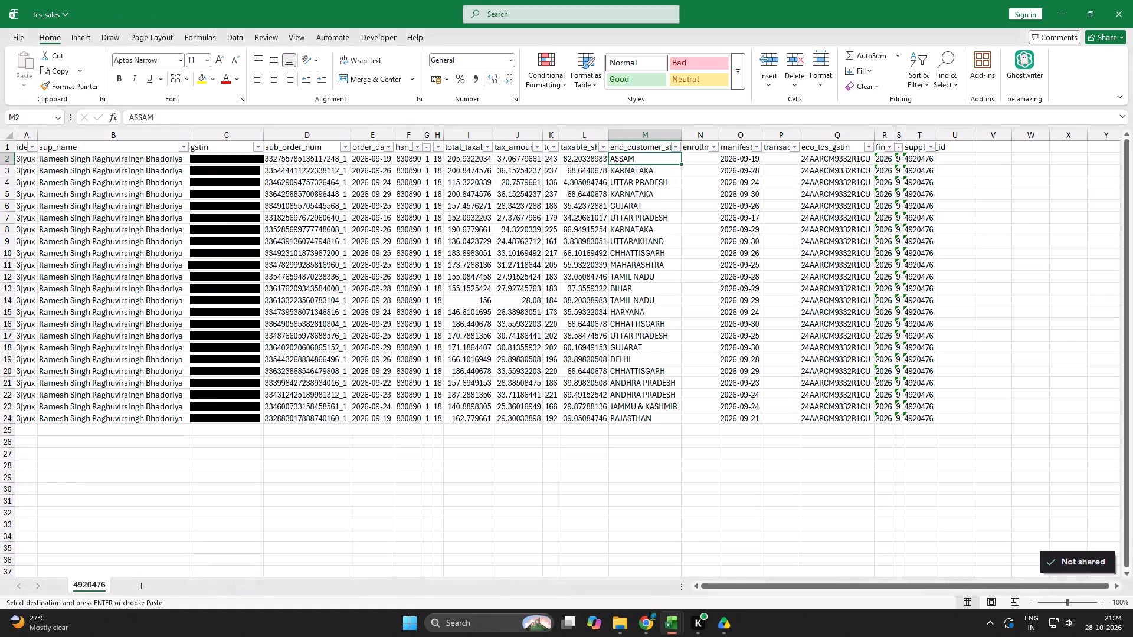
key(Left)
key(Left)
key(Left)
key(Left)
key(Left)
key(Left)
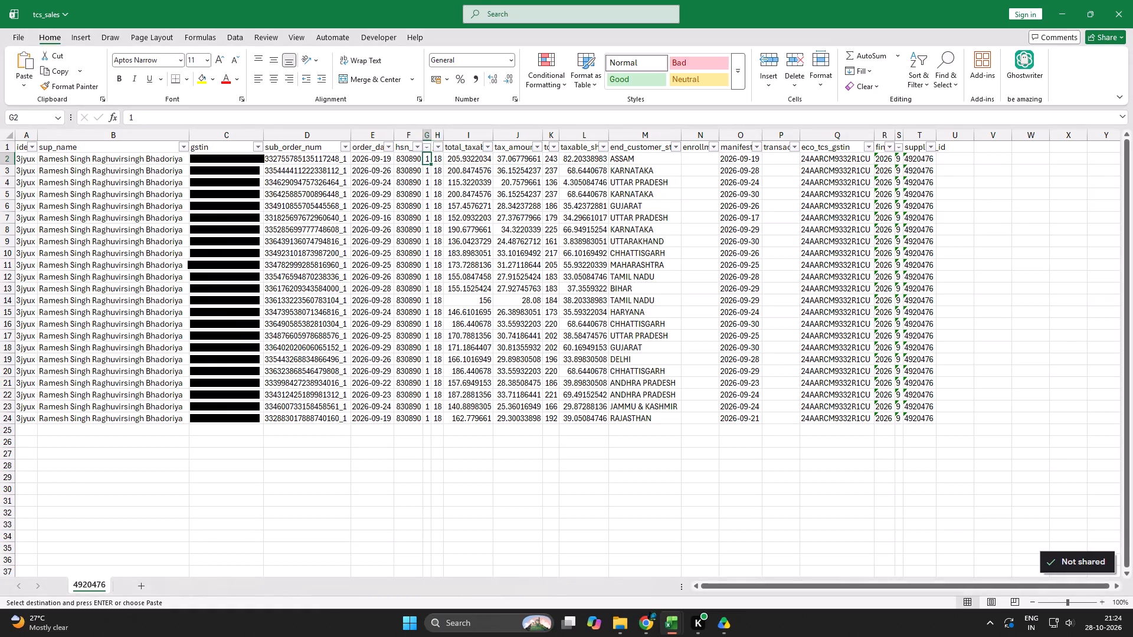
key(ctrl+Left)
key(Right)
key(Right)
key(Right)
key(Right)
key(Right)
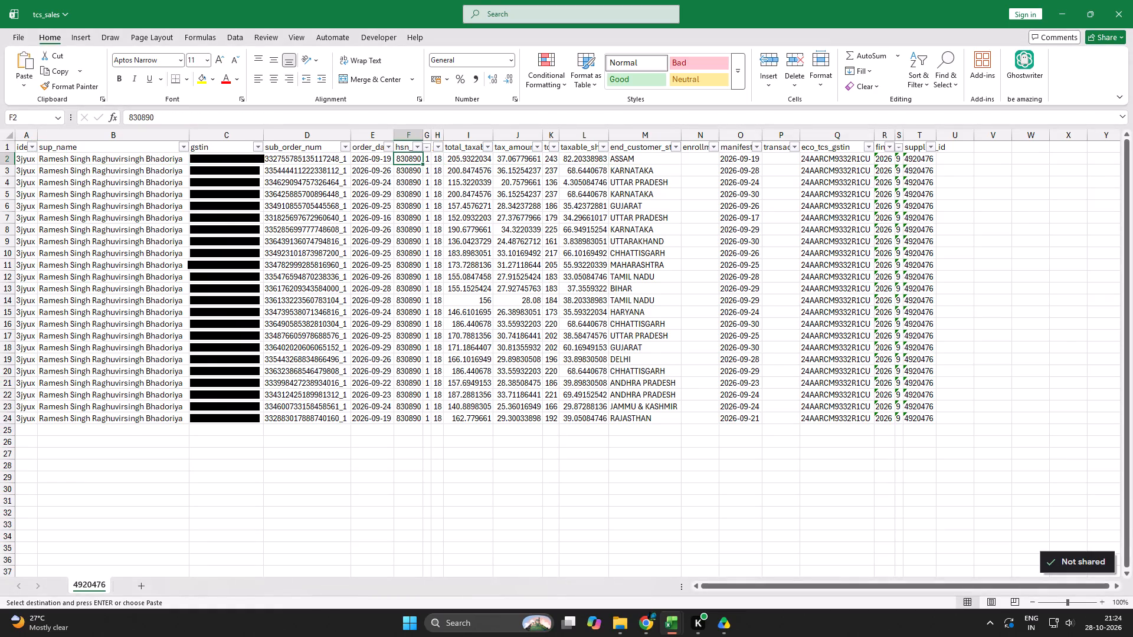
key(ctrl+c)
key(Left)
key(alt+Tab)
key(Down)
key(Left)
key(Left)
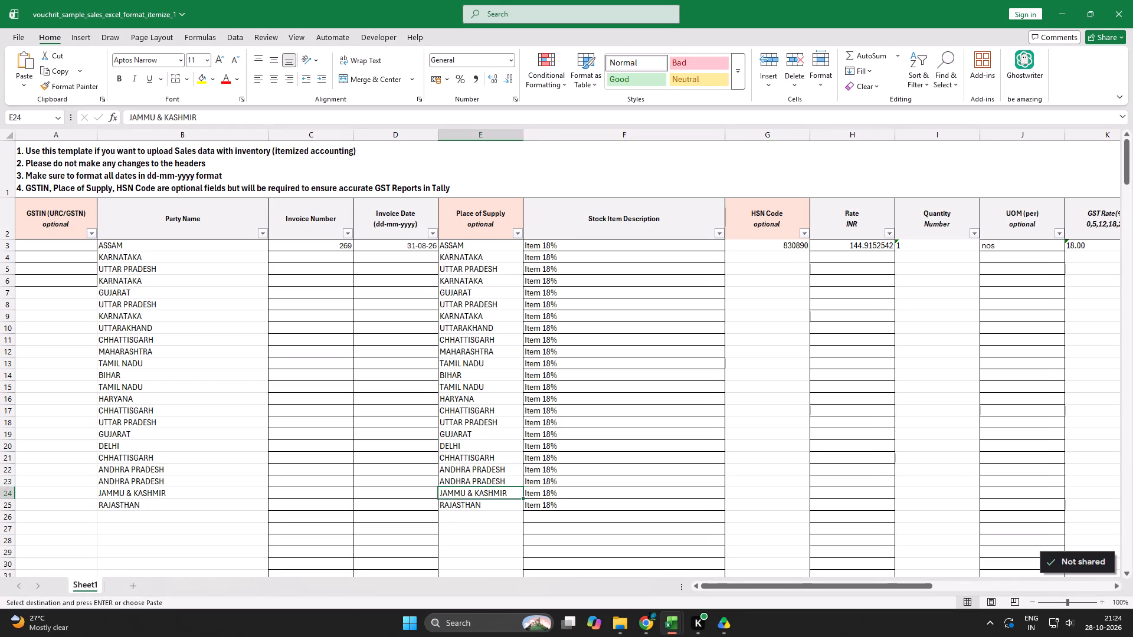
key(Right)
key(Right)
key(Down)
key(Left)
key(Right)
key(ctrl+shift+Up)
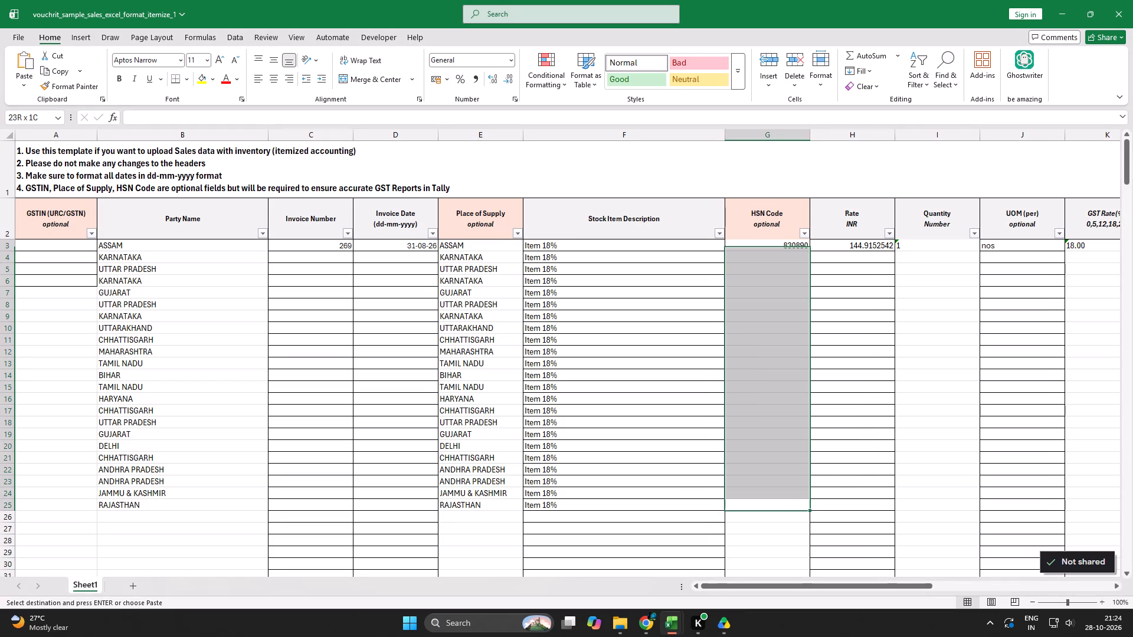
key(ctrl+v)
key(Down)
key(Down)
key(Up)
key(Up)
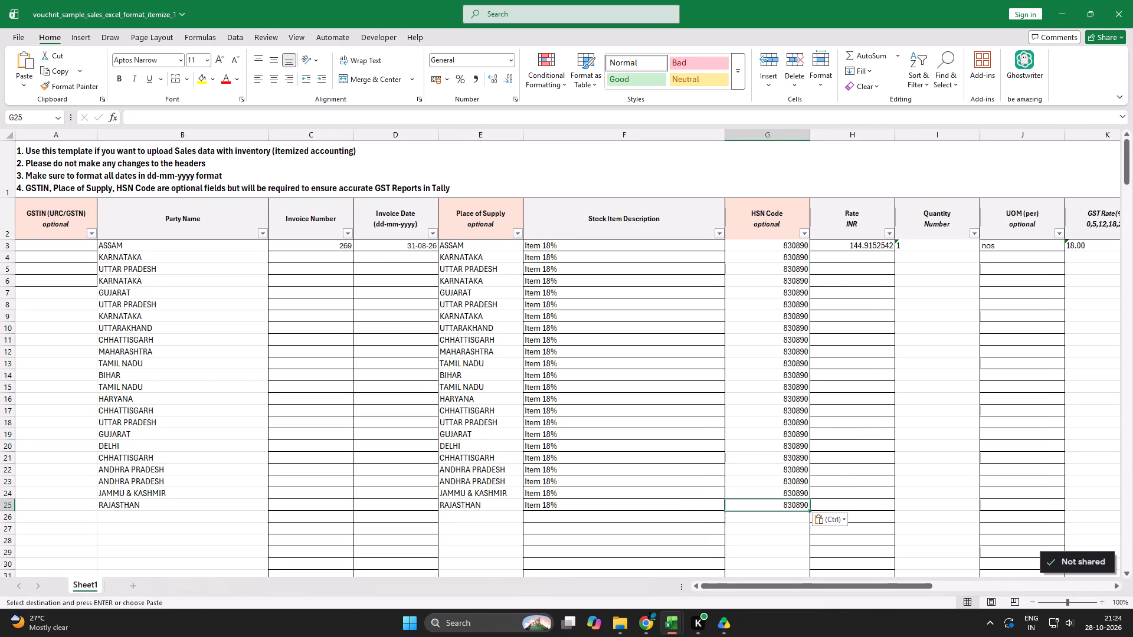
Save the template workbook.
key(ctrl+s)
key(Up)
key(Up)
key(Up)
key(Up)
Set the first invoice date in D3 of the template to 31-10-2026.
key(alt+Tab)
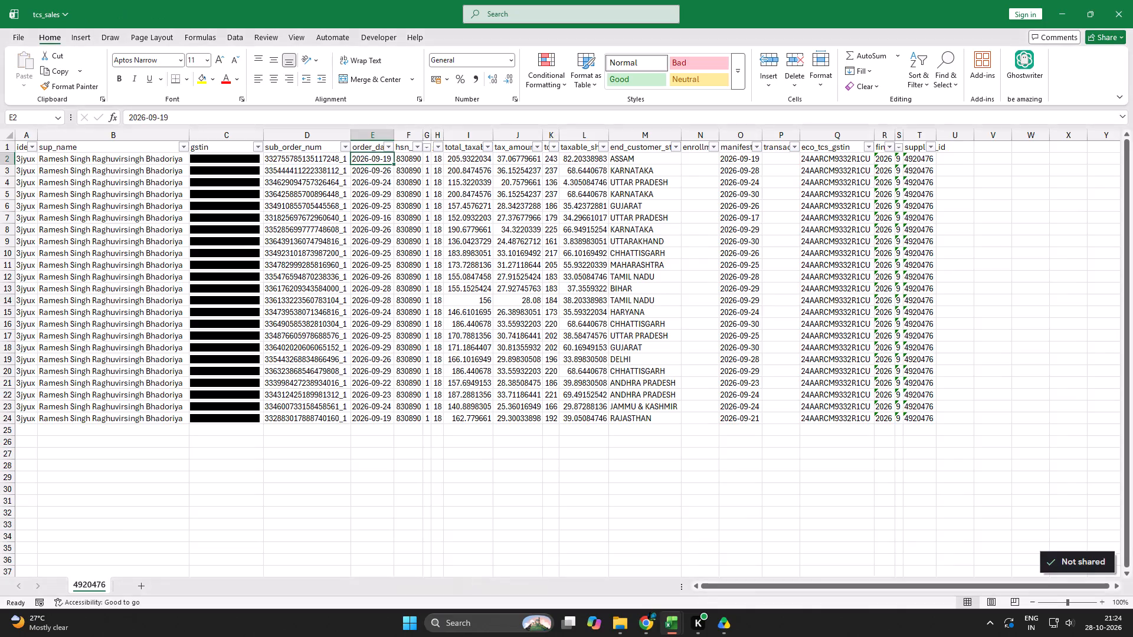
key(alt+Tab)
key(Left)
key(Left)
key(Left)
key(Left)
key(Left)
key(Right)
key(Left)
key(Left)
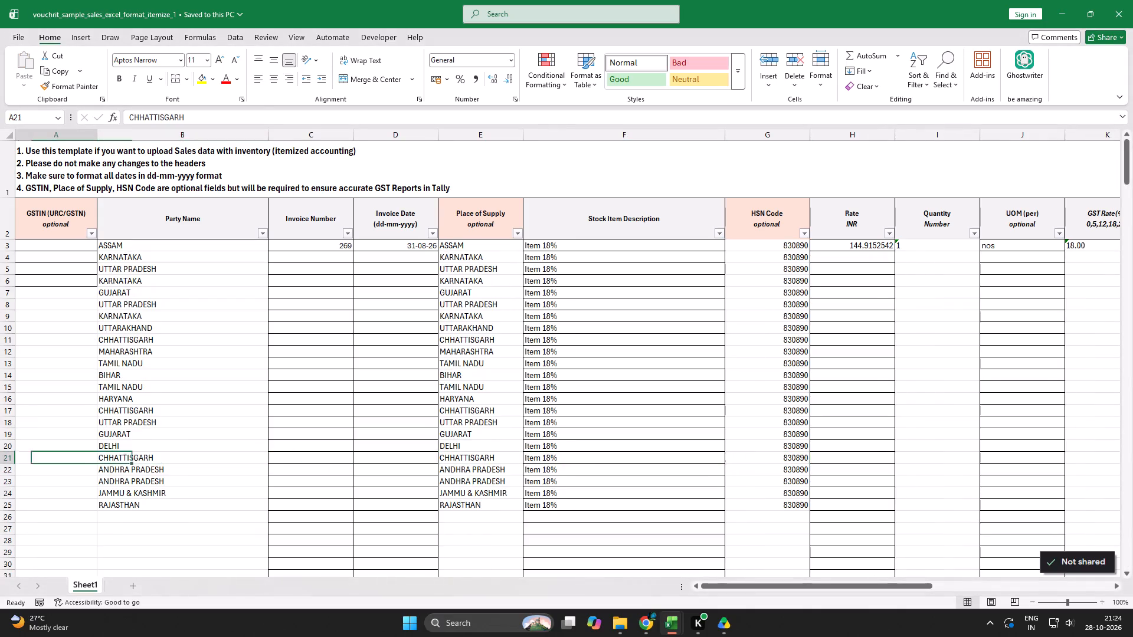
key(Left)
key(Left)
key(Right)
key(Right)
key(Right)
key(Left)
key(Right)
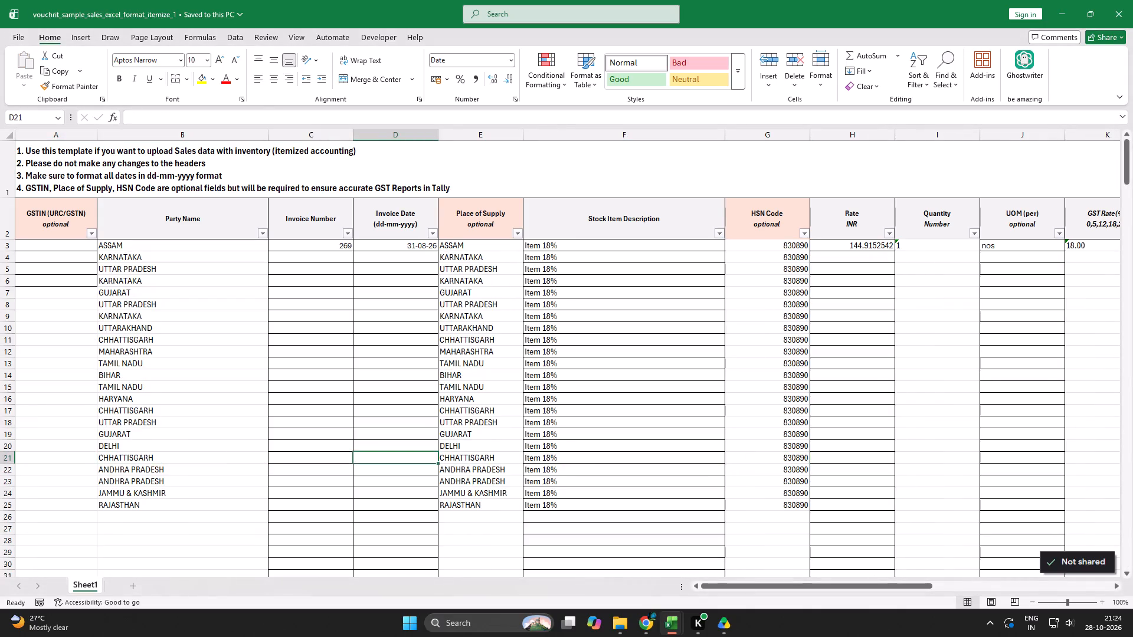
key(ctrl+Up)
key(F2)
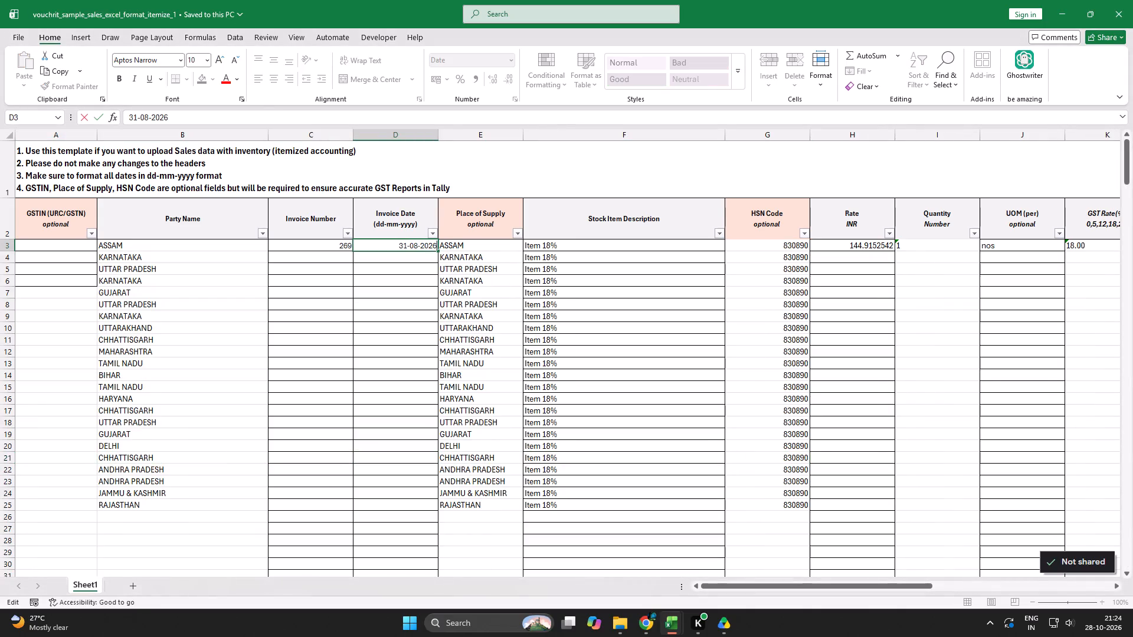
key(Left)
key(Left)
key(Left)
key(Left)
key(Left)
key(Left)
key(Left)
key(Left)
key(Left)
key(Right)
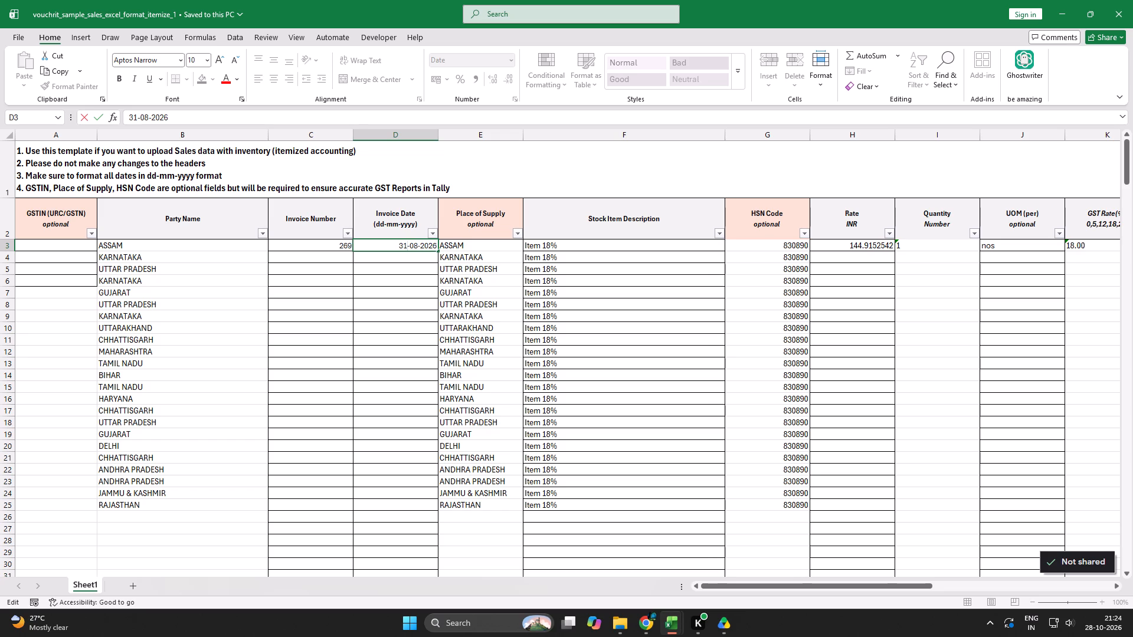
key(BackSpace)
click(1102, 632)
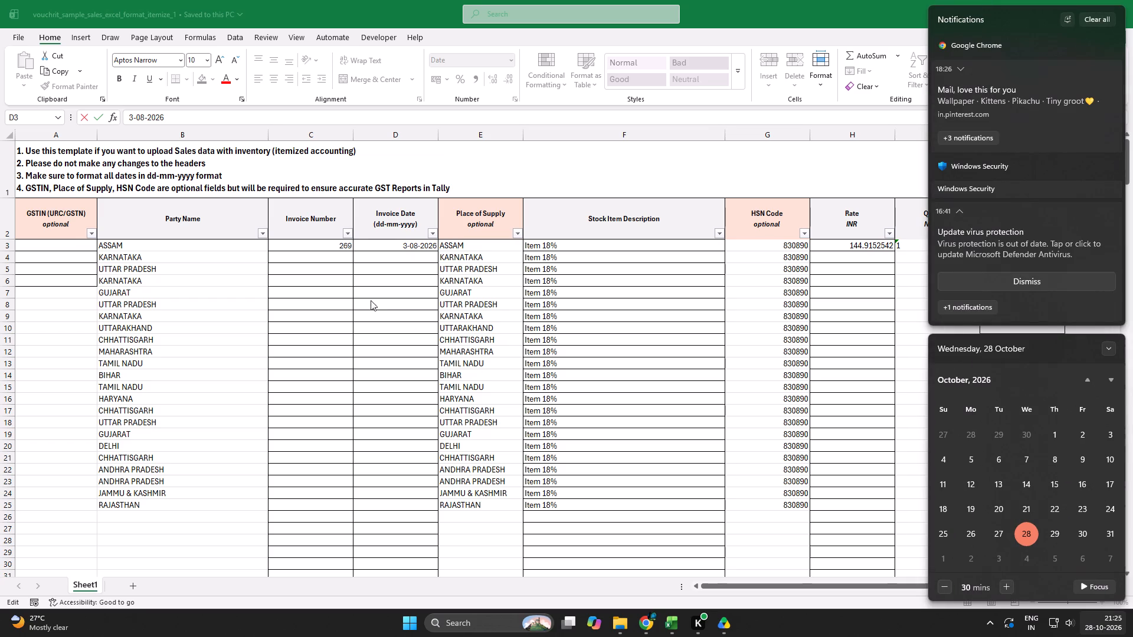
click(367, 293)
key(1)
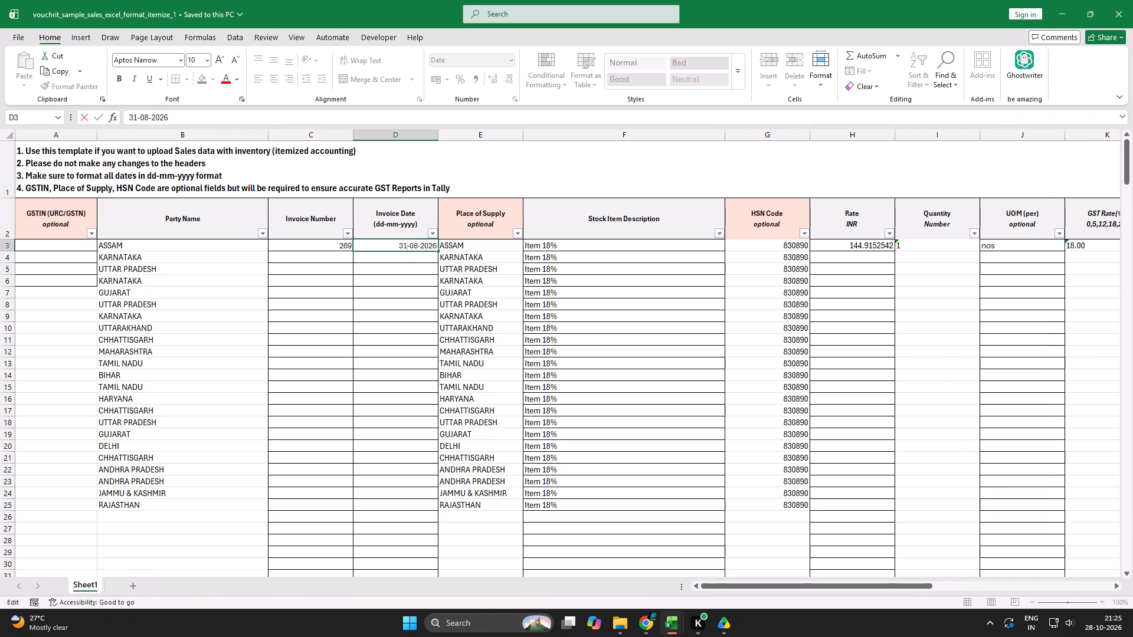
key(Right)
key(Right)
key(Right)
key(BackSpace)
key(BackSpace)
text(10)
key(Return)
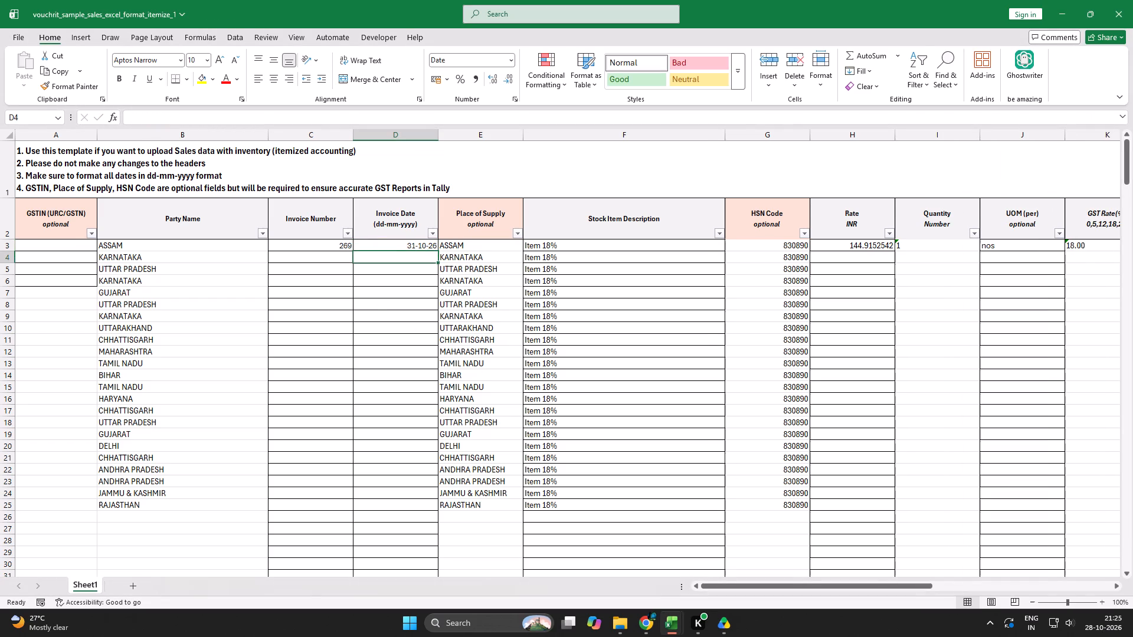
Copy the invoice date from D3 down the Invoice Date column to the last party row, D25.
key(Up)
key(ctrl+c)
key(Down)
key(Up)
key(Down)
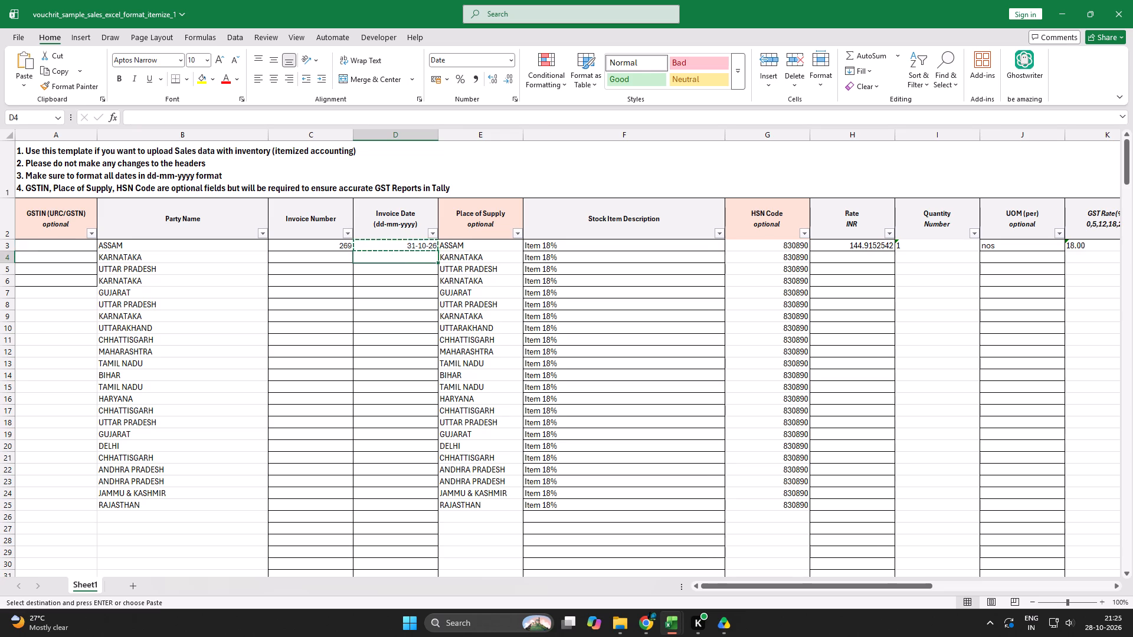
key(Up)
key(shift+Down)
key(shift+Down)
key(shift+Down)
key(shift+Down)
key(shift+Down)
key(shift+Down)
key(shift+Down)
key(shift+Down)
key(shift+Down)
key(shift+Down)
key(shift+Down)
key(shift+Down)
key(shift+Down)
key(shift+Down)
key(shift+Down)
key(shift+Down)
key(shift+Down)
key(shift+Down)
key(shift+Down)
key(shift+Down)
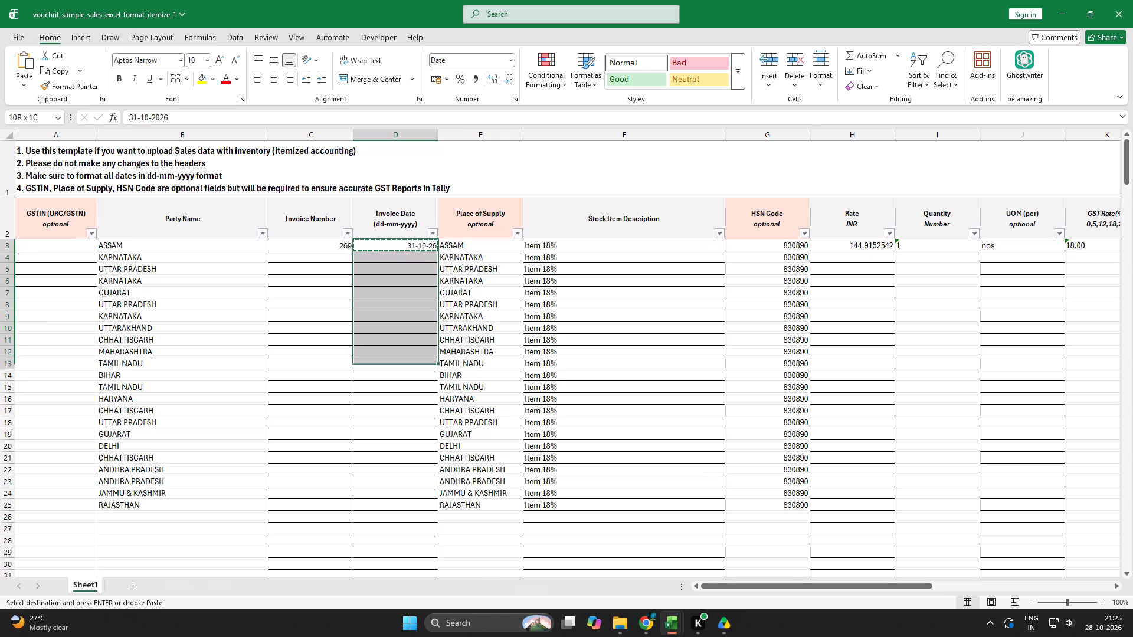
key(shift+Down)
key(shift+Down)
key(ctrl+v)
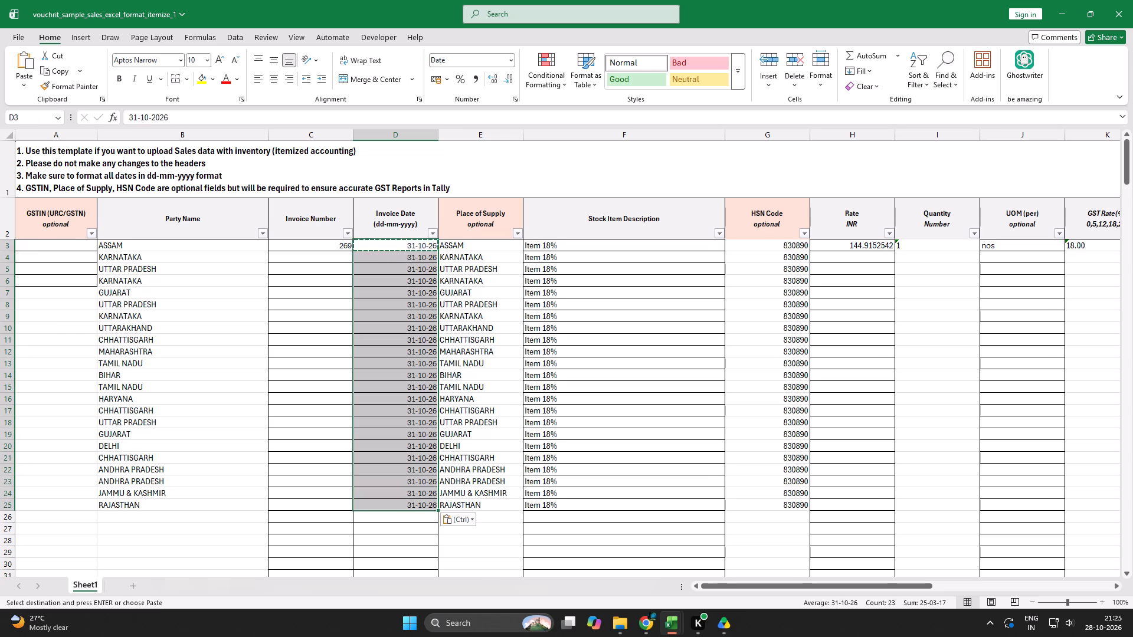
key(Down)
key(Up)
key(Down)
key(Up)
key(Left)
key(Right)
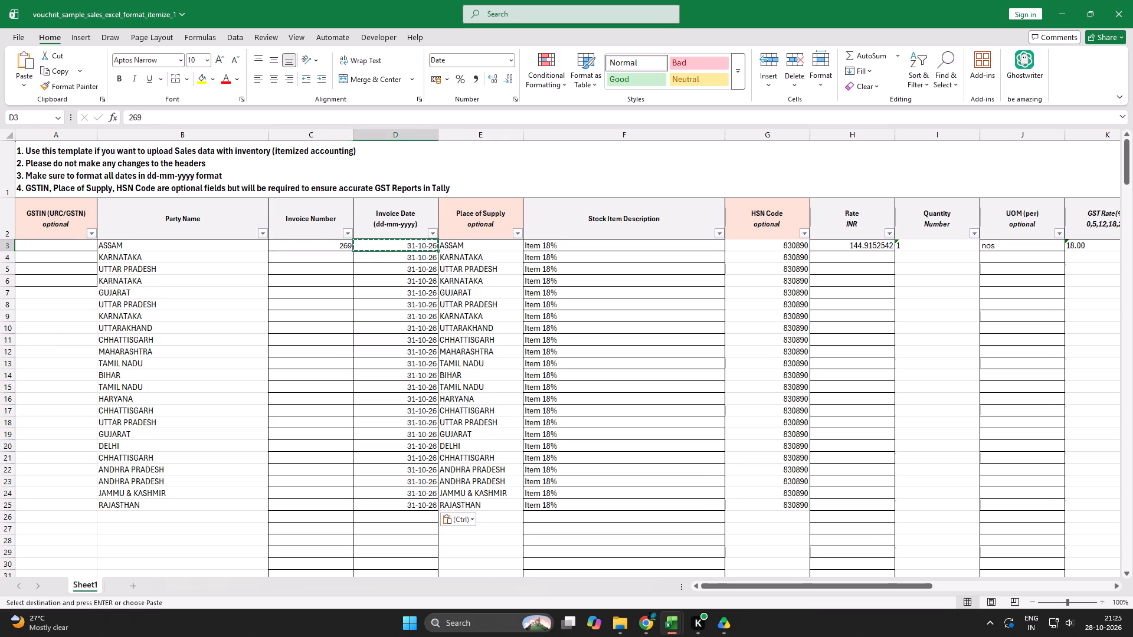
Save the template workbook with the filled invoice dates.
key(Left)
key(Right)
key(Left)
key(Down)
key(Down)
key(ctrl+s)
Copy the unit "nos" from J3 down the UOM column to the last party row, J25.
key(Right)
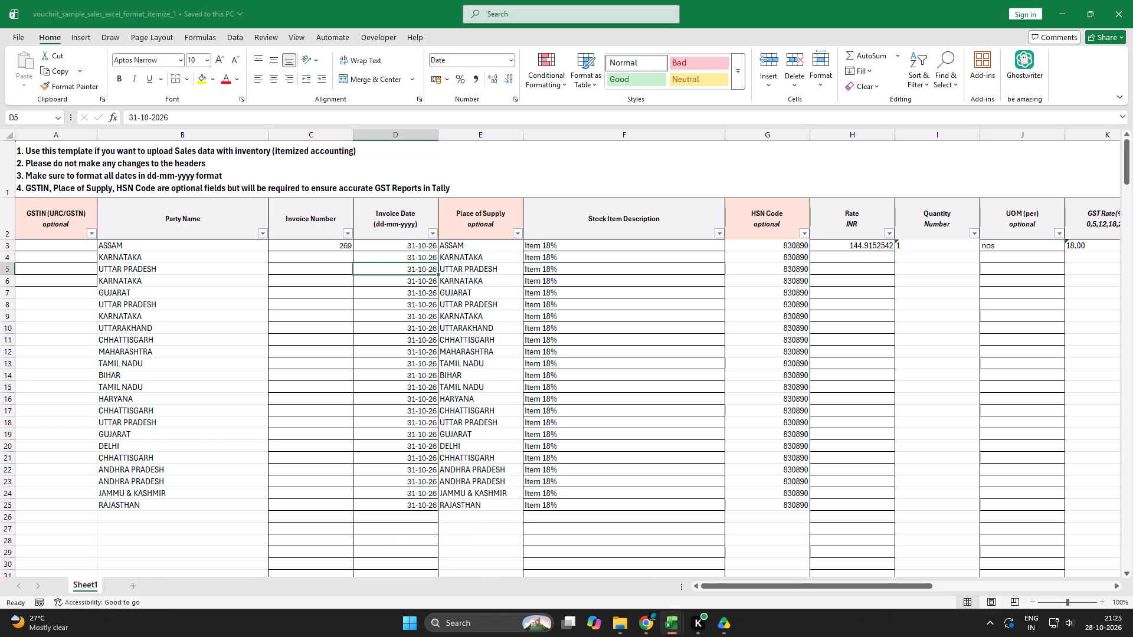
key(Up)
key(Right)
key(Right)
key(Right)
key(Right)
key(Right)
key(Right)
key(Right)
key(Right)
key(Right)
key(Left)
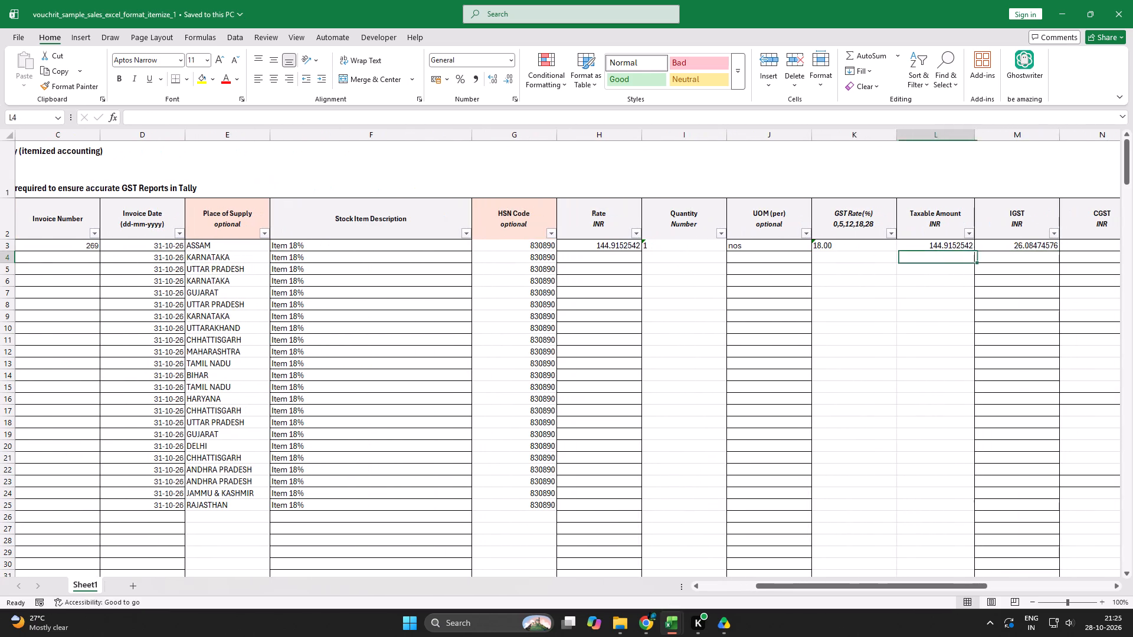
key(Left)
key(Left)
key(Left)
key(Up)
key(Right)
key(ctrl+c)
key(Down)
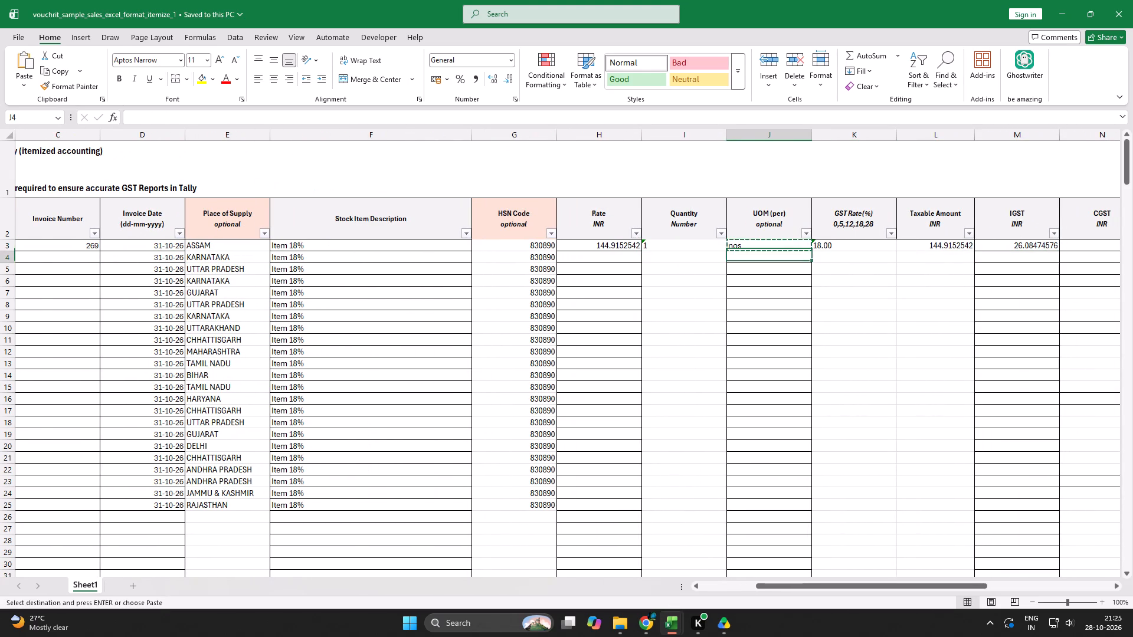
key(Left)
key(Left)
key(Left)
key(ctrl+Down)
key(Right)
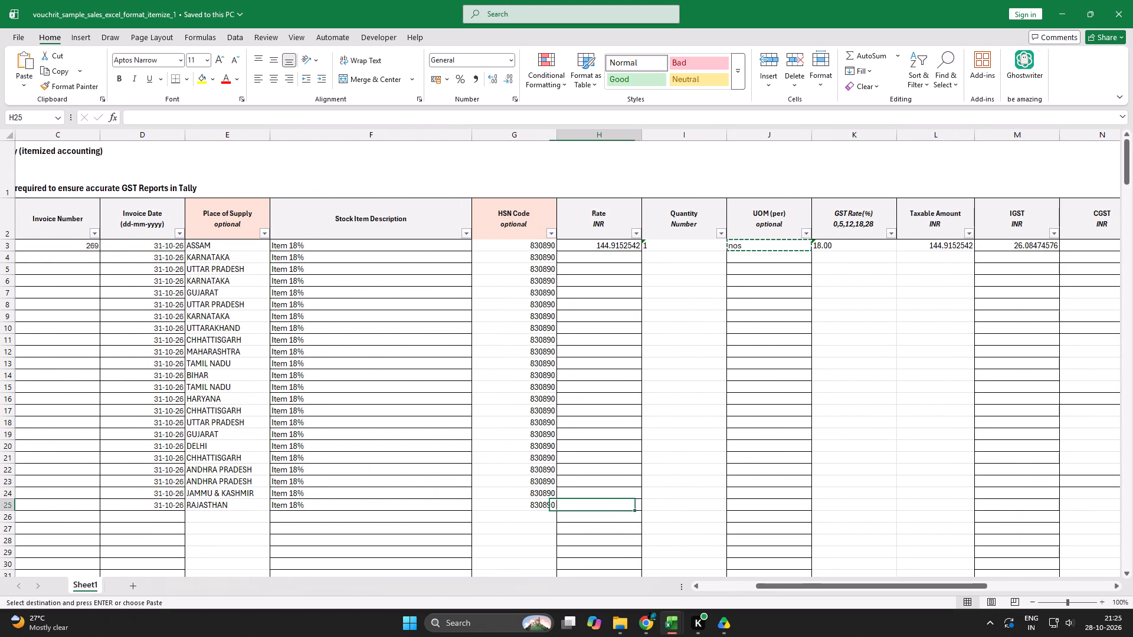
key(Right)
key(Right)
key(ctrl+shift+Up)
key(ctrl+v)
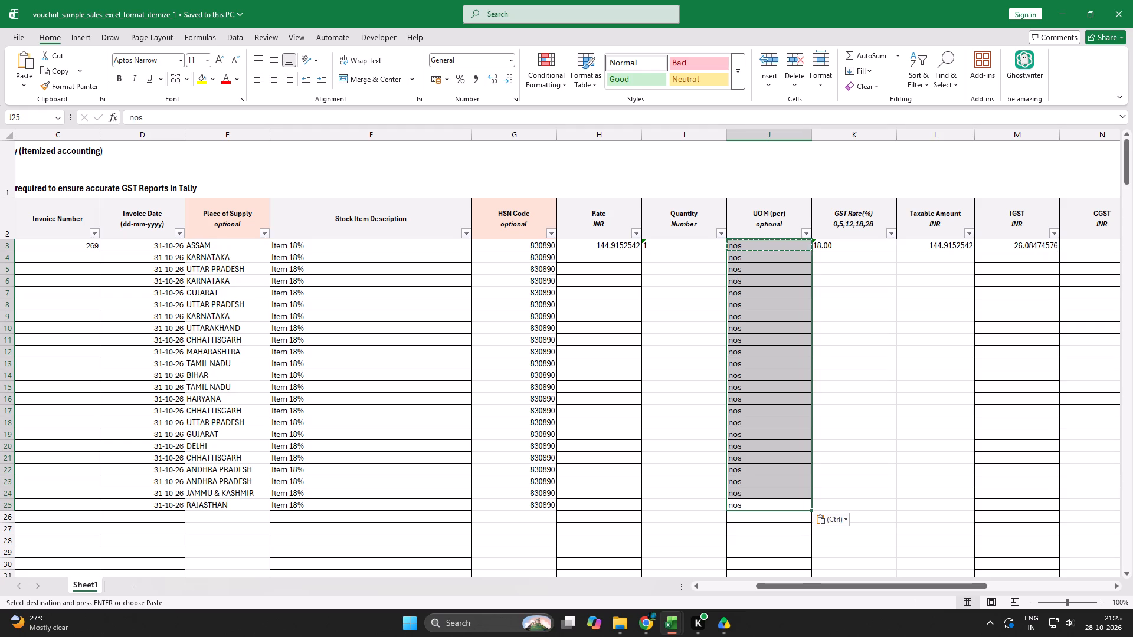
Save the template workbook with the filled UOM column.
key(Down)
key(ctrl+s)
Enter 18 as the GST rate in K25 and copy it up the GST Rate column to K3.
key(Right)
key(Left)
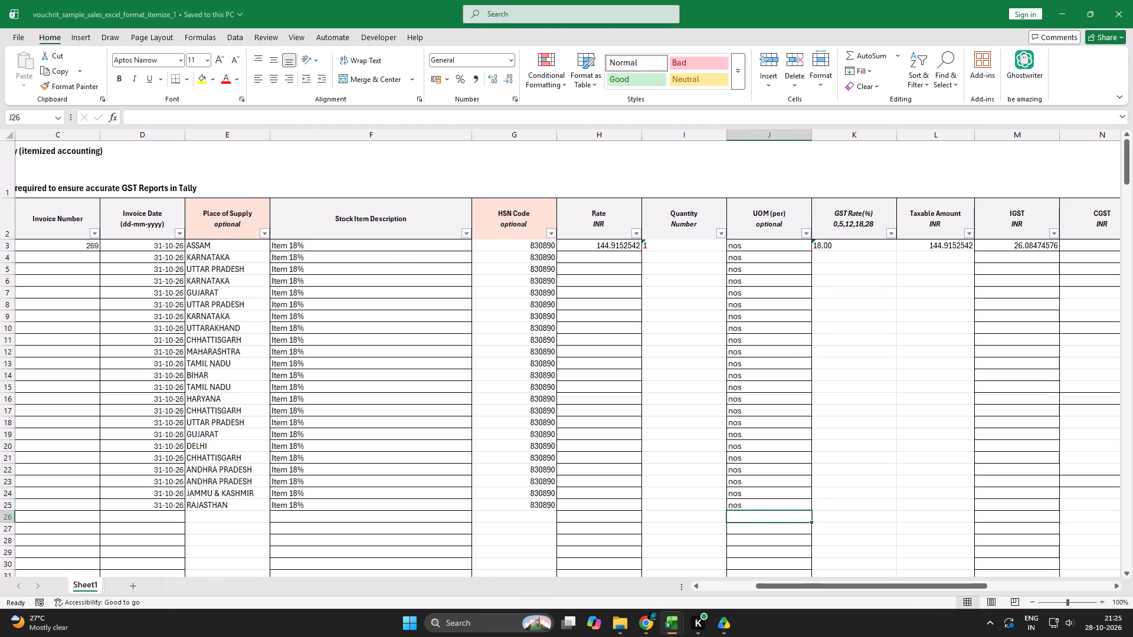
key(Right)
key(Up)
key(Down)
key(Up)
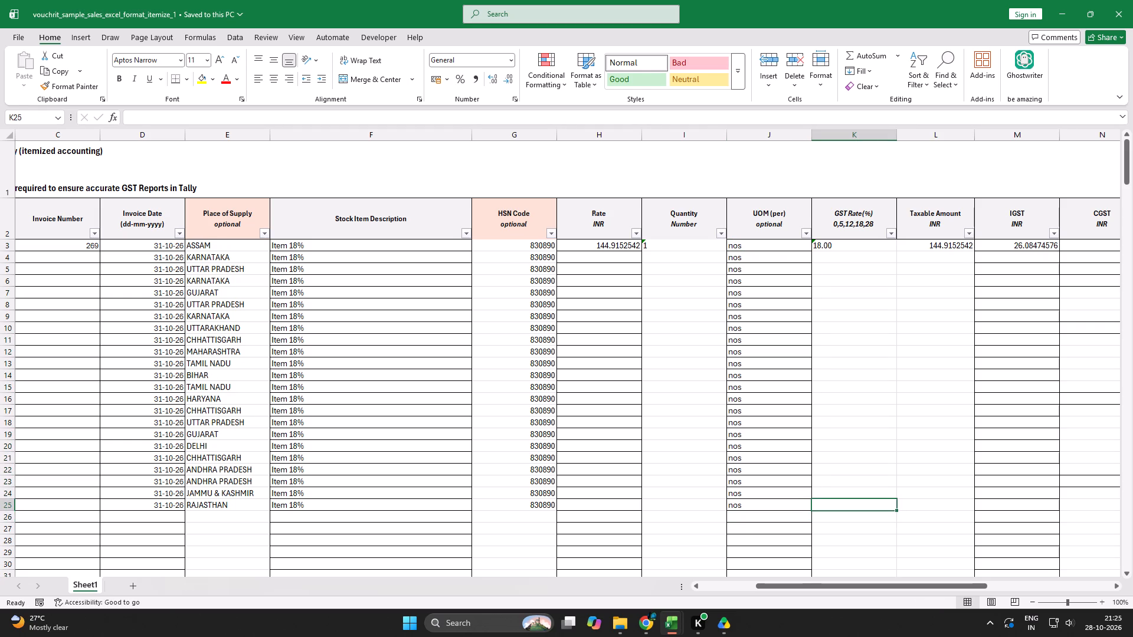
text(18)
key(Return)
key(Up)
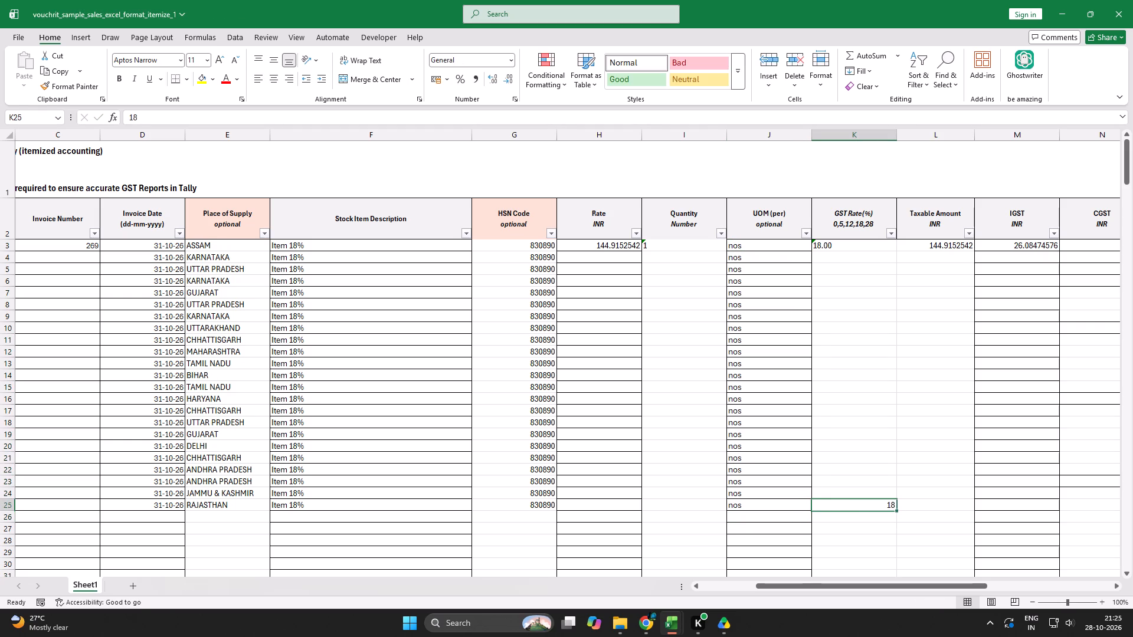
key(ctrl+c)
key(Up)
key(Down)
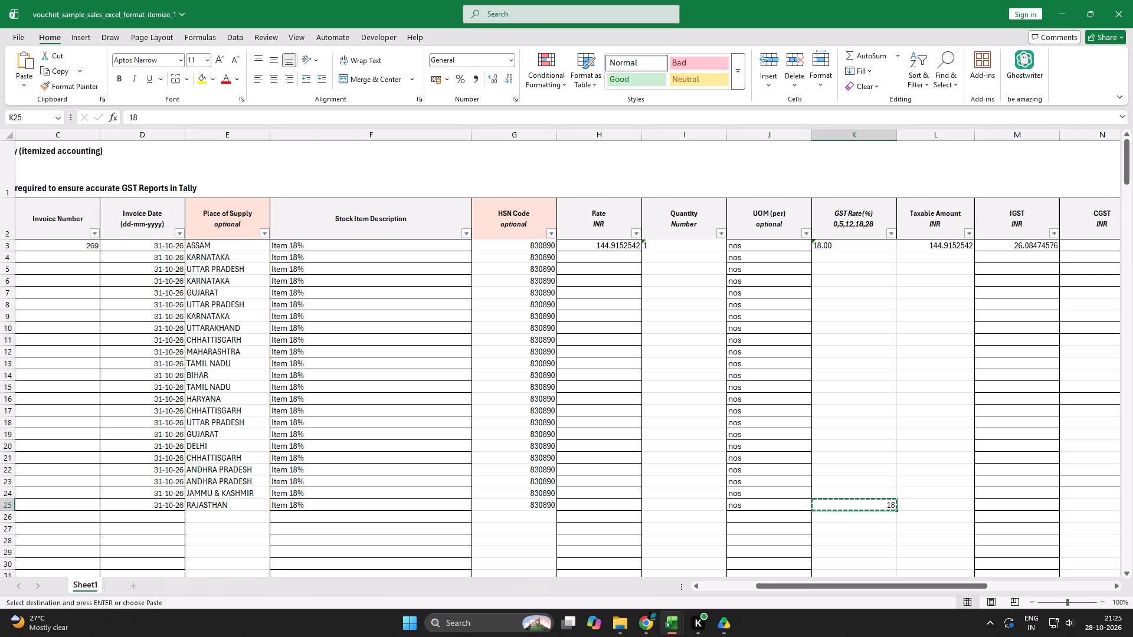
key(ctrl+shift+Up)
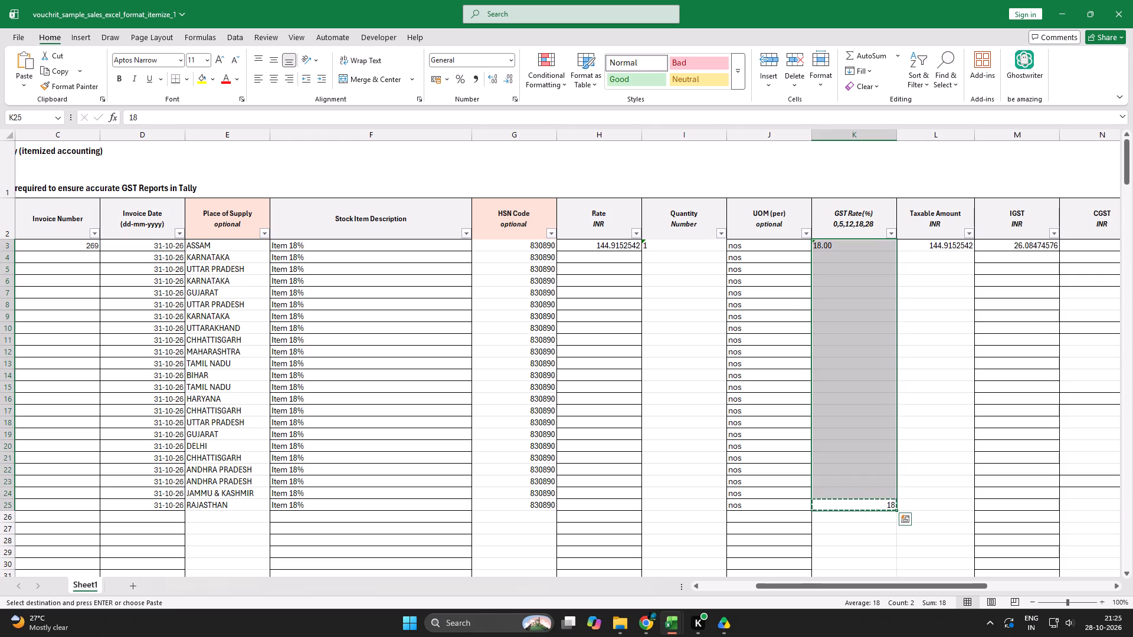
key(ctrl+v)
key(Down)
key(Up)
key(Up)
key(Right)
key(Down)
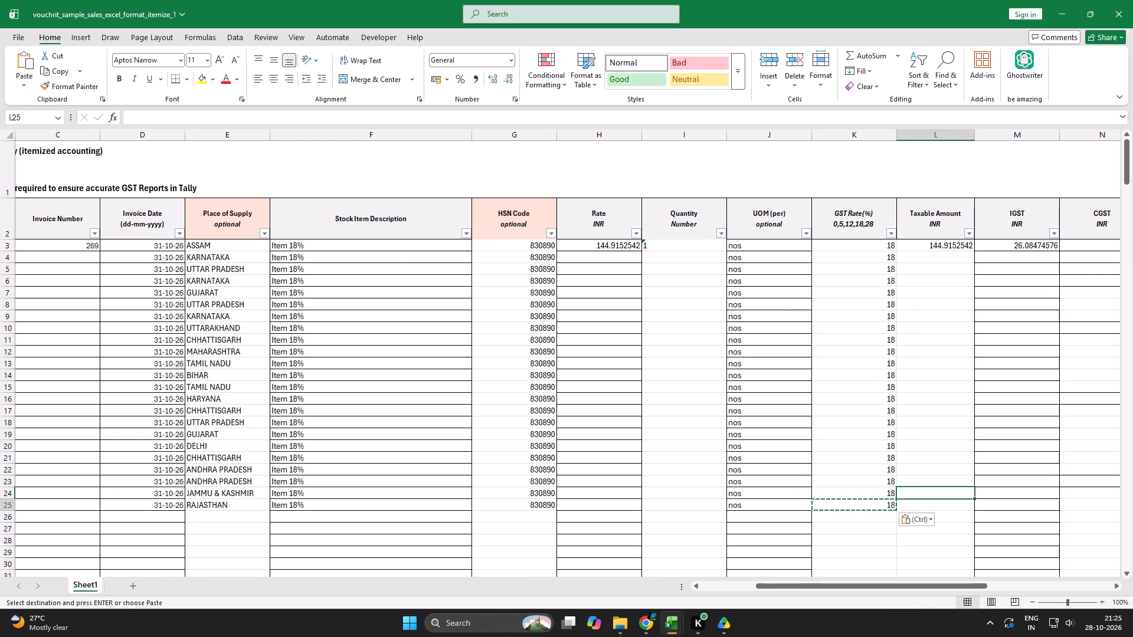
Look across the template's last party row to check which columns still need data.
key(Right)
key(Right)
key(Right)
key(Right)
key(Left)
key(Right)
key(Right)
key(Left)
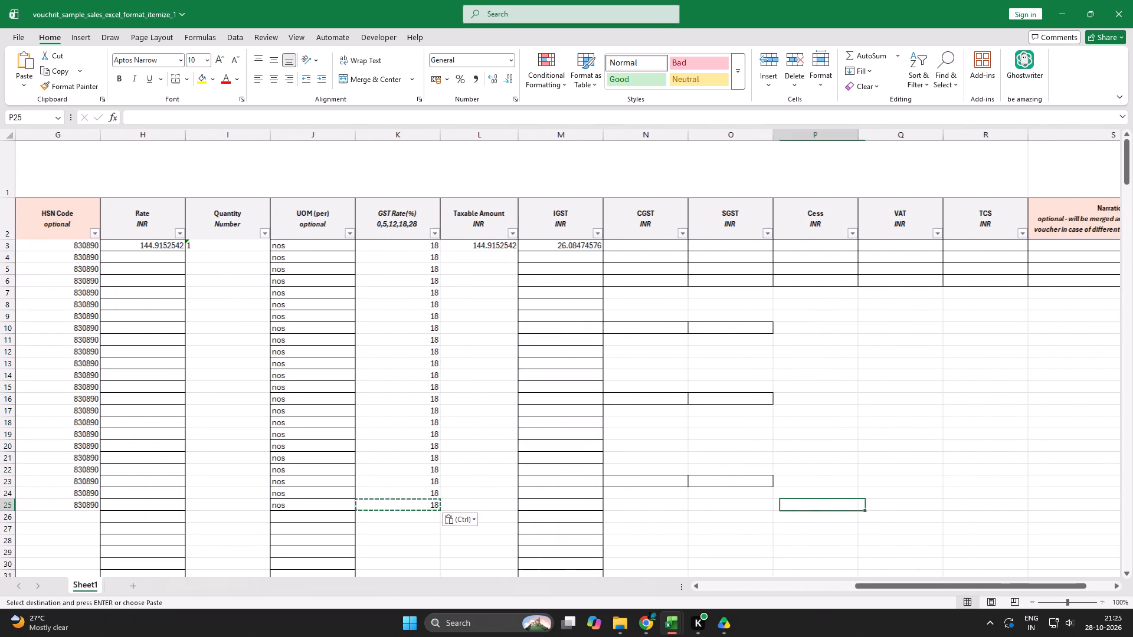
key(Left)
key(Left)
key(Left)
key(Left)
key(Left)
key(Left)
key(Left)
key(Left)
key(Left)
key(Left)
key(Left)
key(Left)
key(Left)
key(Left)
key(Left)
key(Left)
key(Left)
key(Left)
key(Left)
key(Left)
key(Right)
key(Right)
key(Right)
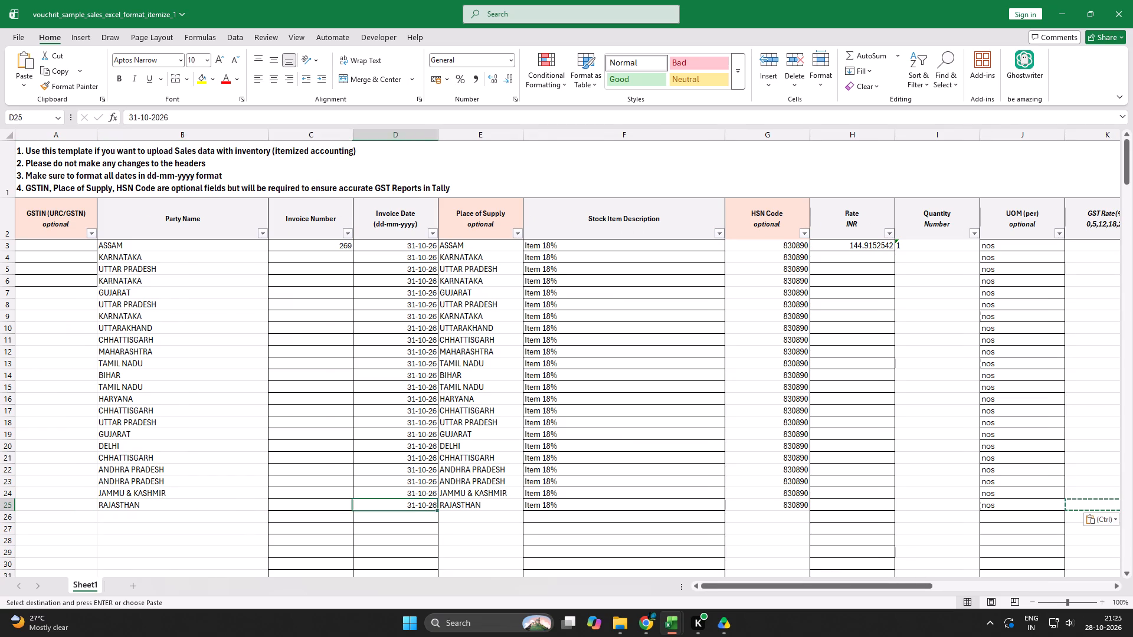
Save the template workbook with the filled GST Rate column.
key(Right)
key(Right)
key(Right)
key(ctrl+s)
key(Right)
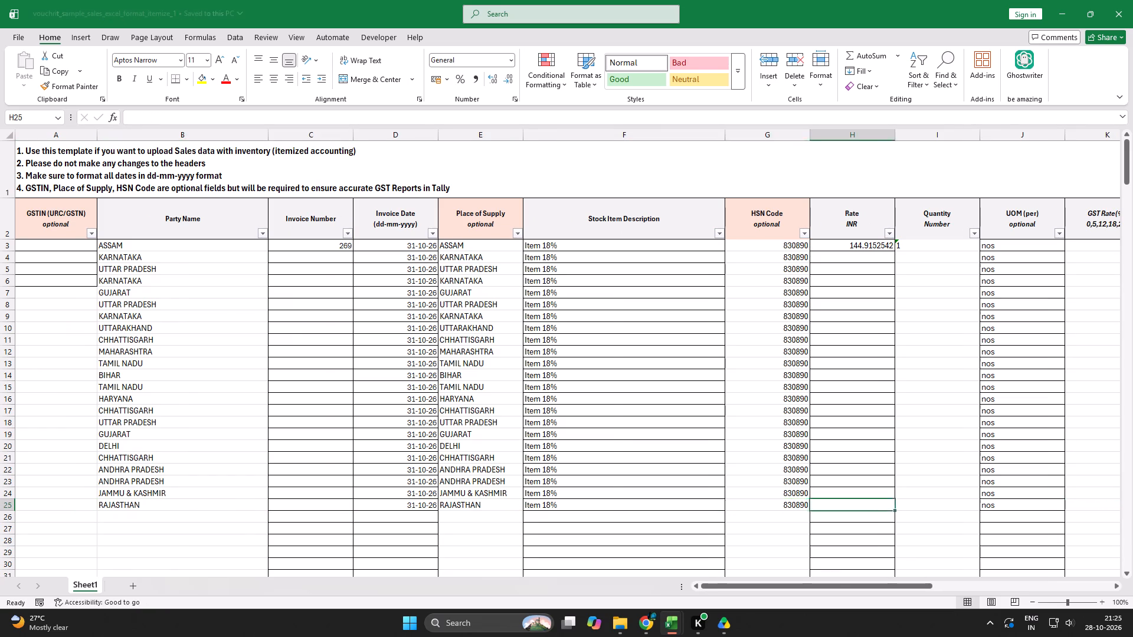
Copy the total taxable values I2 to I24 from tcs_sales into the template's Taxable Amount column, L3 to L25.
key(Left)
key(Left)
key(alt+Tab)
key(Down)
key(Up)
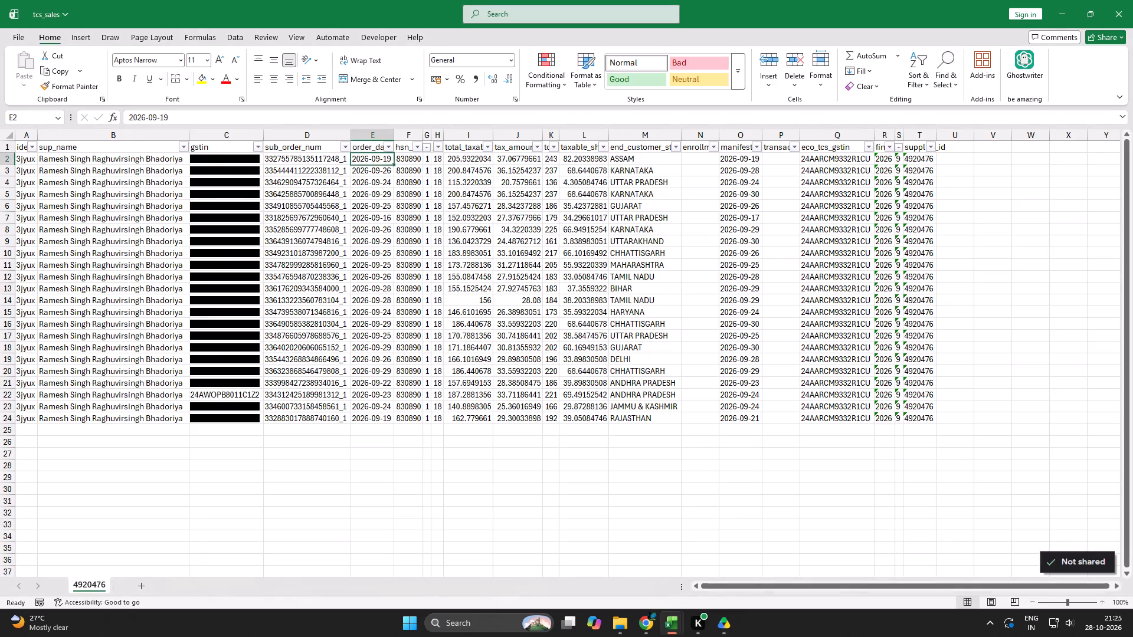
key(Up)
key(Down)
key(Left)
key(Right)
key(Right)
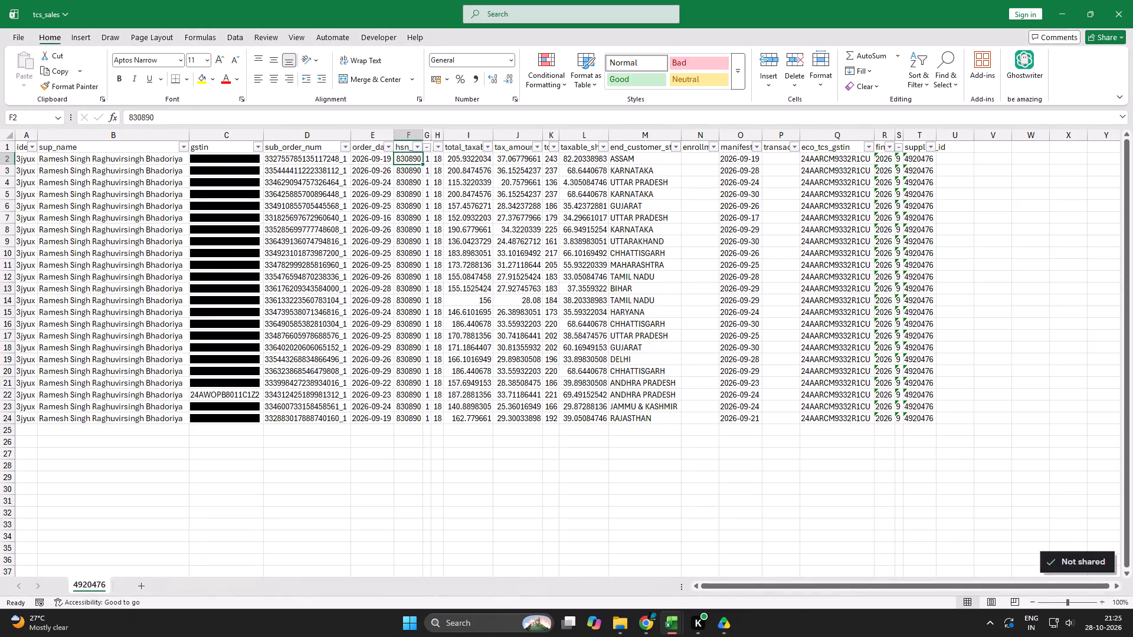
key(Right)
key(Right)
key(Right)
key(ctrl+shift+Down)
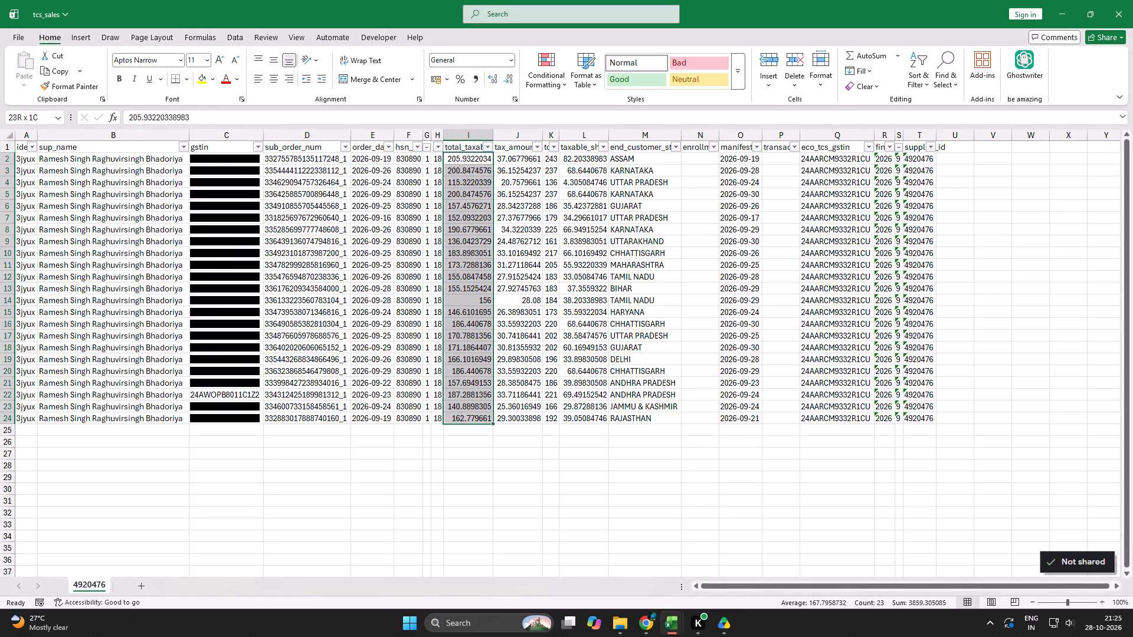
key(ctrl+c)
key(ctrl+c)
key(alt+Tab)
key(Right)
key(Right)
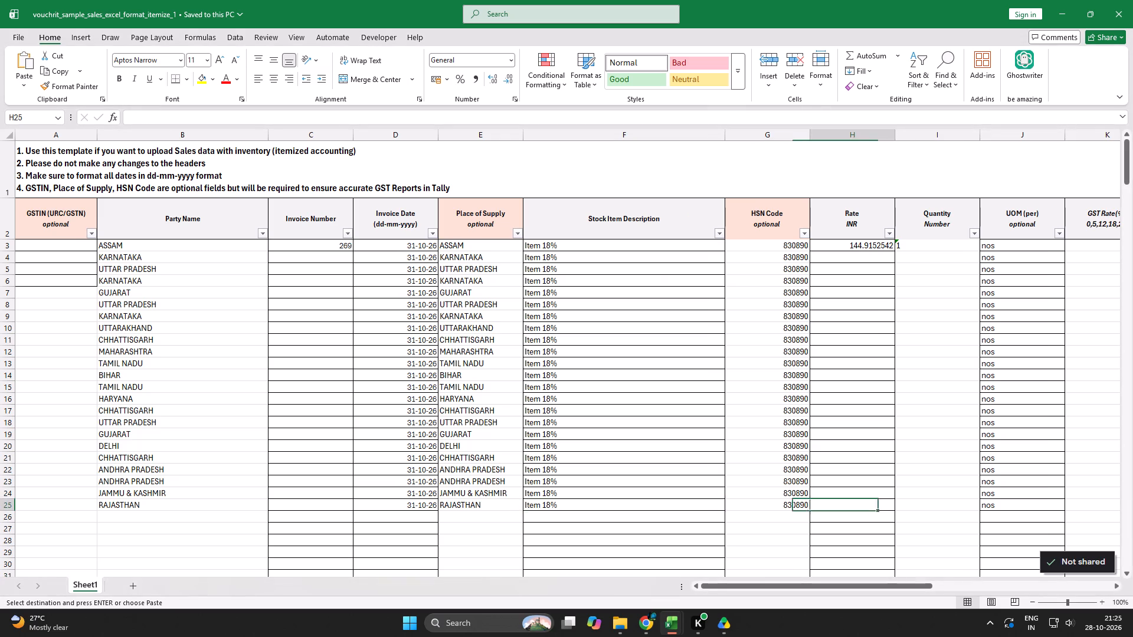
key(Right)
key(Right)
key(Right)
key(Right)
key(Right)
key(Left)
key(Left)
key(Right)
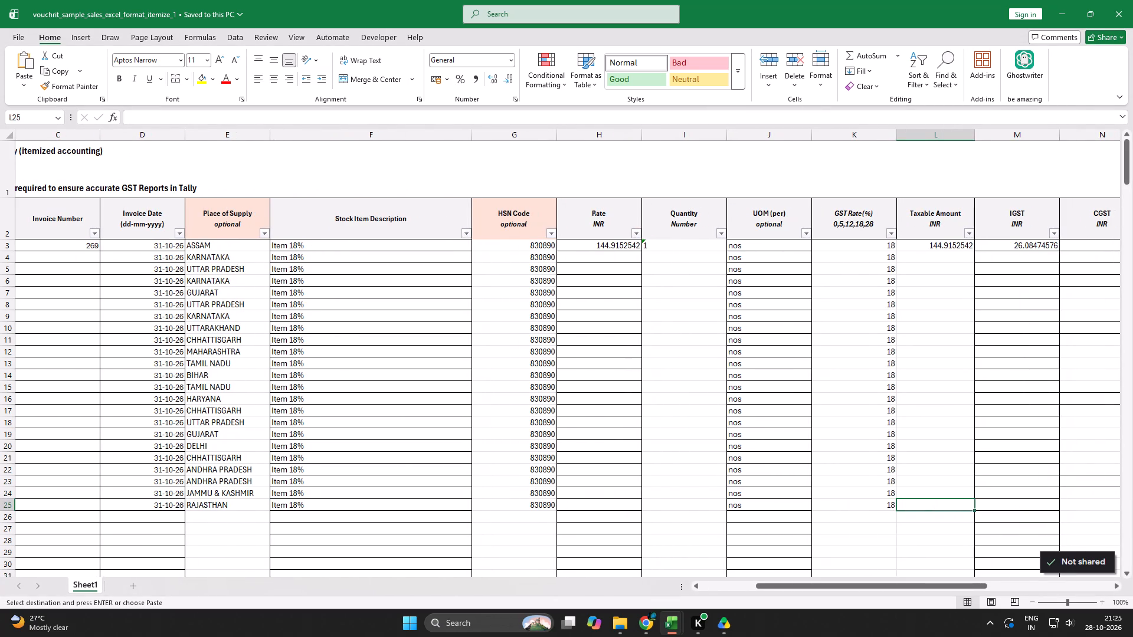
key(ctrl+Up)
key(Down)
key(Up)
key(ctrl+v)
key(Down)
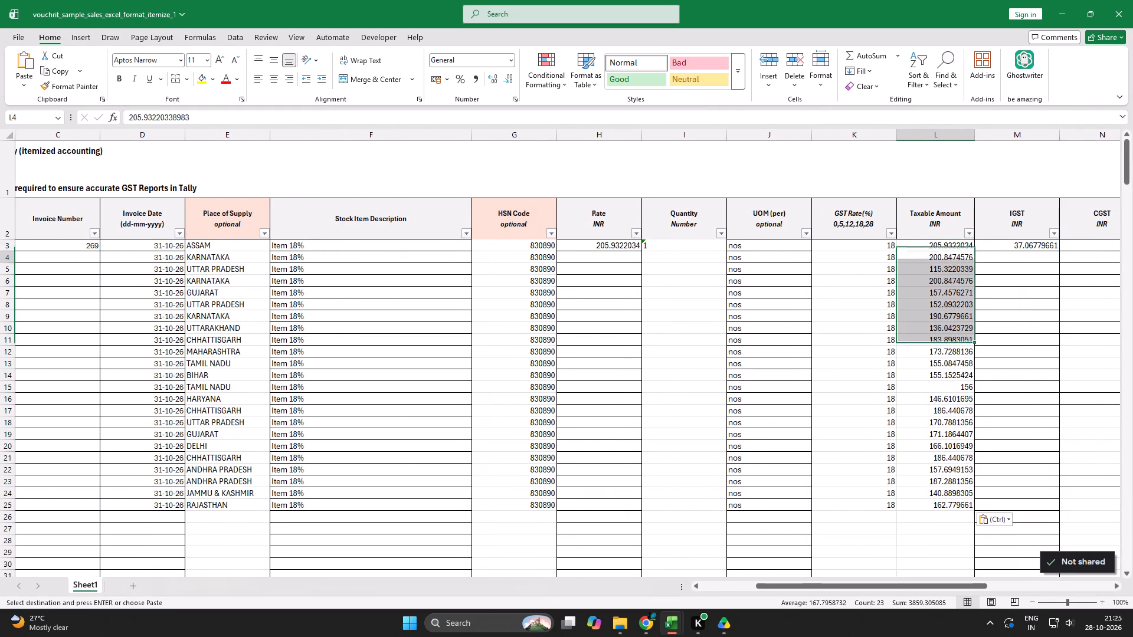
key(Up)
key(Down)
key(Up)
key(Down)
key(Up)
Blank out the first row's rate in H3 by replacing its content with a space.
key(Left)
key(Left)
key(Left)
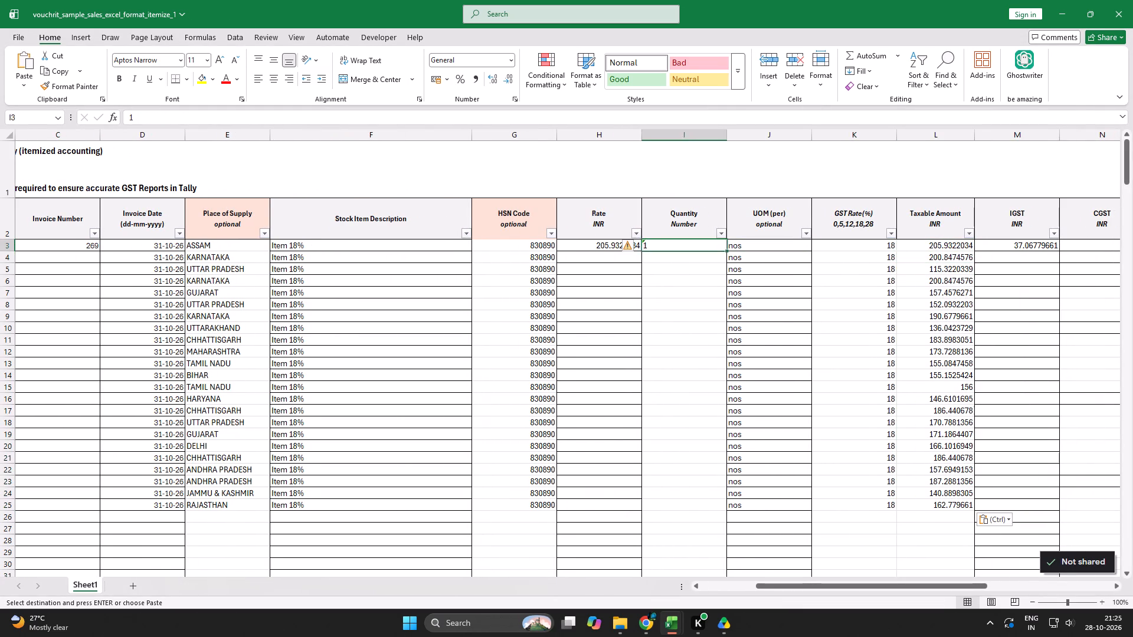
key(Left)
key(Right)
key(Left)
key(space)
key(Down)
key(Up)
key(Down)
key(Up)
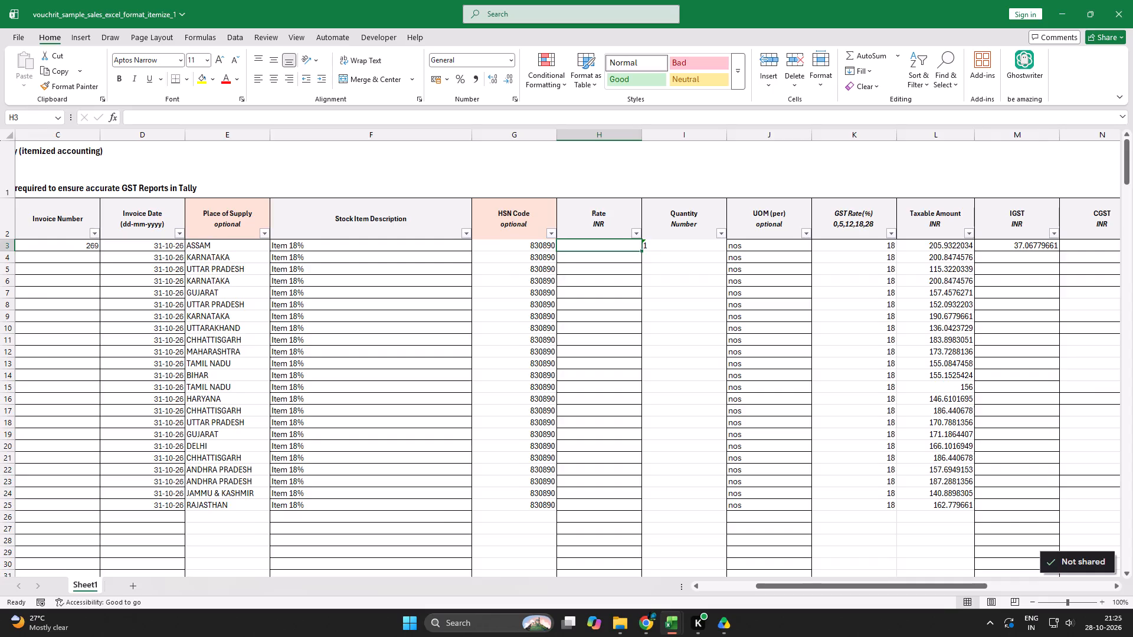
Copy the quantities G2 to G24 from tcs_sales into the template's Quantity column, I3 to I25.
key(alt+Tab)
key(Right)
key(Left)
key(Left)
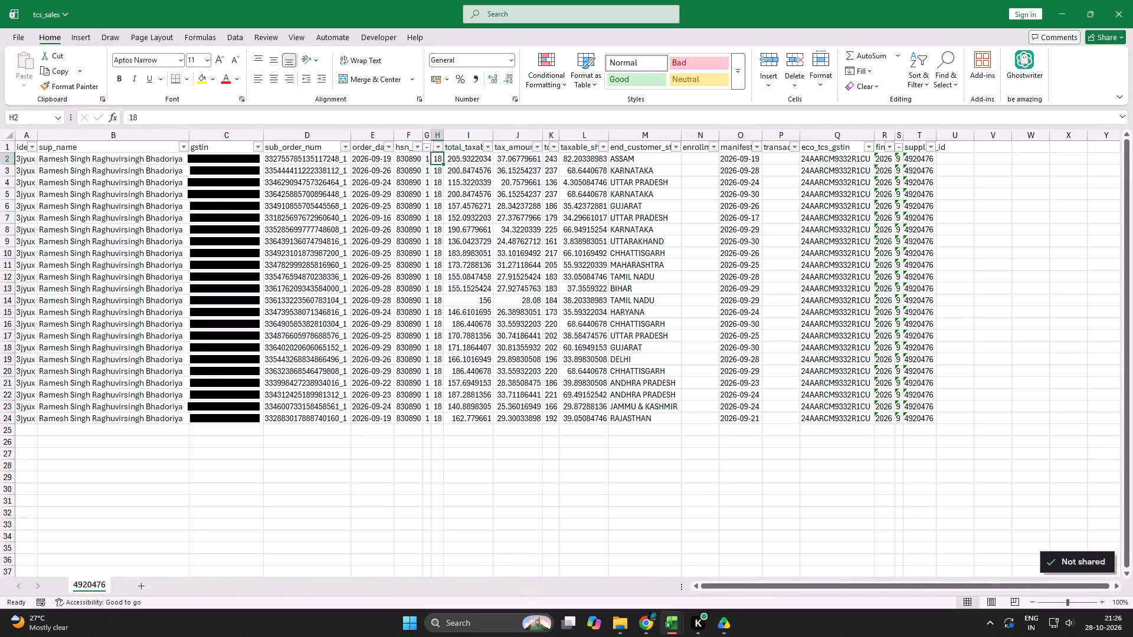
key(Left)
key(Up)
key(Down)
key(ctrl+shift+Down)
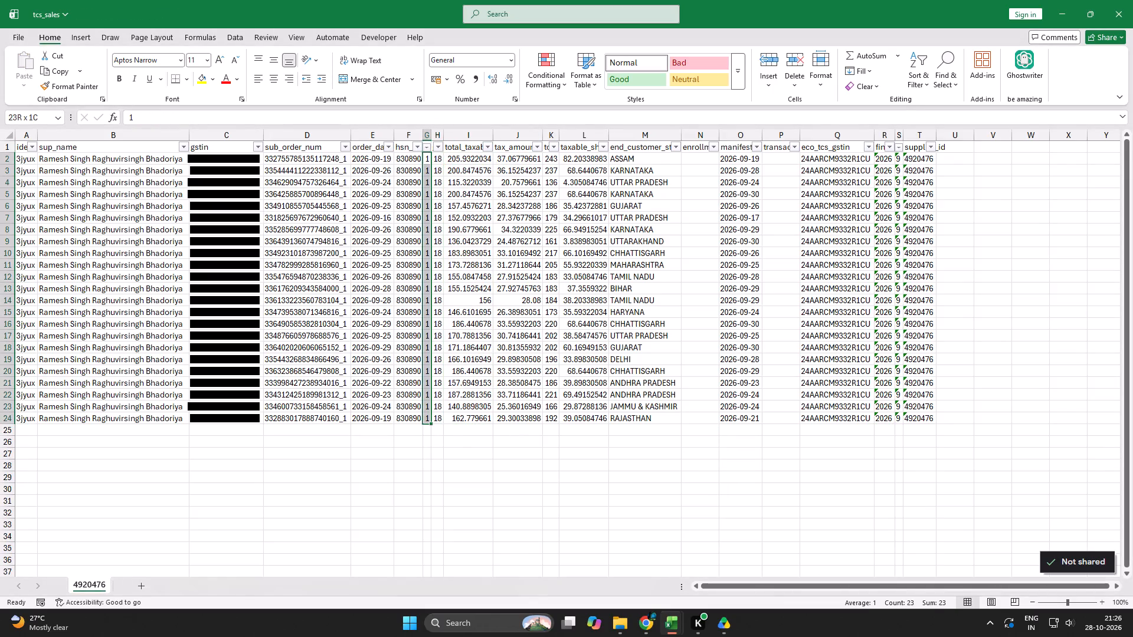
key(ctrl+c)
key(alt+Tab)
key(Right)
key(Left)
key(Right)
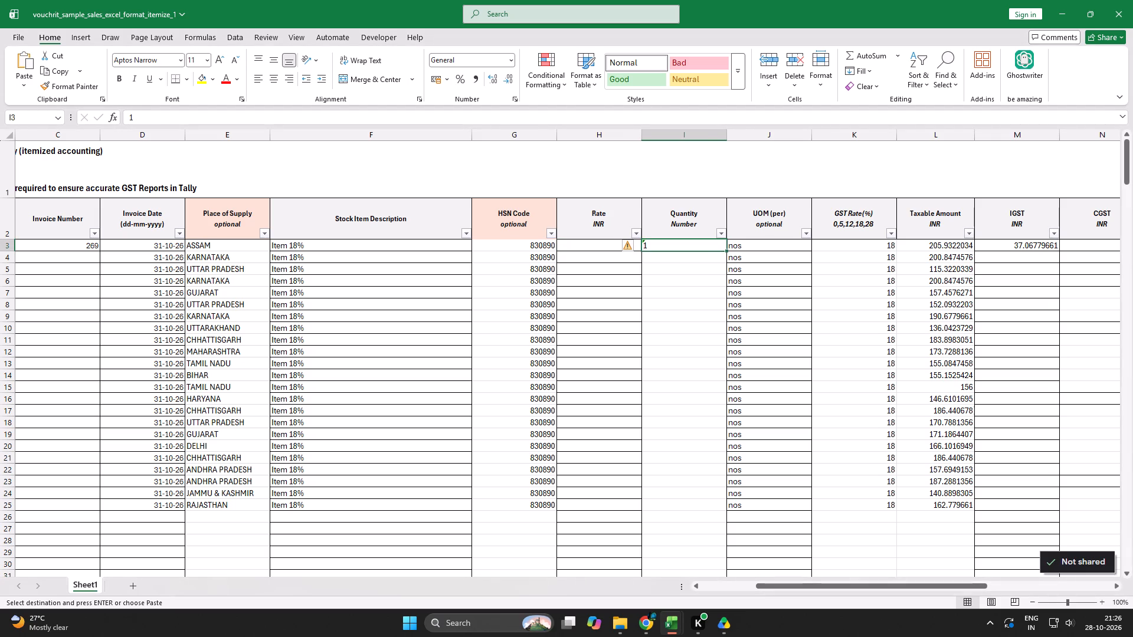
key(Return)
key(Down)
key(Up)
key(Right)
key(Left)
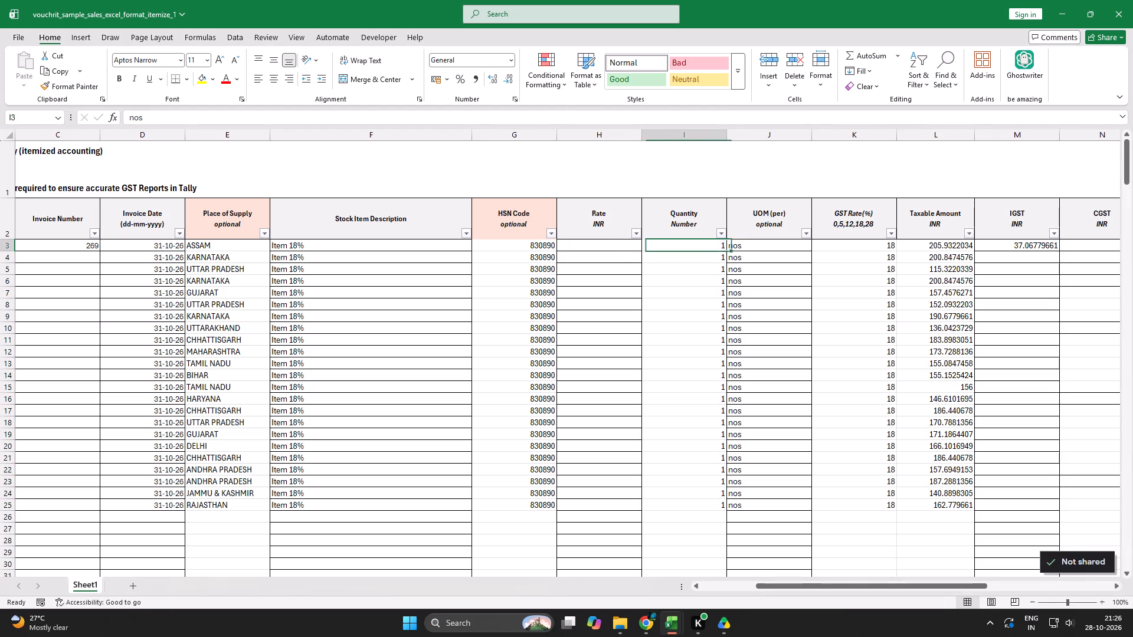
Enter the formula =L3/I3 in H3 to calculate the first row's rate from taxable amount and quantity.
key(Left)
key(equal)
key(Right)
key(Right)
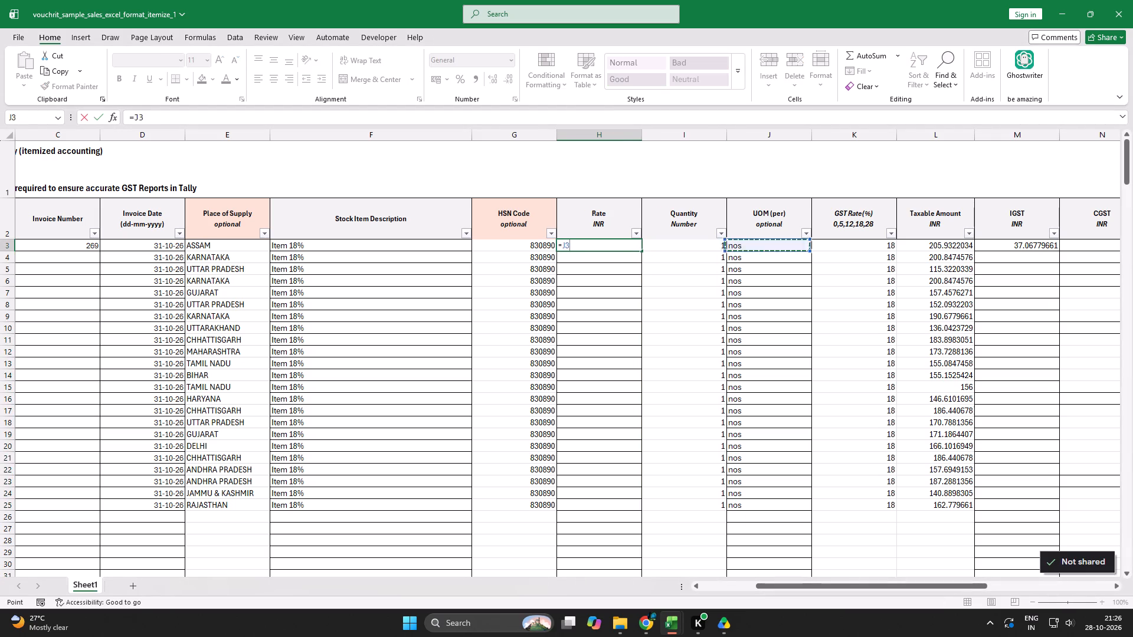
key(Right)
key(Right)
key(slash)
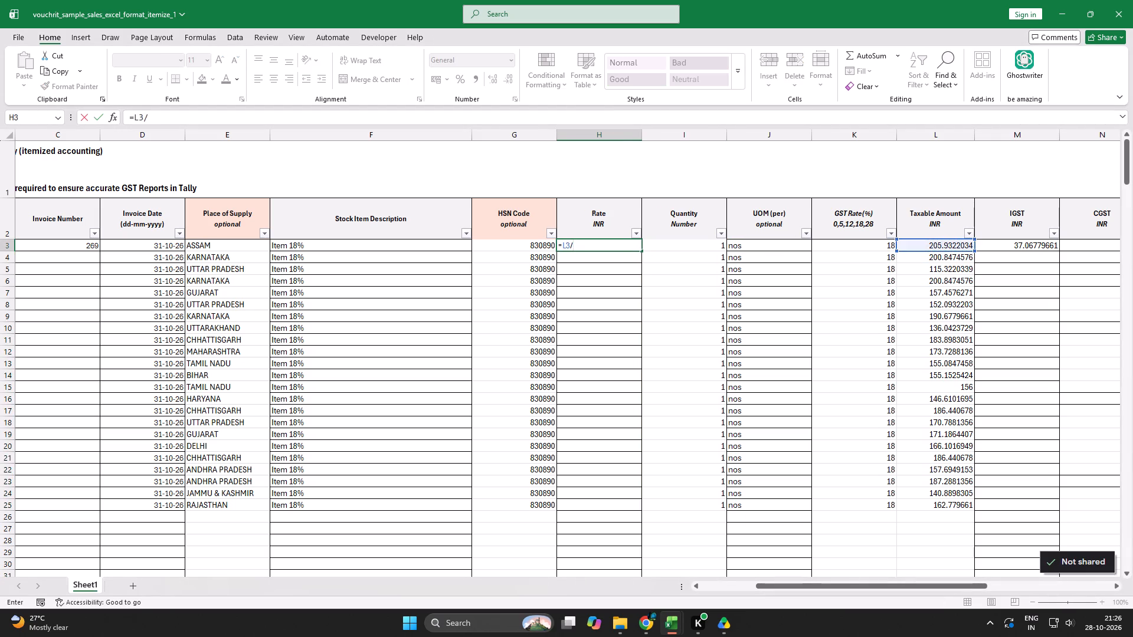
key(Right)
key(Return)
Copy the rate formula from H3 down the template's Rate column through H25.
key(Up)
key(ctrl+c)
key(Down)
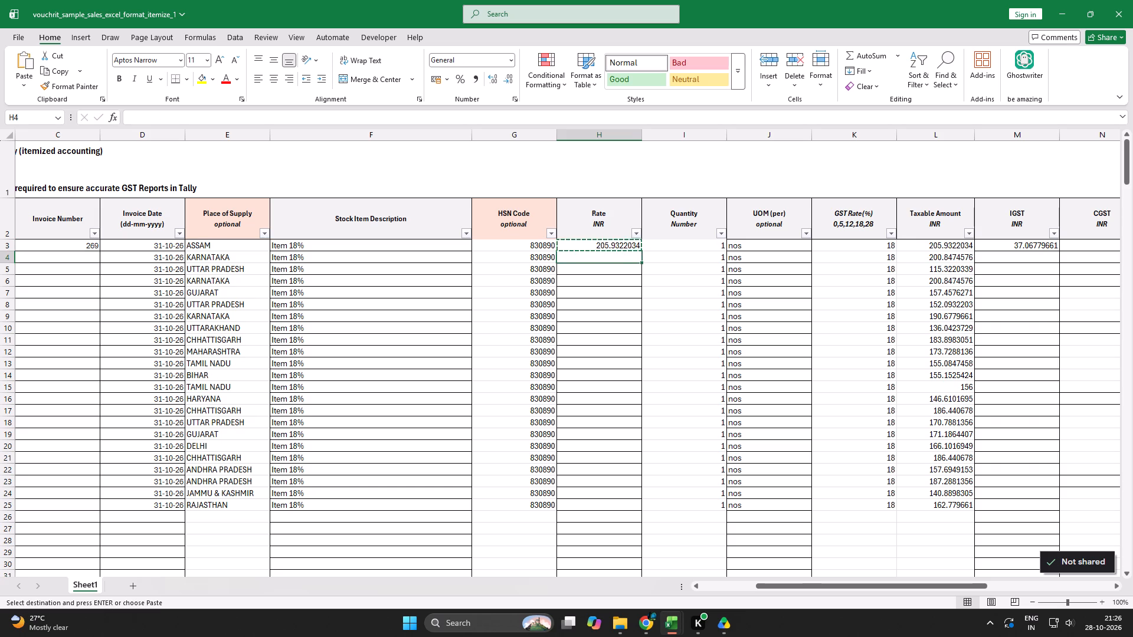
key(Left)
key(ctrl+Down)
key(Right)
key(ctrl+shift+Up)
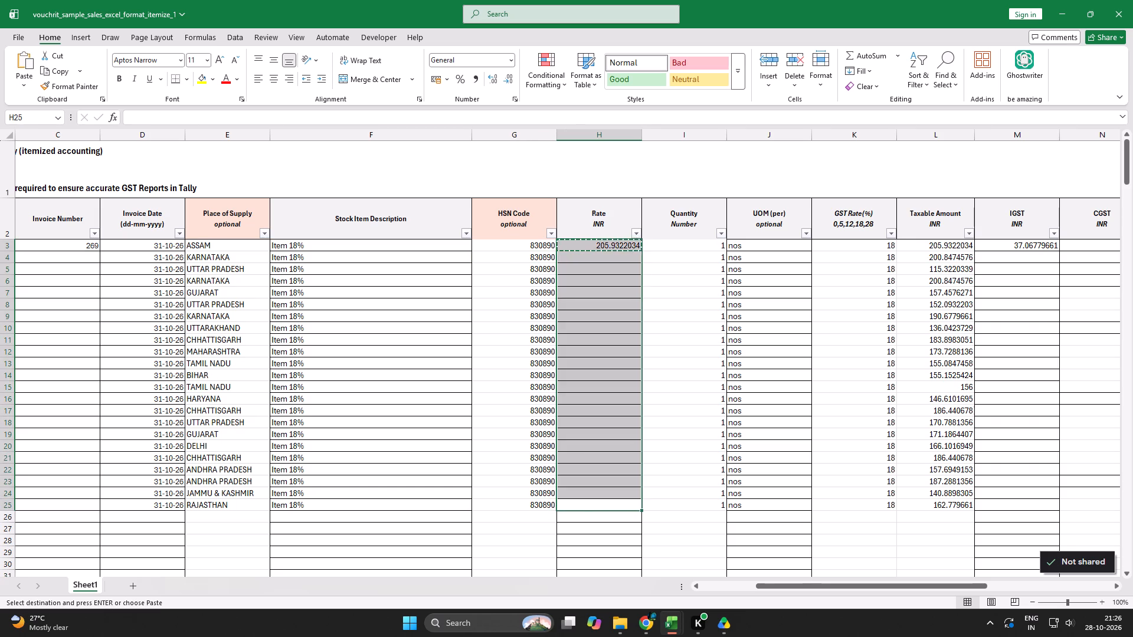
key(ctrl+v)
key(Down)
key(Right)
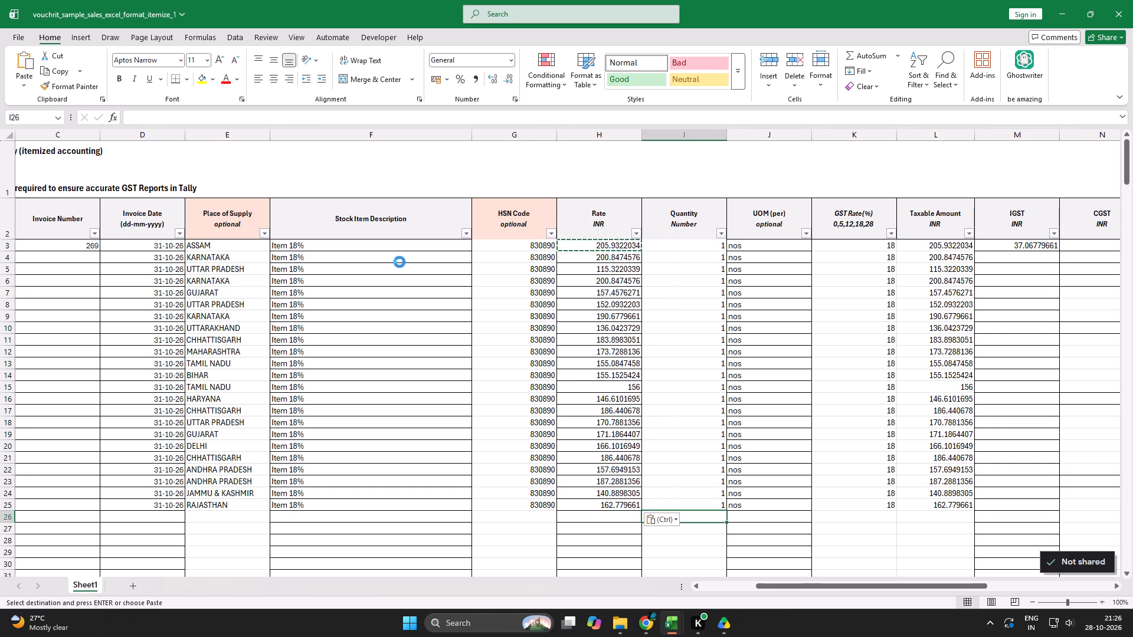
Save the template workbook with the filled Rate column.
key(ctrl+s)
Switch to tcs_sales and filter the end_customer_state_new column with the search text GUJ to isolate the Gujarat sales.
key(Right)
key(Right)
key(Right)
key(Right)
key(Right)
key(Right)
key(Left)
key(Left)
key(Left)
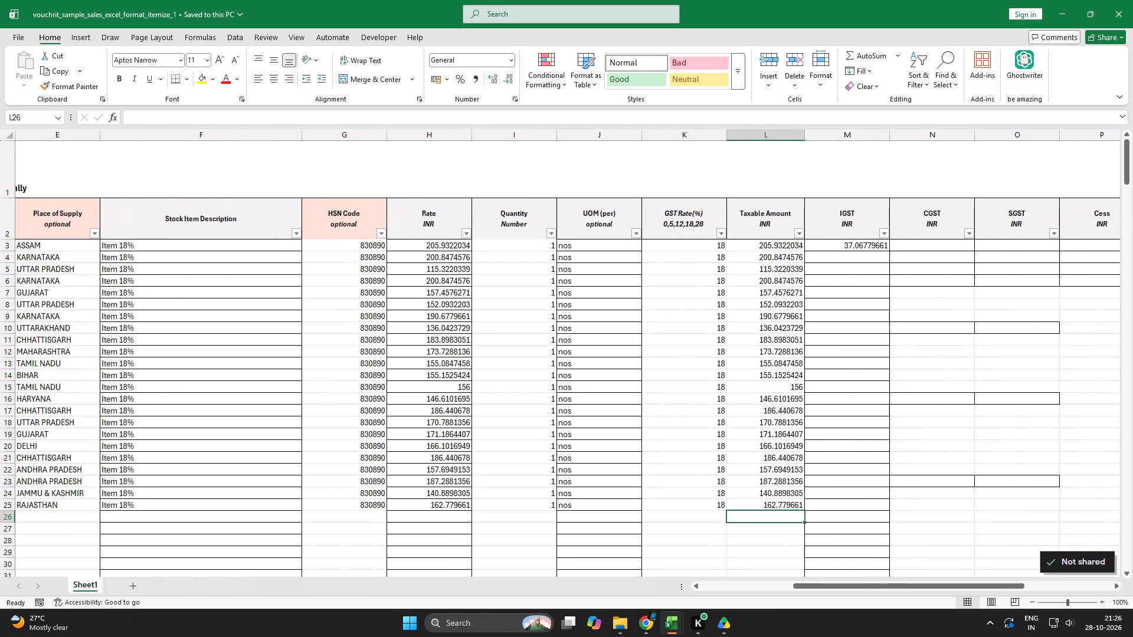
key(Right)
key(Up)
key(alt+Tab)
key(Down)
key(Up)
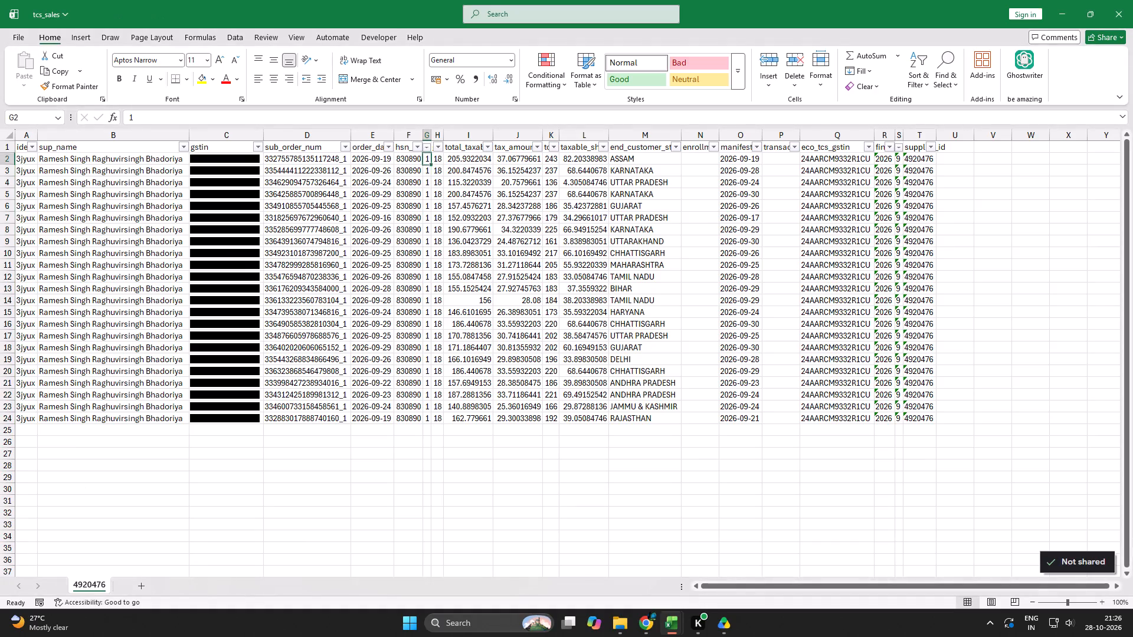
key(Up)
key(Right)
key(Right)
key(Right)
key(Right)
key(Right)
key(Right)
key(alt+Down)
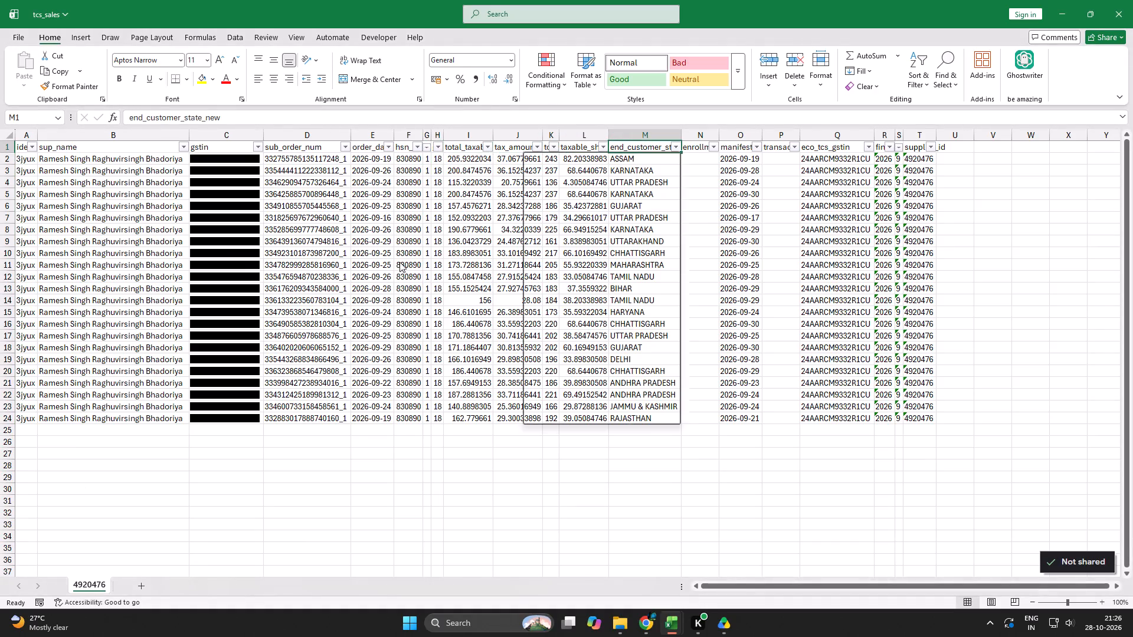
key(Down)
key(Down)
key(Down)
key(Down)
key(Down)
key(Down)
key(Down)
key(Down)
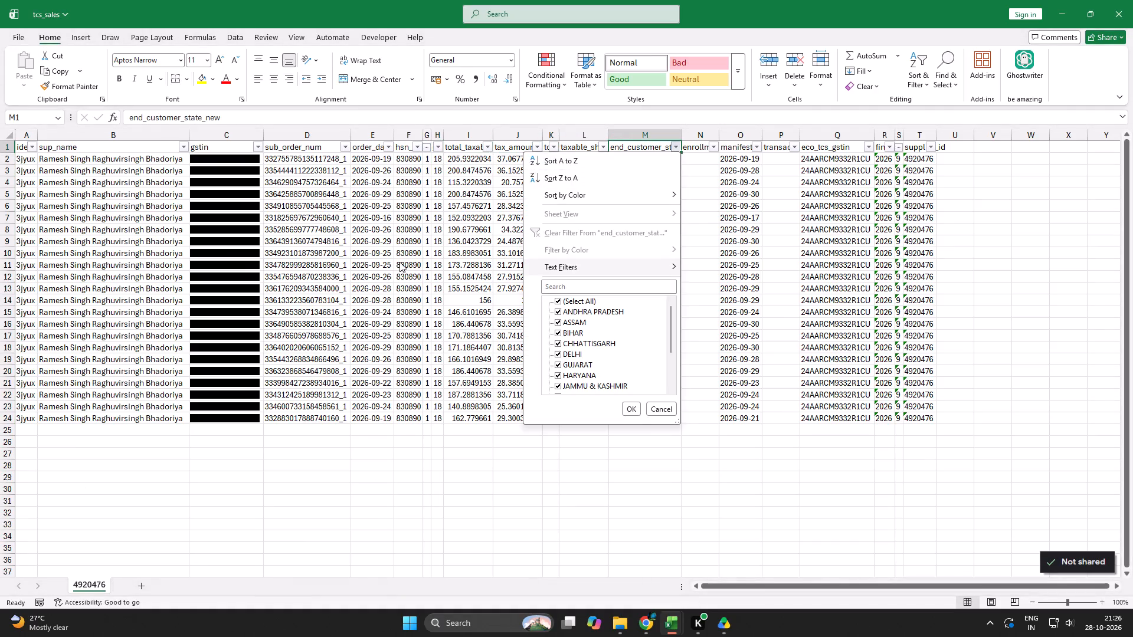
text(GUJ)
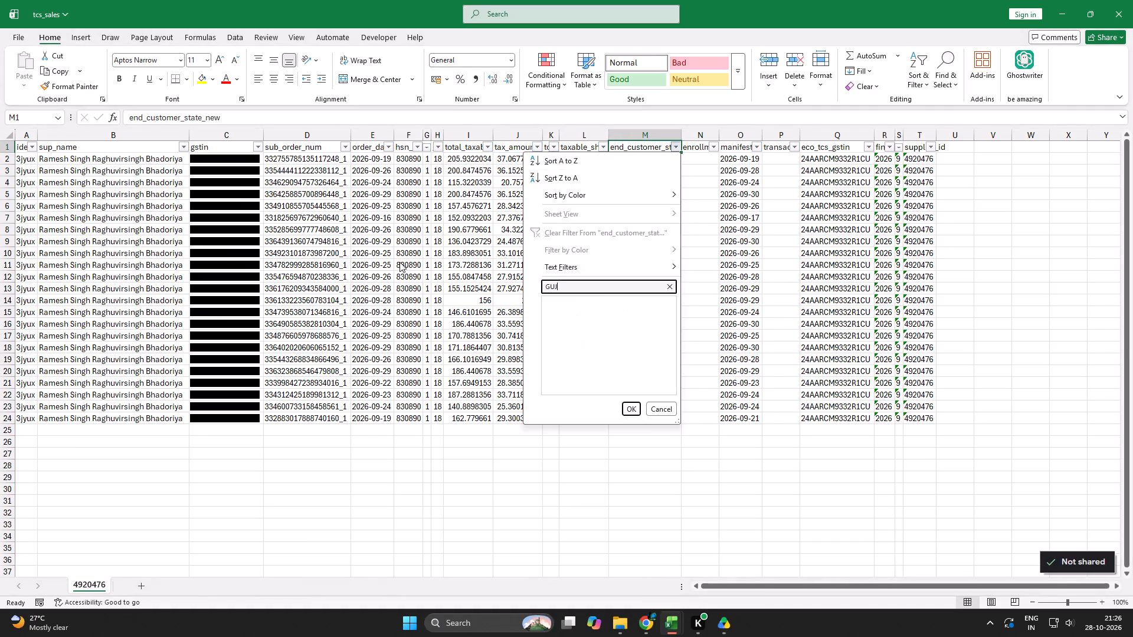
key(Return)
key(Down)
key(Down)
key(Up)
key(Down)
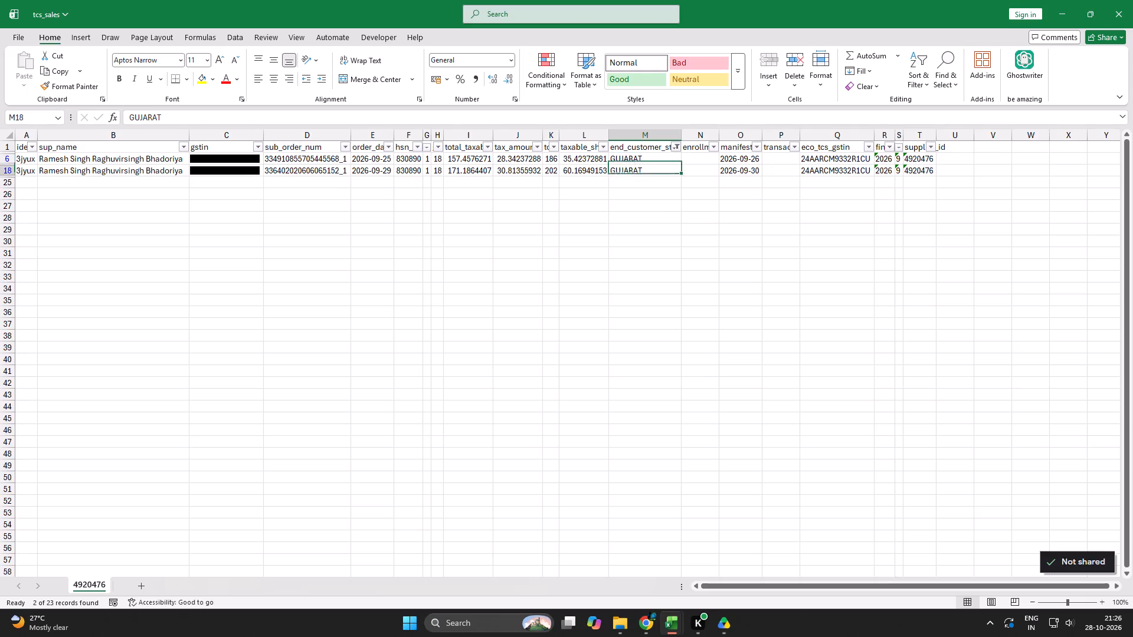
key(Up)
Return to the template workbook and locate the Gujarat entries in the Place of Supply column.
key(alt+Tab)
key(Right)
key(Right)
key(Left)
key(Left)
key(Left)
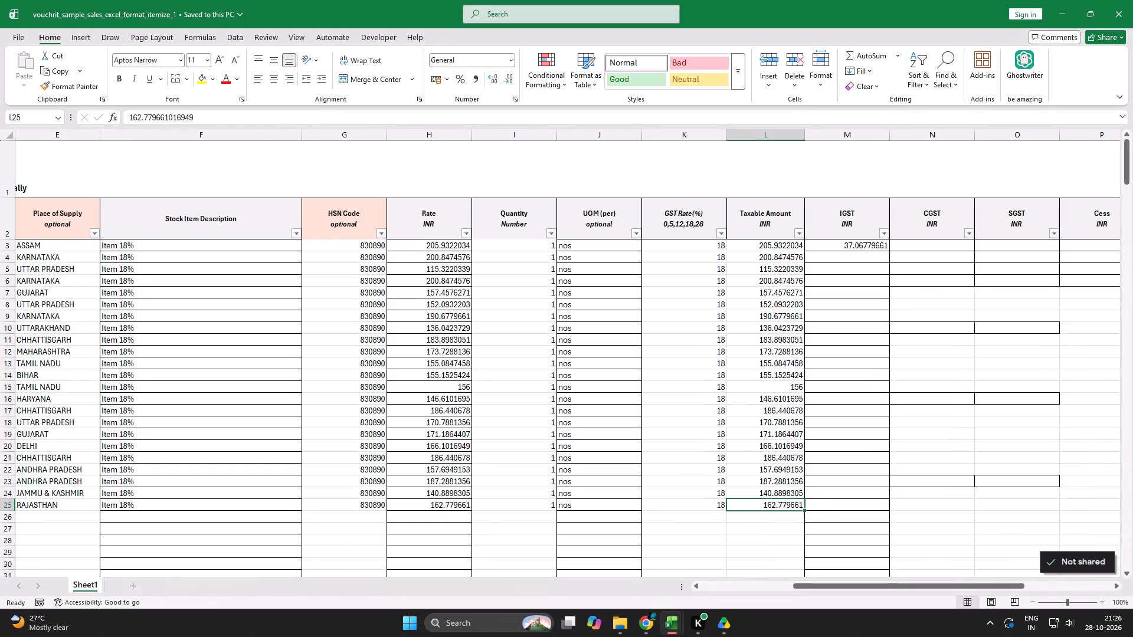
key(Left)
key(Left)
key(Left)
key(Left)
key(Left)
key(Left)
key(Left)
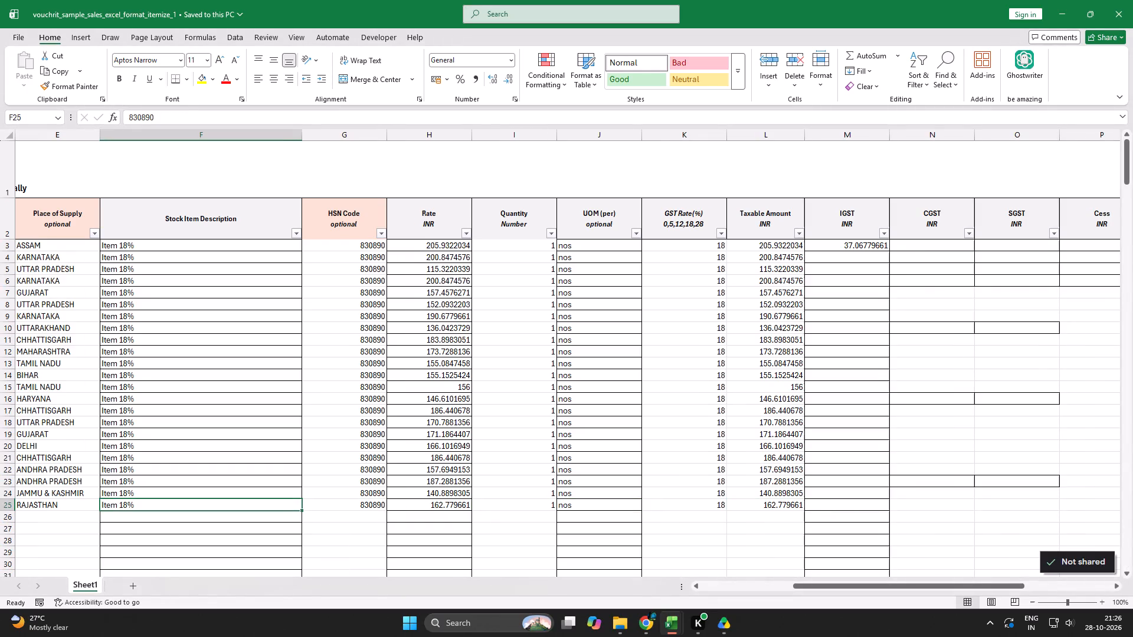
key(Left)
key(Up)
key(Up)
key(Up)
key(Up)
key(Up)
key(Right)
key(Up)
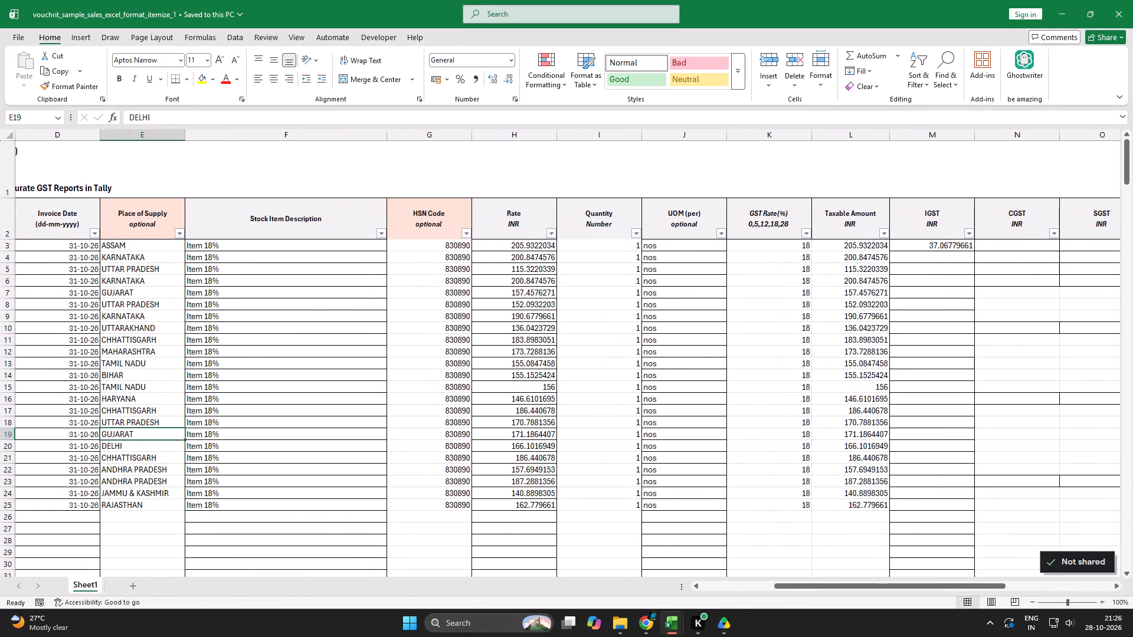
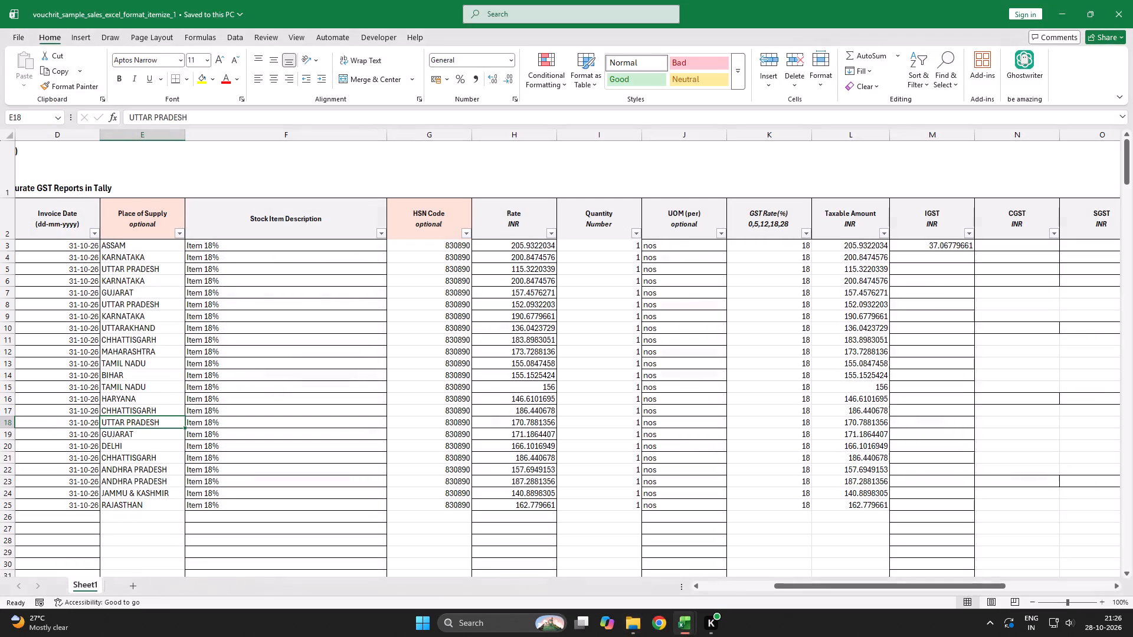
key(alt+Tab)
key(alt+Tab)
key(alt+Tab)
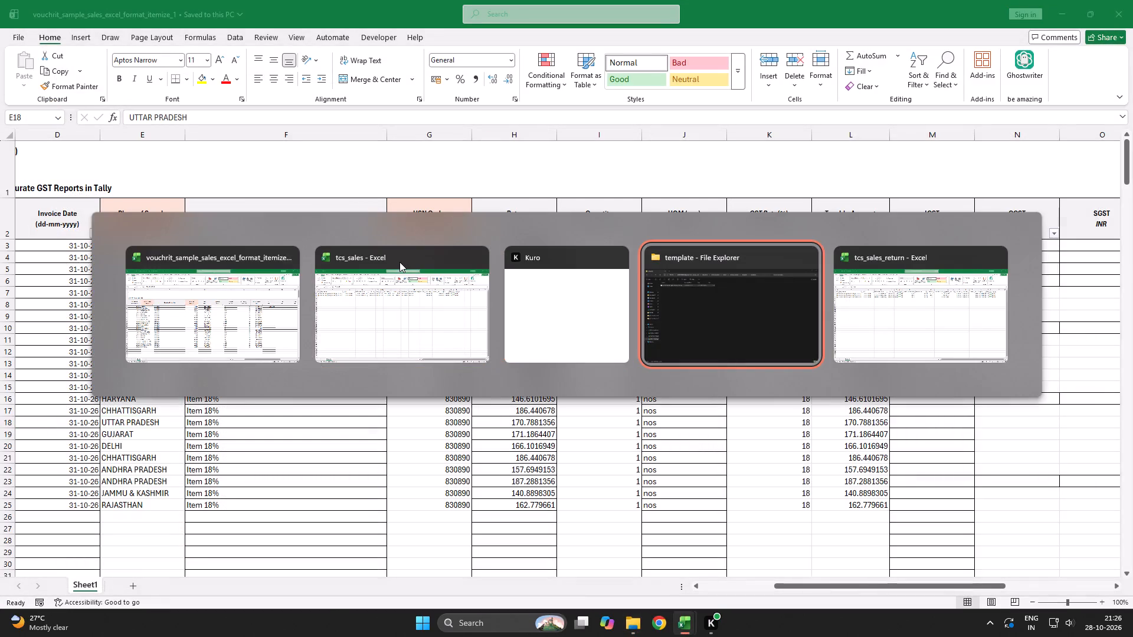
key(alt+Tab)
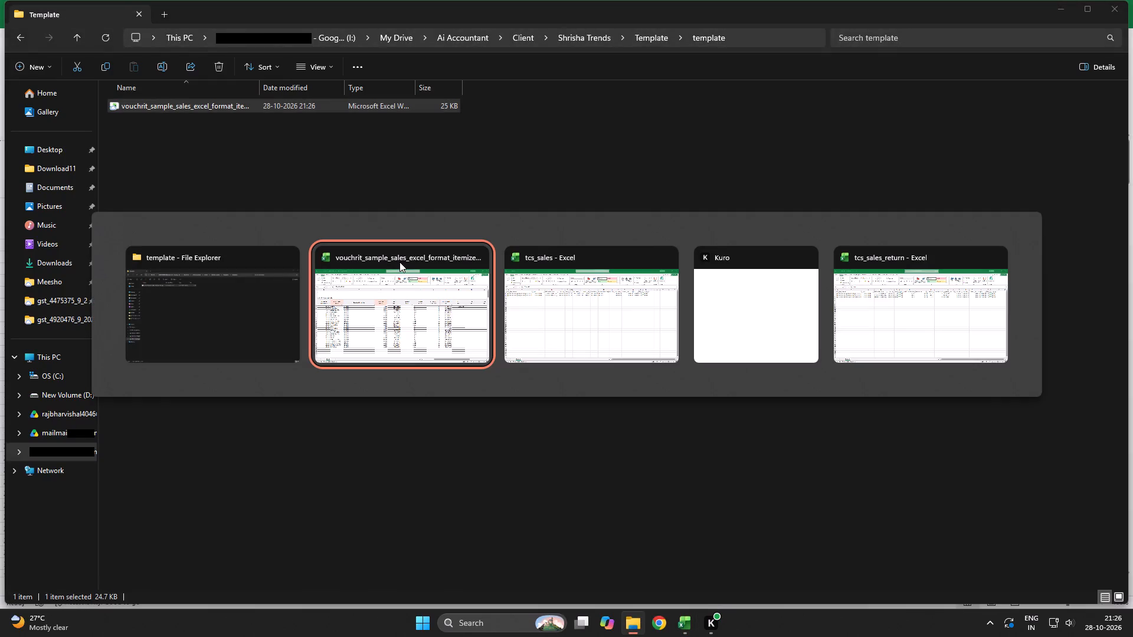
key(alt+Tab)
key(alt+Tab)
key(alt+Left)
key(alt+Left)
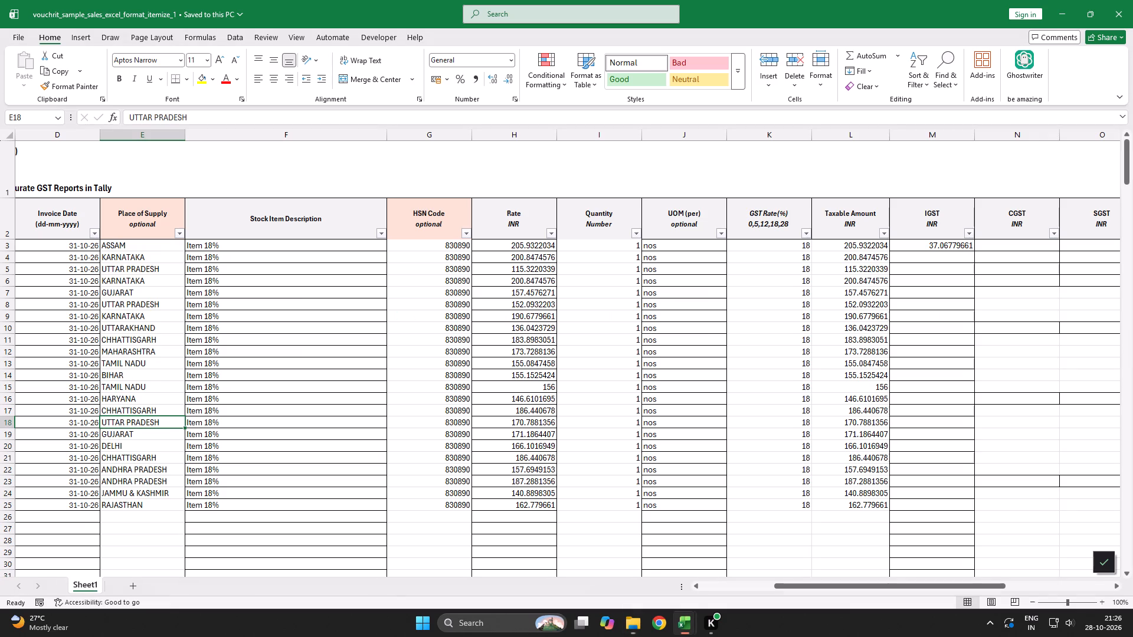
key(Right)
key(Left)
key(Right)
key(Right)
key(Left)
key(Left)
Filter the template's Place of Supply column with the search text GUJ to isolate the Gujarat rows.
key(ctrl+Up)
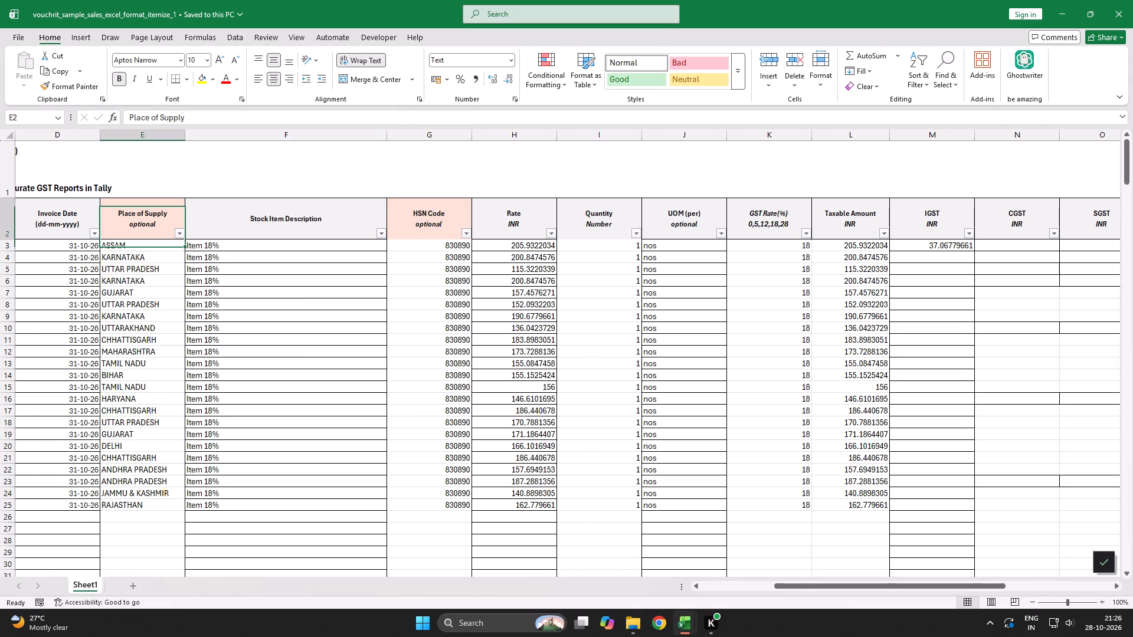
key(alt+Down)
key(Down)
key(Down)
key(Down)
key(Down)
key(Down)
key(Down)
key(Down)
key(Down)
text(GUJ)
key(Return)
key(Down)
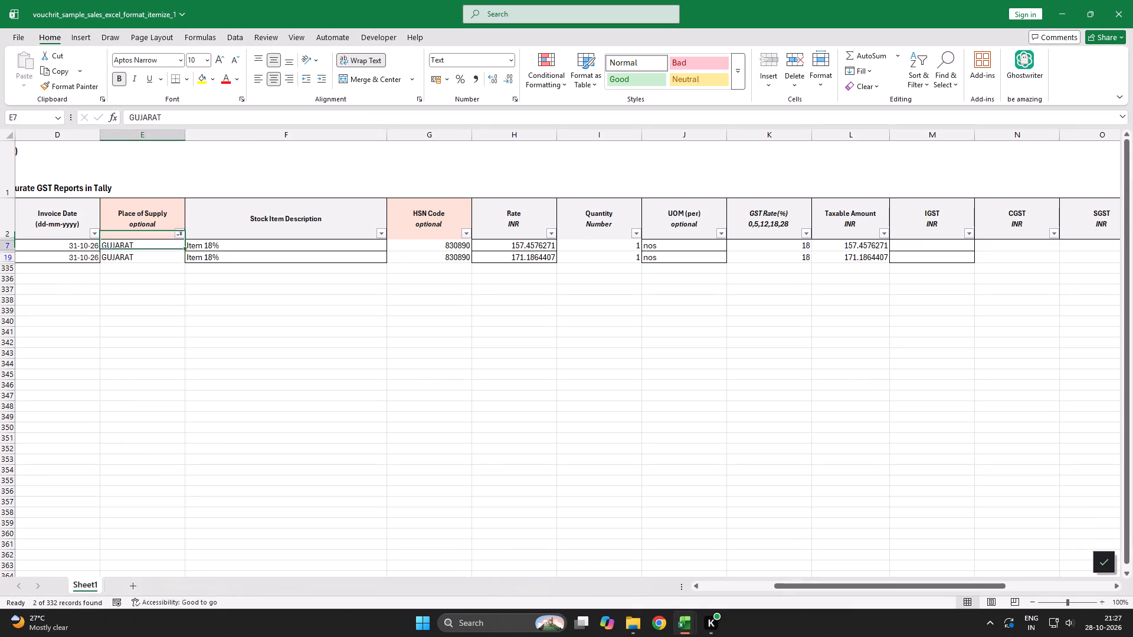
Enter the CGST formula =L7*9/100 in N7 to calculate 9% of the first Gujarat row's taxable amount.
key(Right)
key(Right)
key(Right)
key(Right)
key(Right)
key(Right)
key(Right)
key(Right)
key(Left)
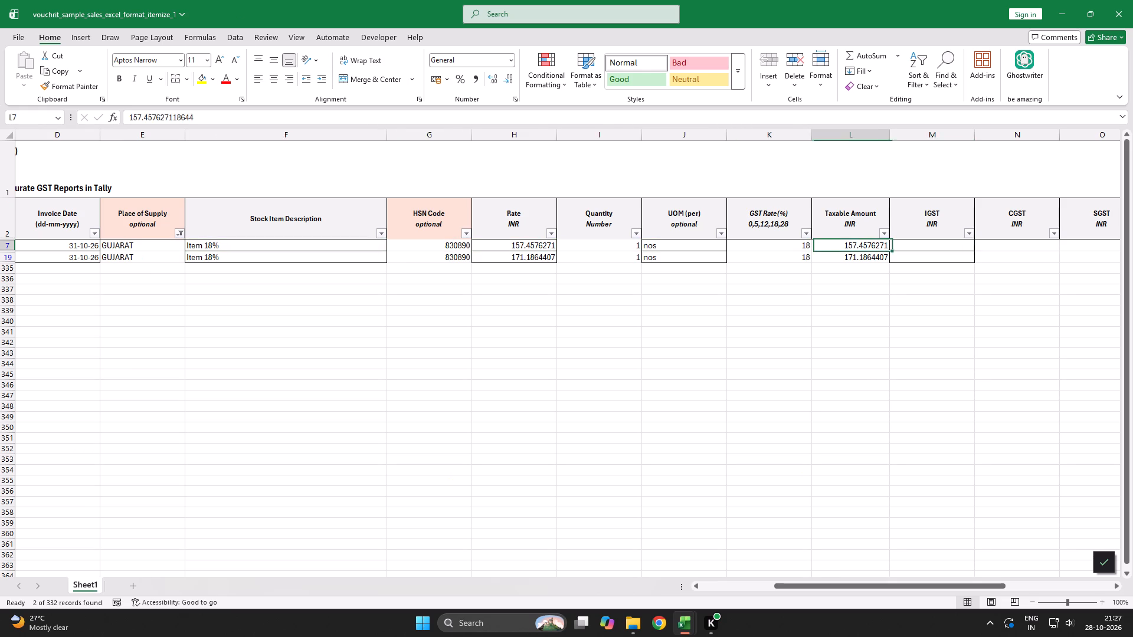
key(Right)
key(Right)
key(Left)
key(Right)
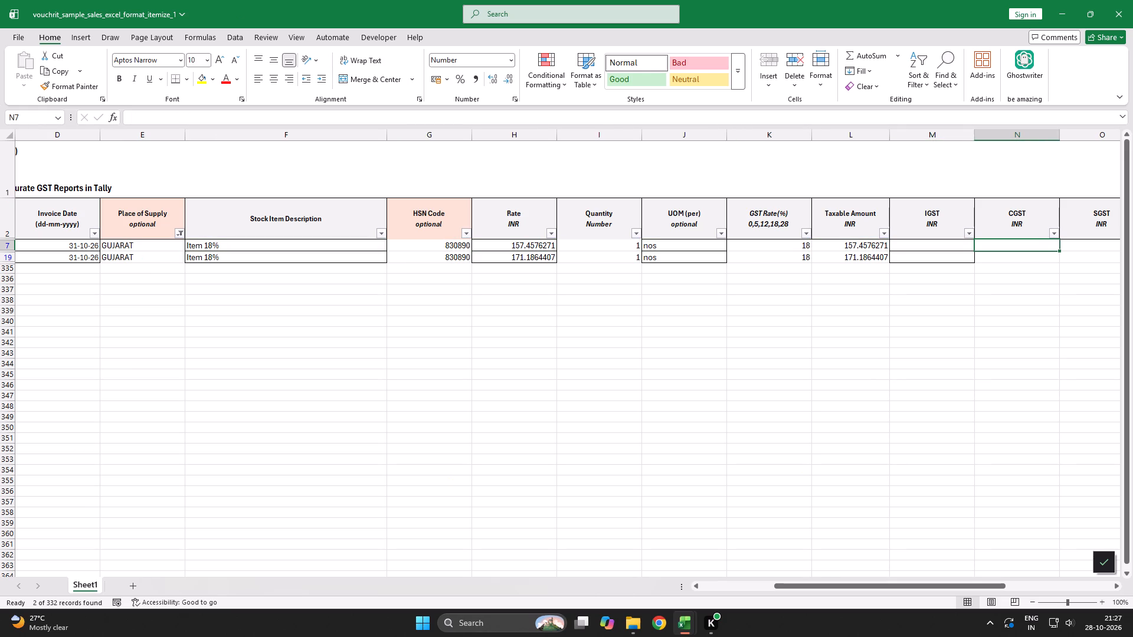
key(equal)
key(Left)
key(Left)
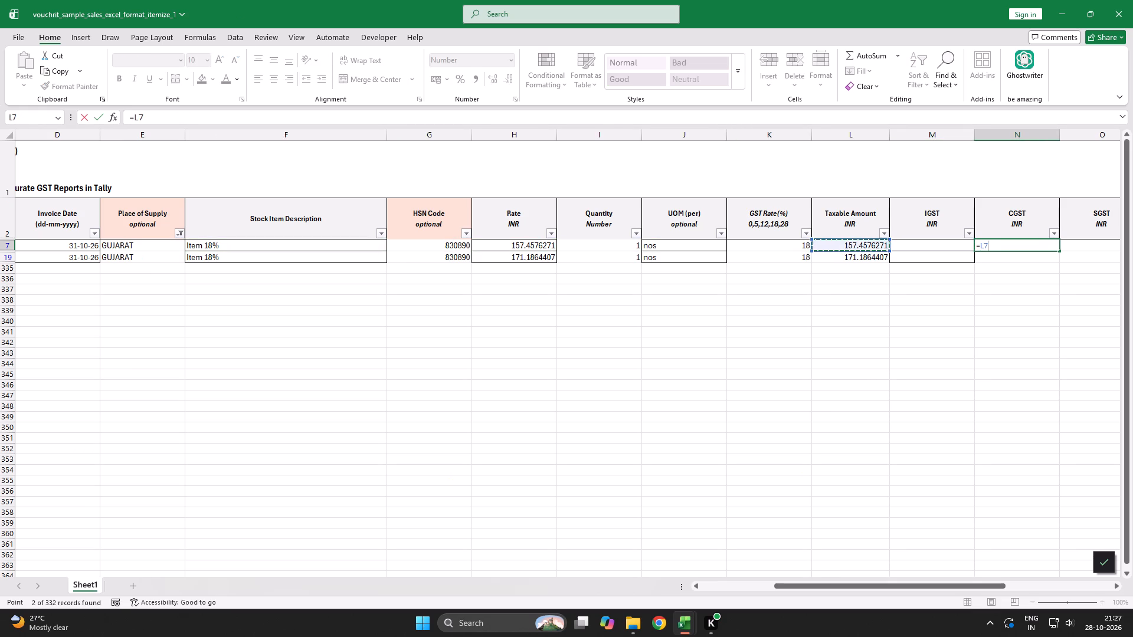
text(*9)
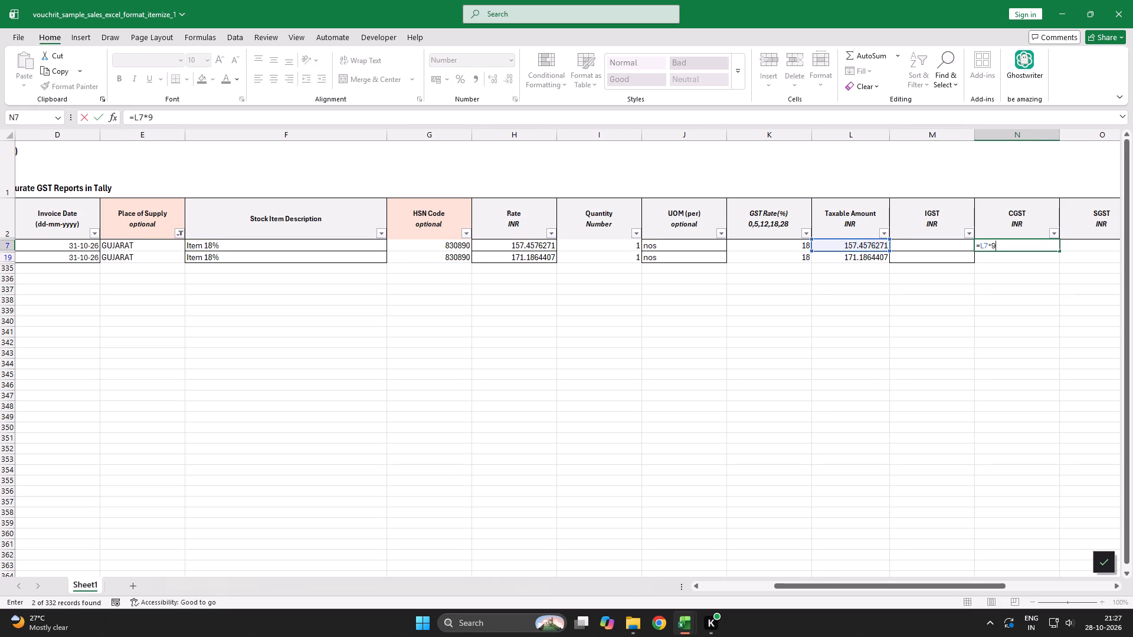
text(/100)
key(Return)
key(Up)
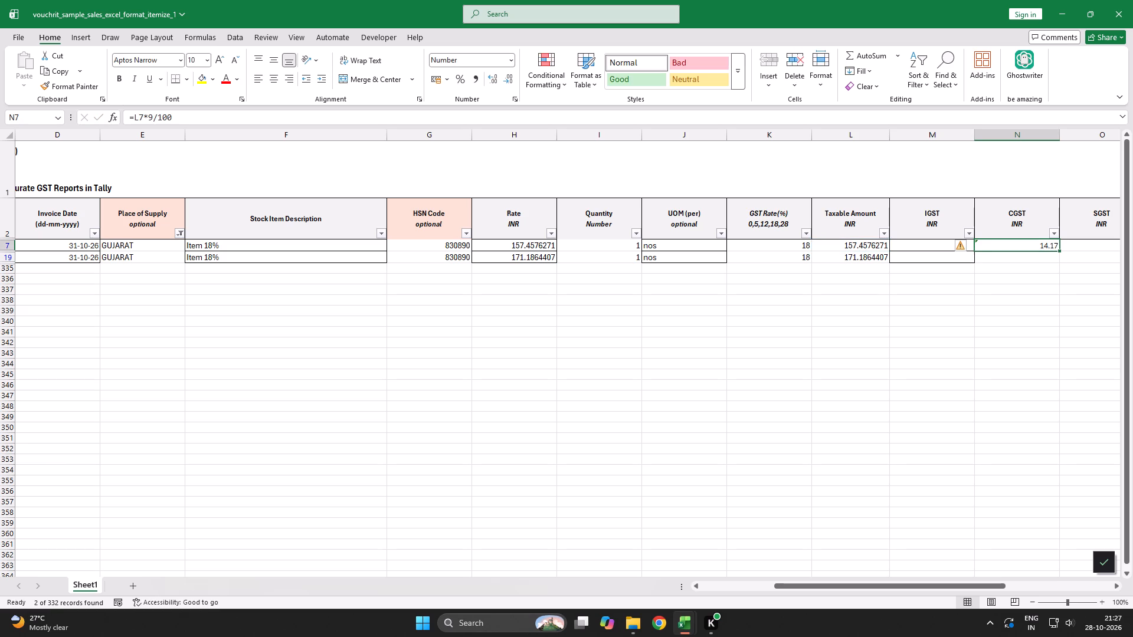
Copy the CGST formula from N7 to the other Gujarat row, cell N19.
key(ctrl+c)
key(Down)
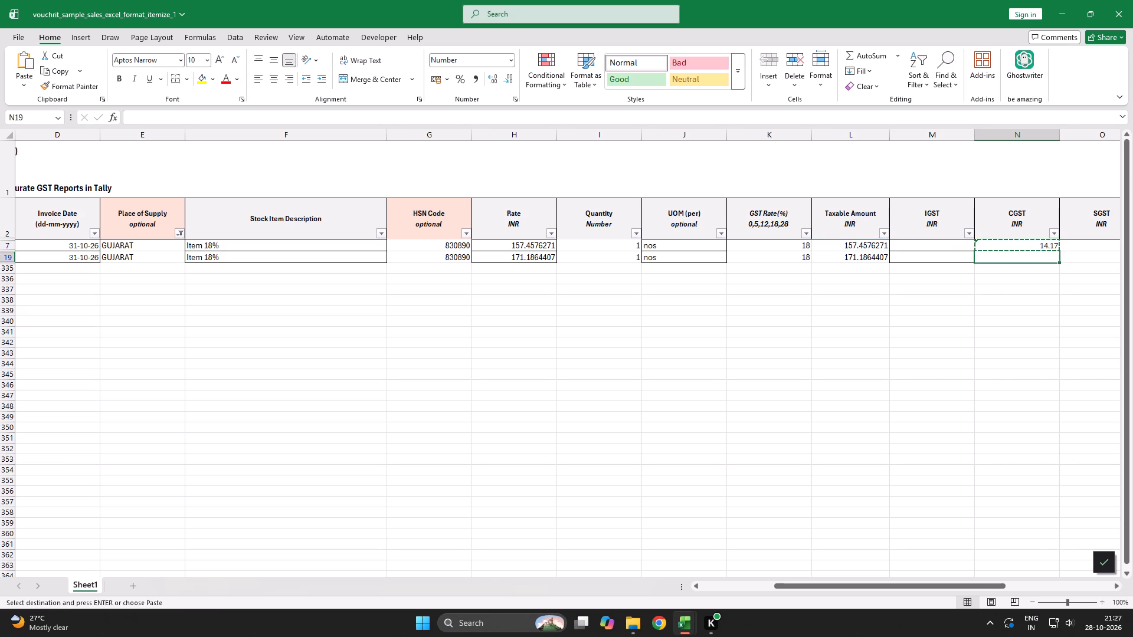
key(ctrl+v)
key(Down)
key(Up)
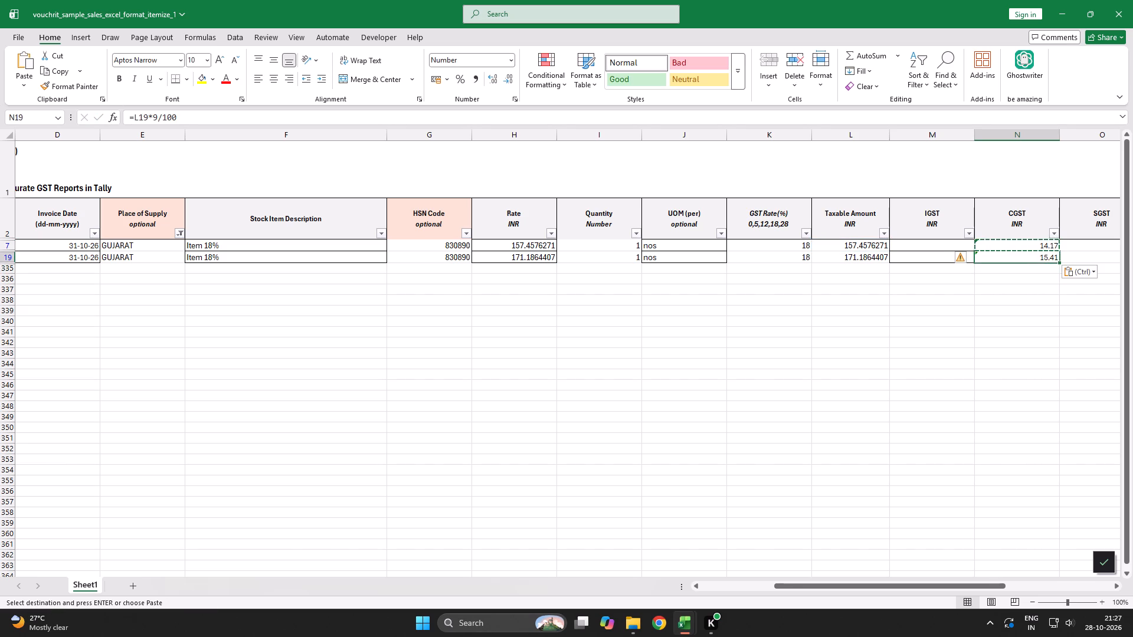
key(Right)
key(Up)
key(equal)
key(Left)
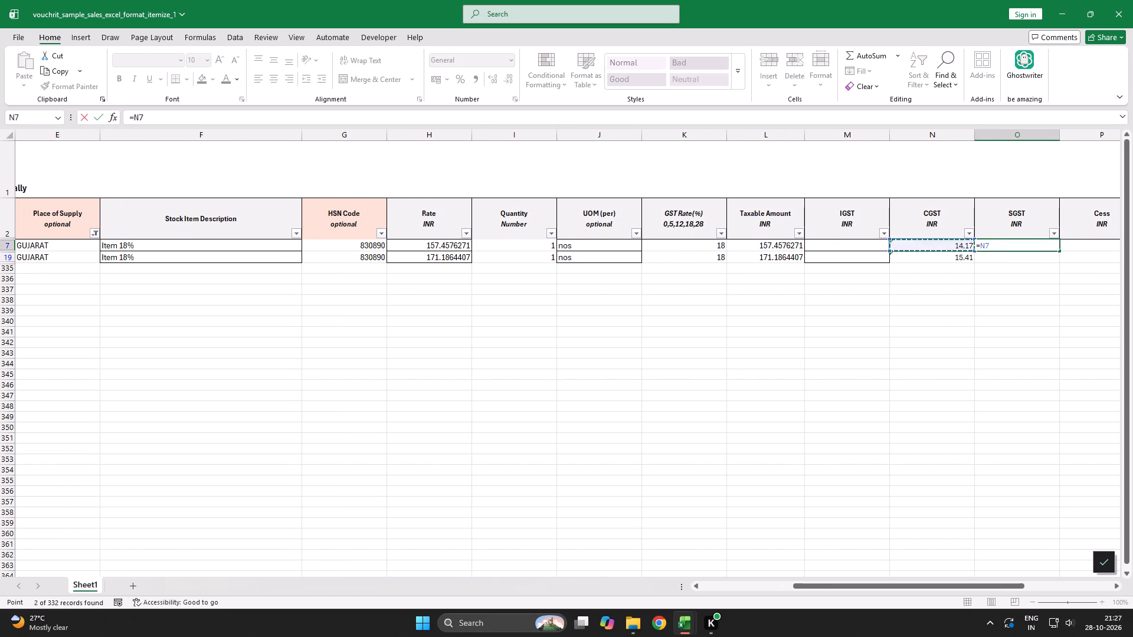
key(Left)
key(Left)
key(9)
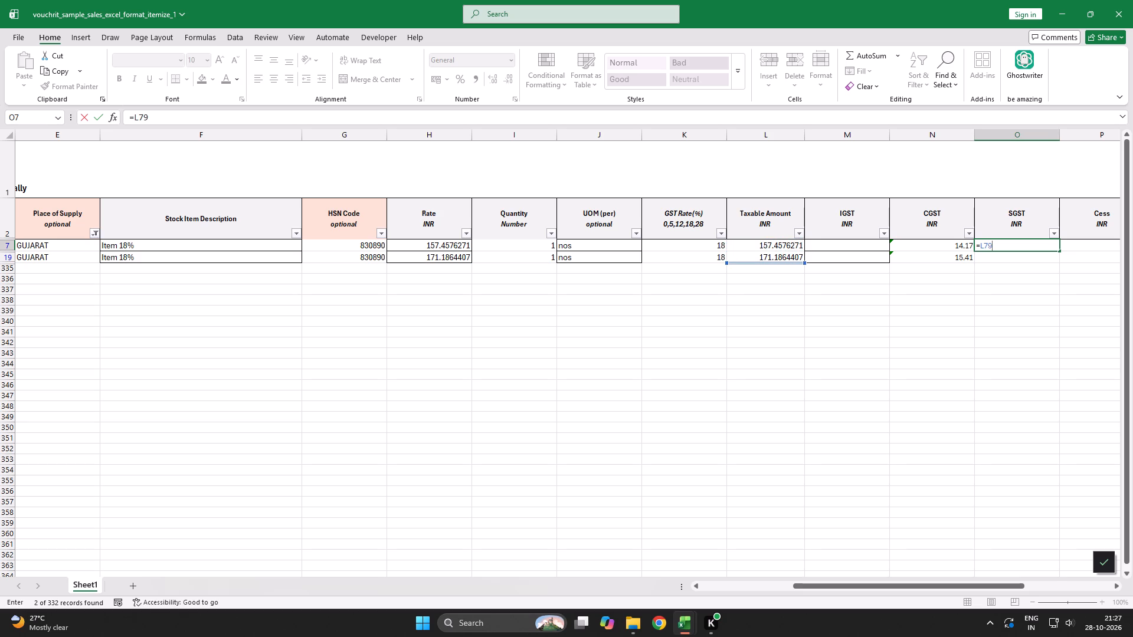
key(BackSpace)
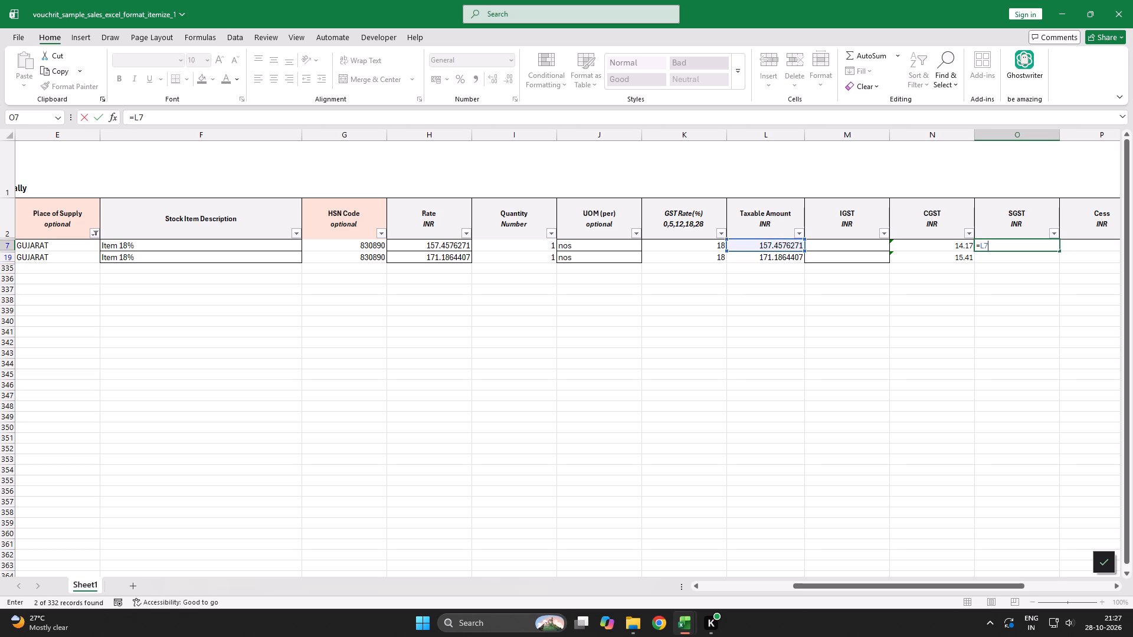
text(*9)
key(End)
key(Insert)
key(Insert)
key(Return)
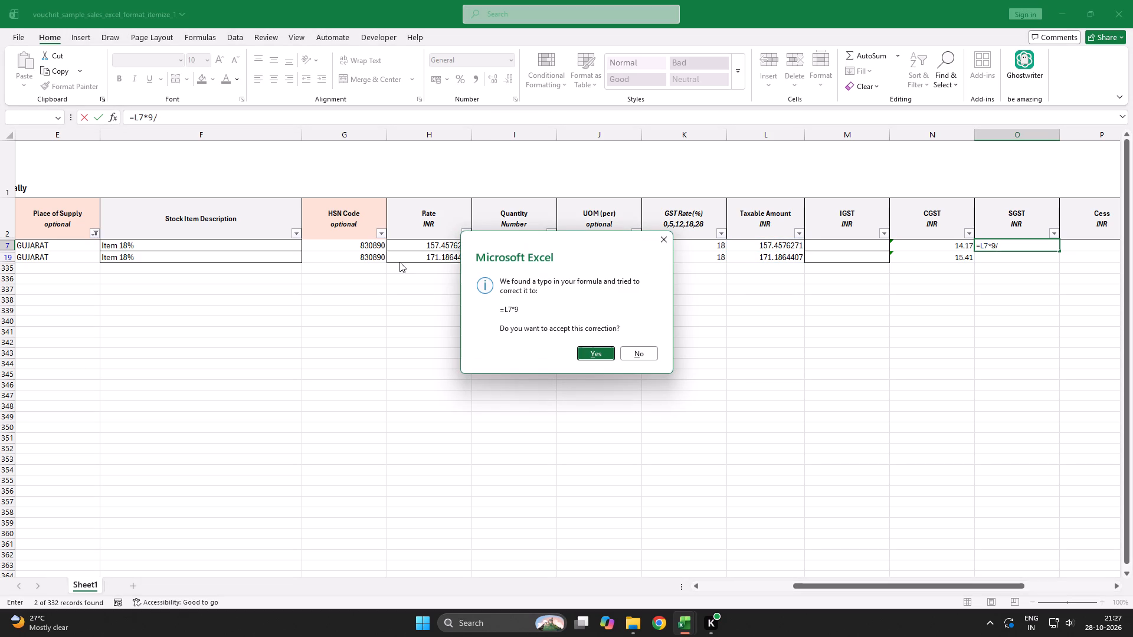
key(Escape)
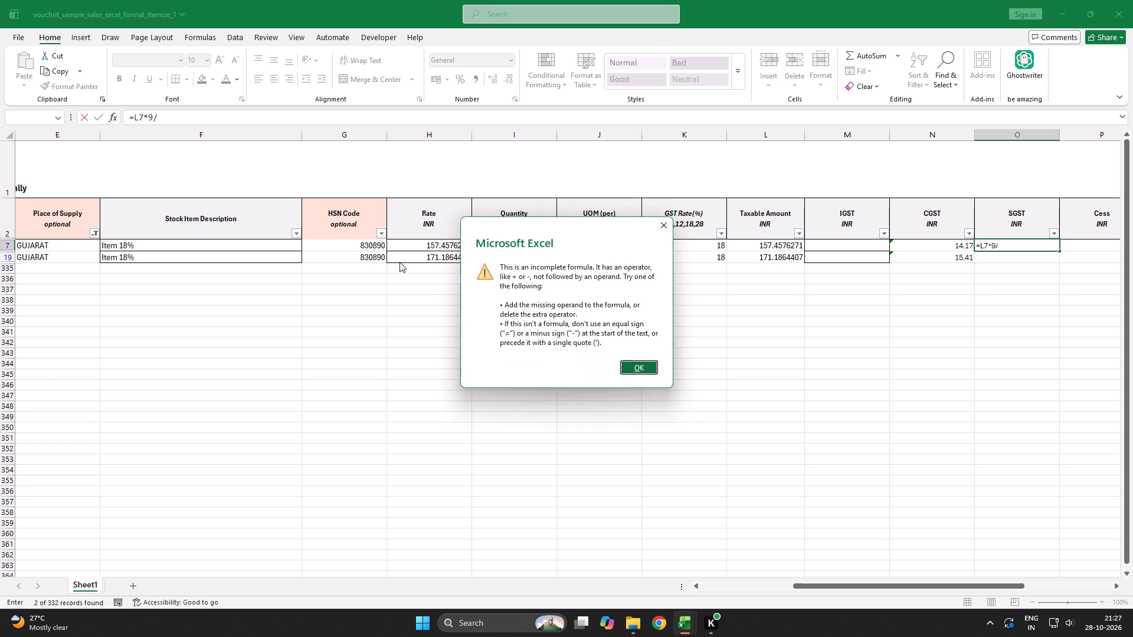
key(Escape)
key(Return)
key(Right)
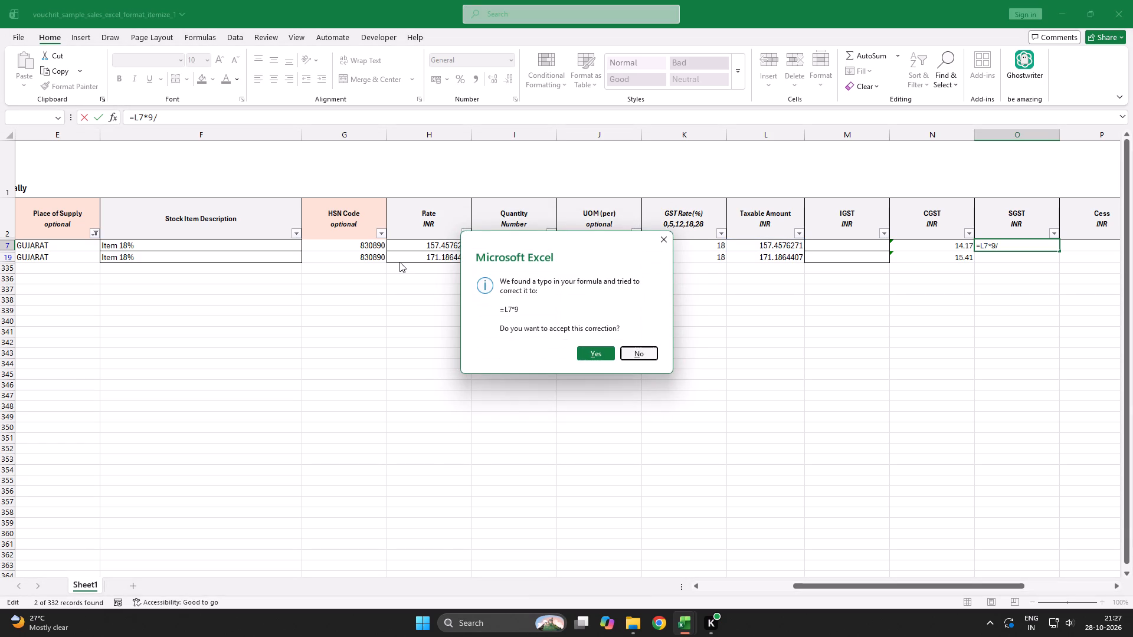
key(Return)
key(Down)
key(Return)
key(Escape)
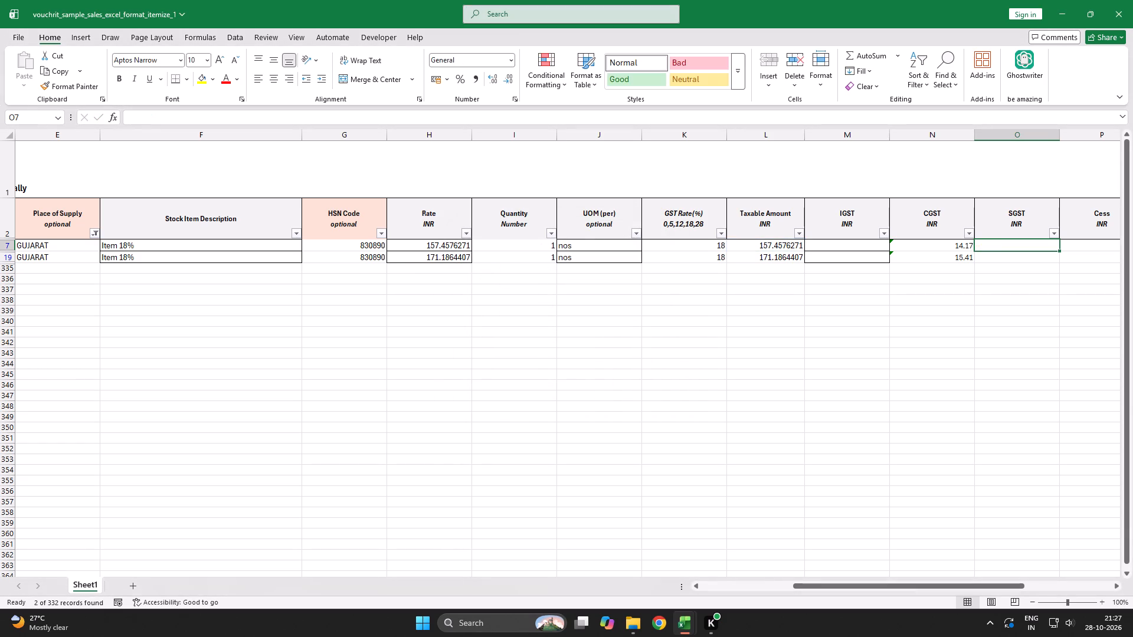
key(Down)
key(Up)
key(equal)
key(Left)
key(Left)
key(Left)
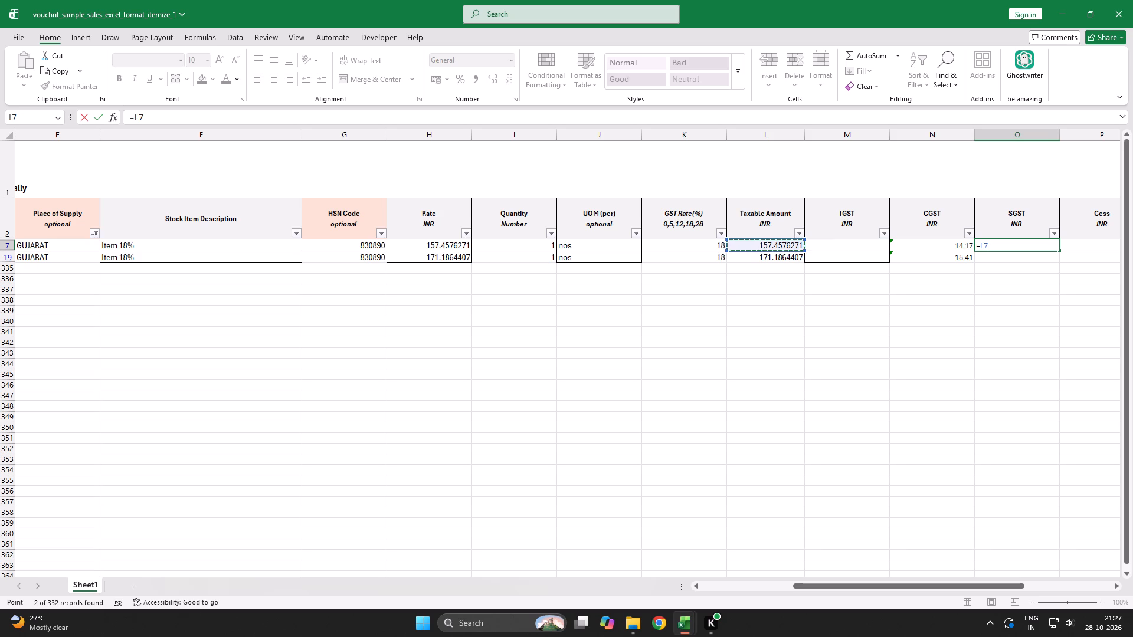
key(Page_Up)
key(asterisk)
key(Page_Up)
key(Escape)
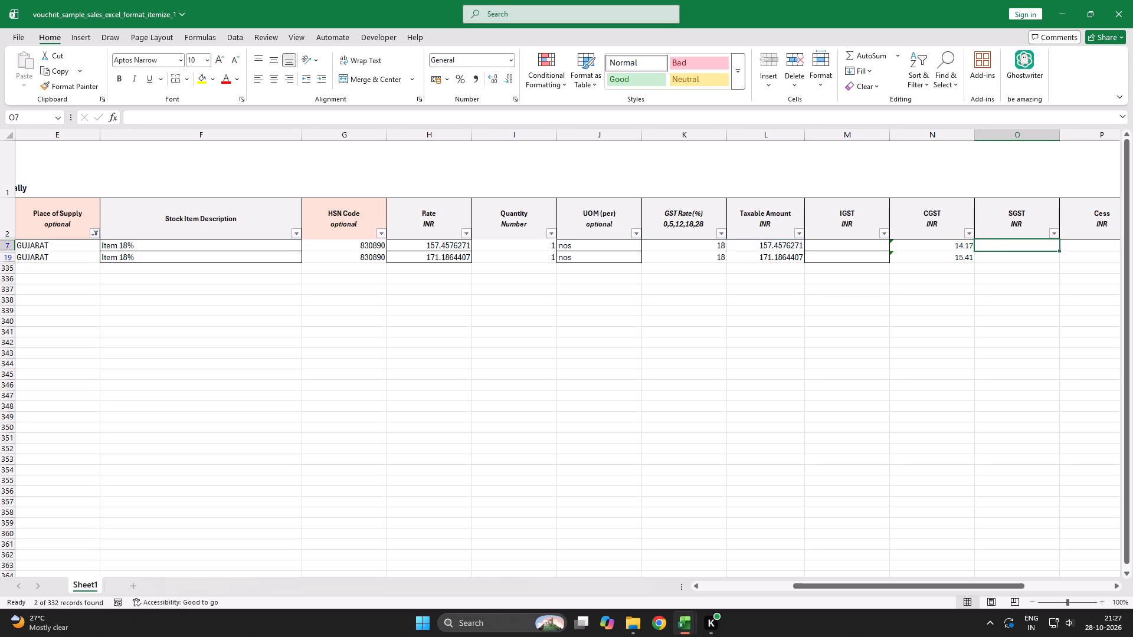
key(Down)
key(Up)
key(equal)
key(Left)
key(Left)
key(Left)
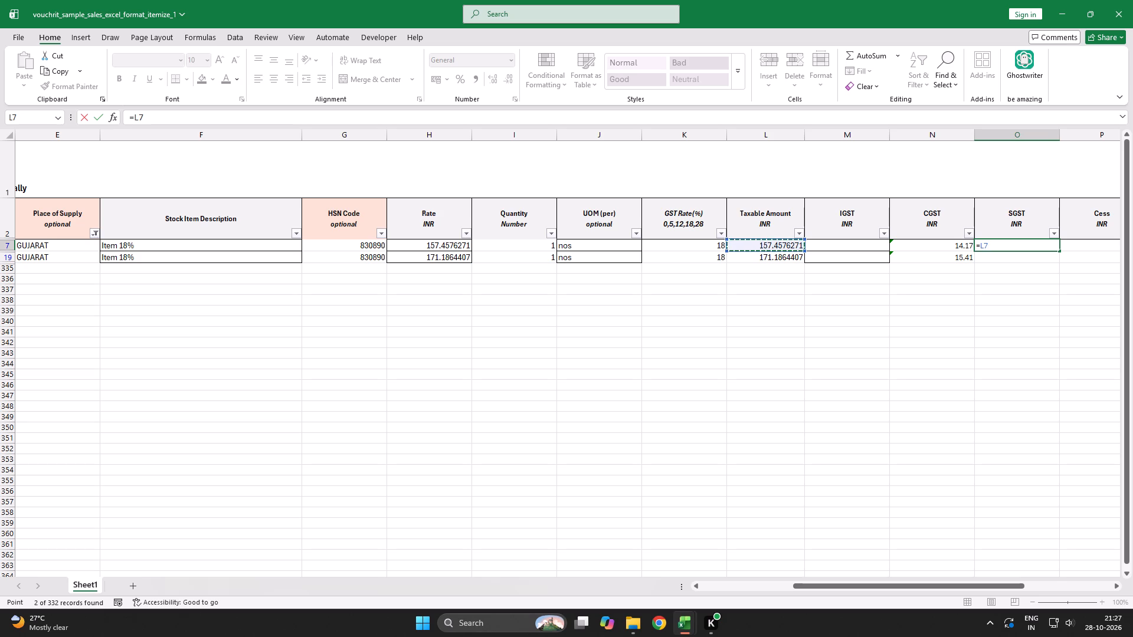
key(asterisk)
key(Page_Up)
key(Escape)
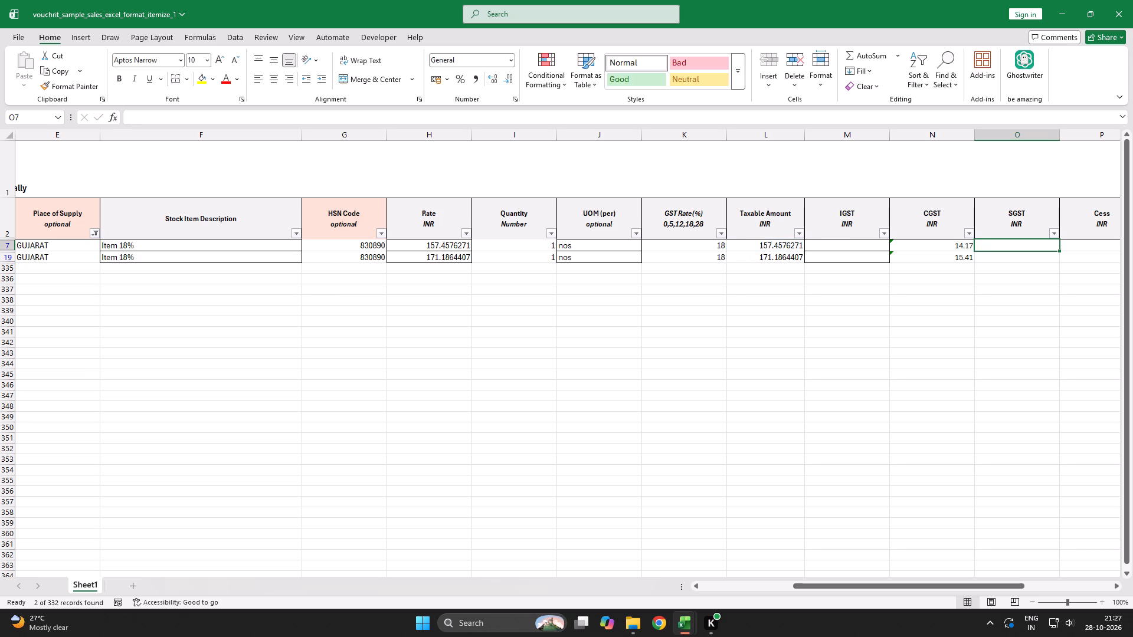
Enter the SGST formula =L7*9/100 in O7 for the first Gujarat row.
key(Right)
key(Right)
key(Left)
key(Left)
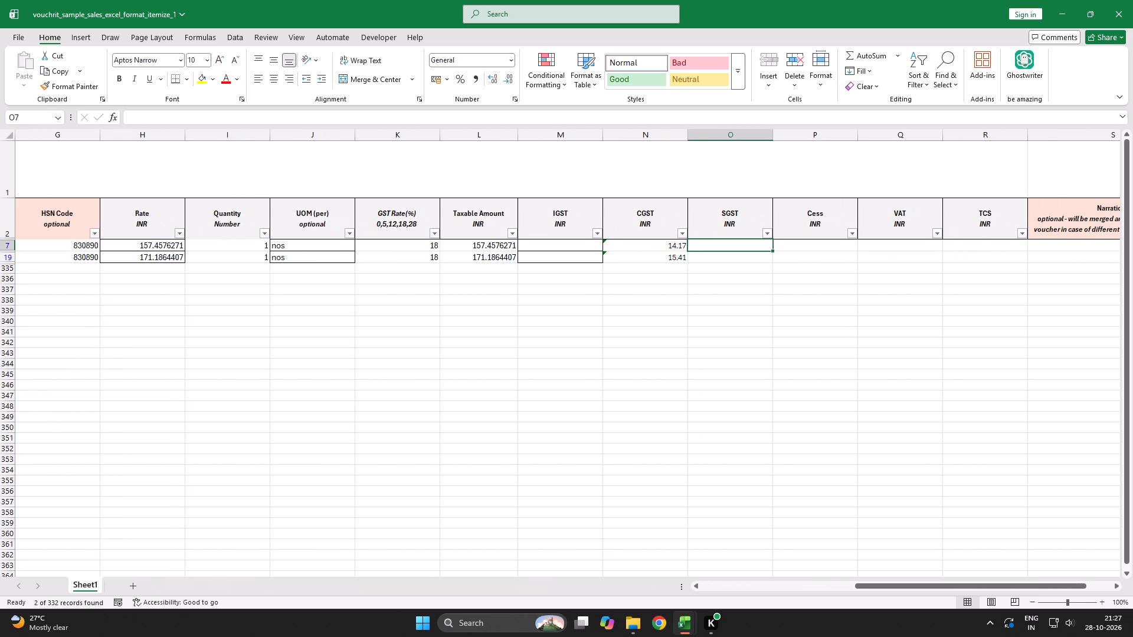
key(equal)
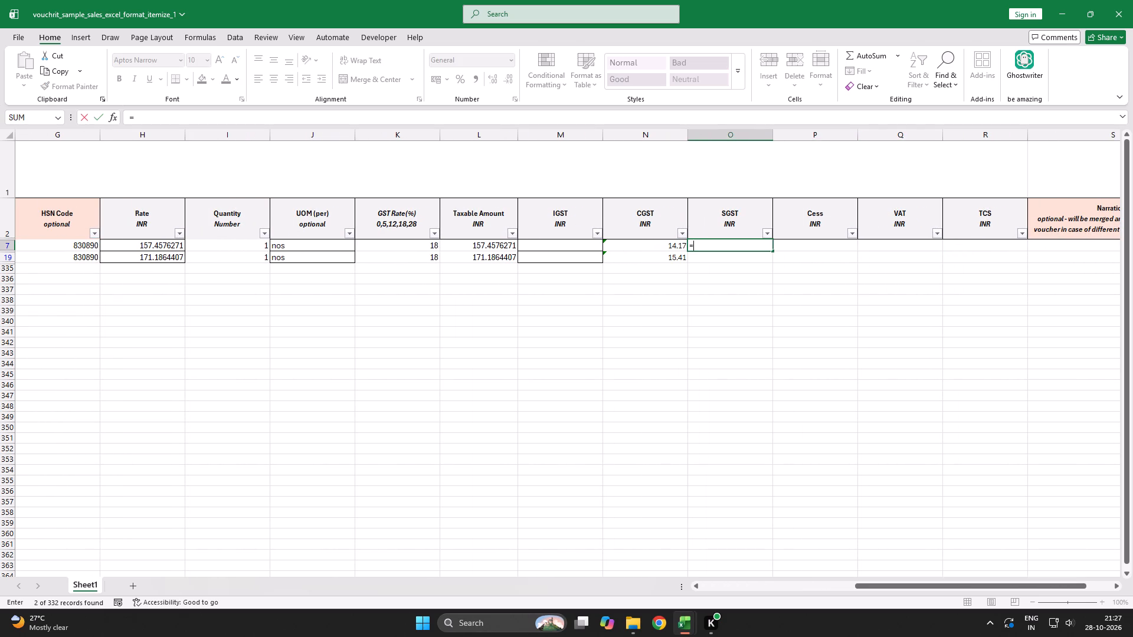
key(Left)
key(Left)
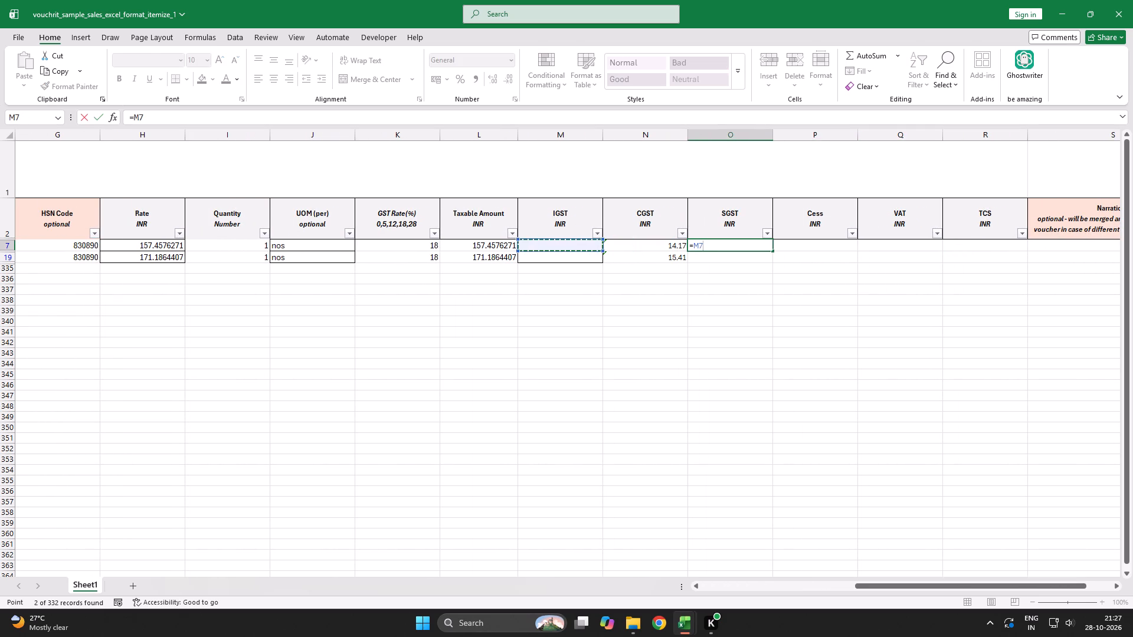
key(Left)
text(*9)
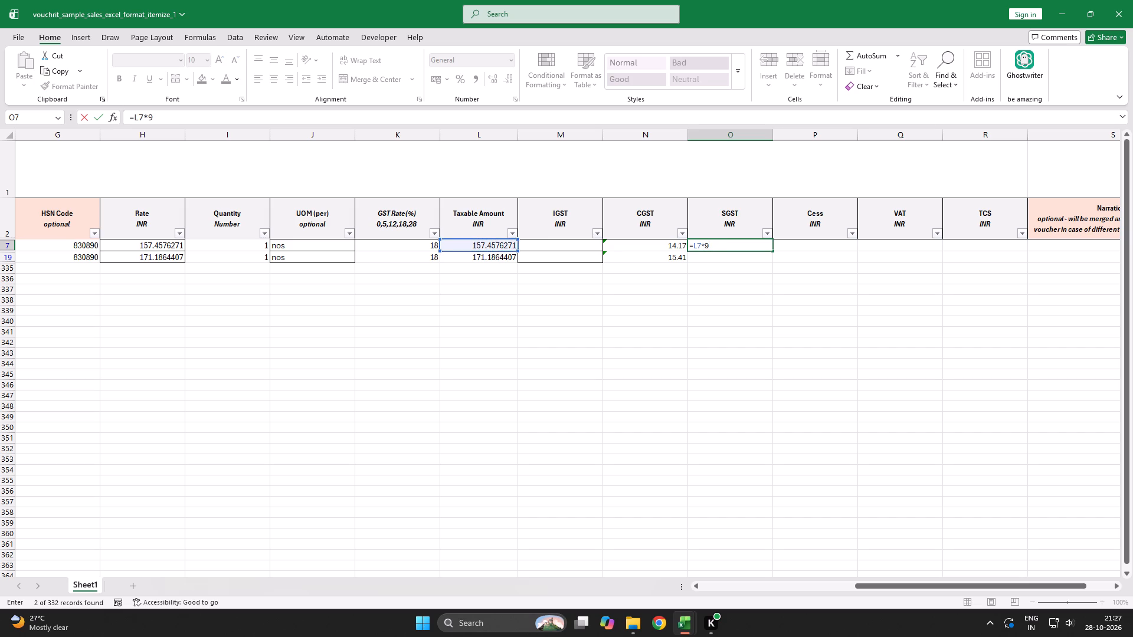
text(/100)
key(Return)
key(Up)
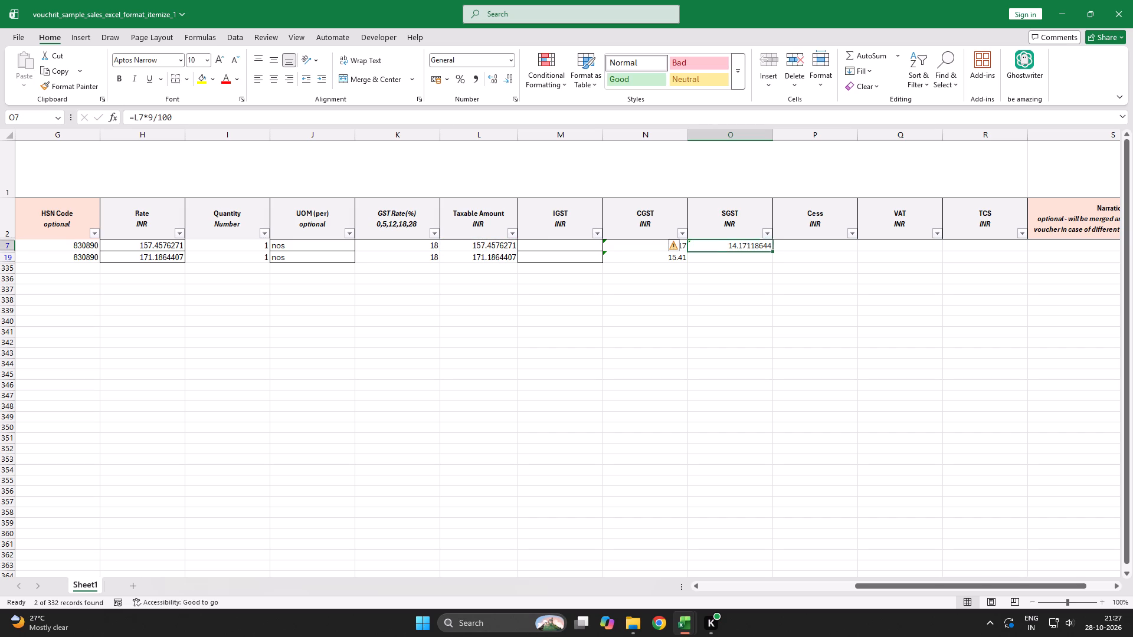
Copy the SGST formula from O7 to the other Gujarat row, cell O19.
key(ctrl+c)
key(Down)
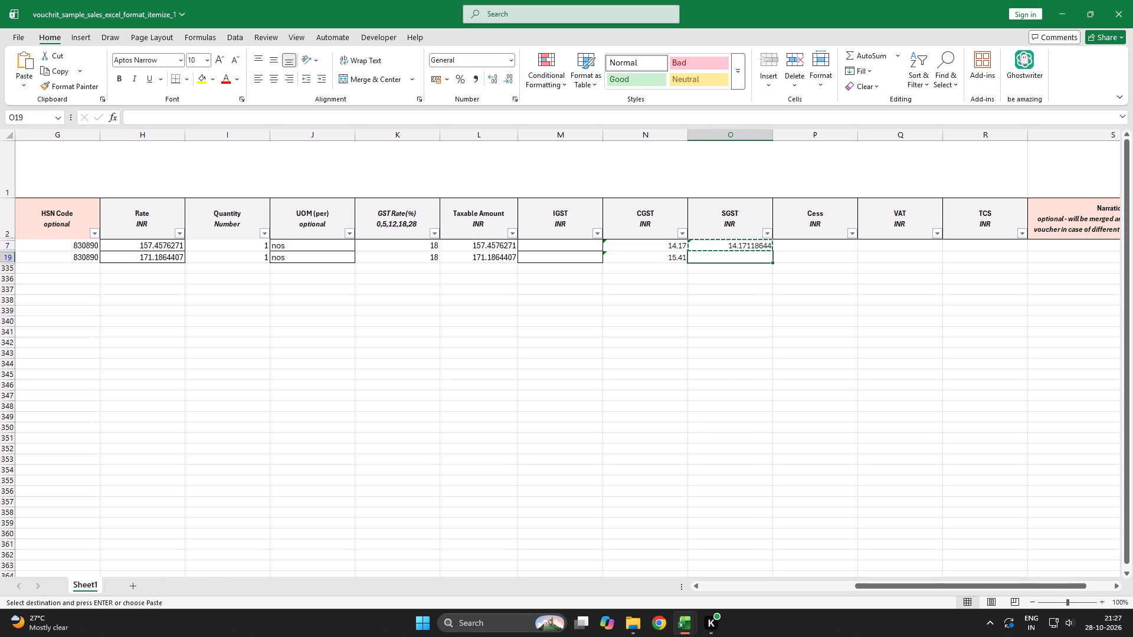
key(ctrl+v)
key(Down)
key(Up)
key(Left)
key(Left)
key(Left)
key(Right)
key(Right)
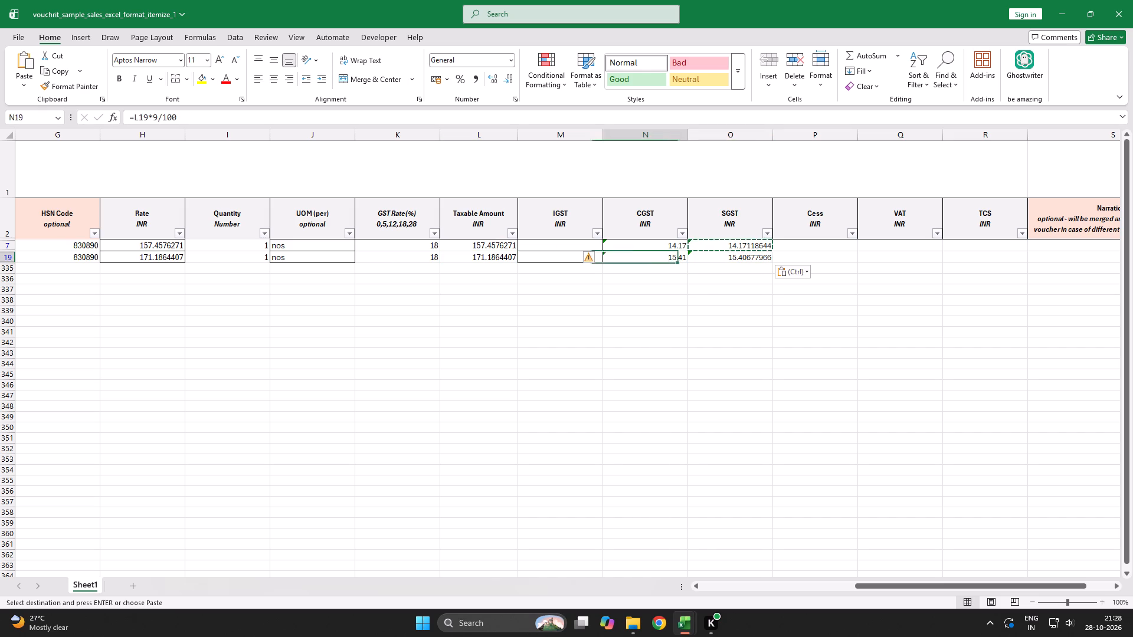
Check the CGST and SGST formulas in columns N and O of the two Gujarat rows, 7 and 19.
key(Right)
key(Left)
key(Up)
key(Right)
key(Left)
key(Down)
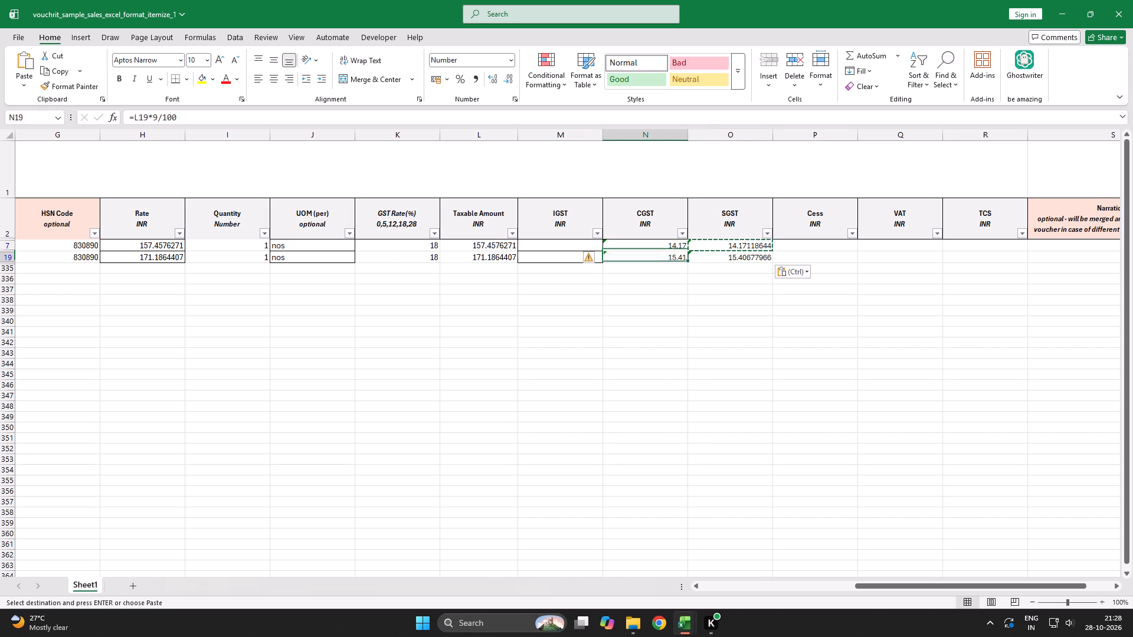
key(Right)
key(Up)
key(Left)
key(Right)
key(Left)
key(shift+Down)
key(shift+Right)
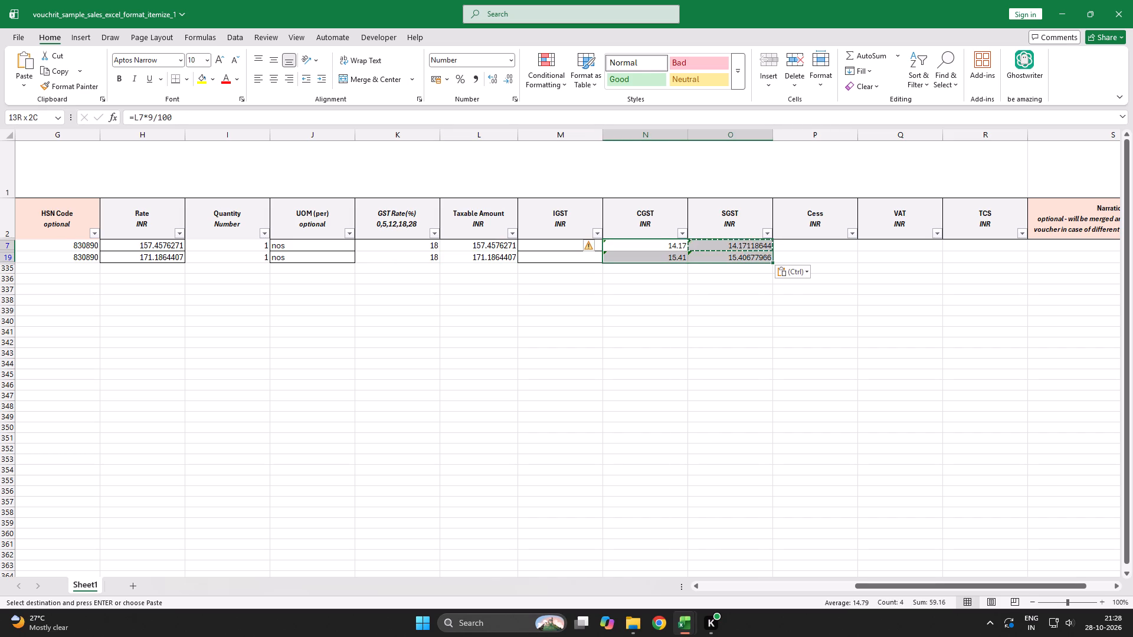
Clear the Gujarat filter from the Place of Supply column.
key(Left)
key(Left)
key(Left)
key(Left)
key(Left)
key(Left)
key(Left)
key(Left)
key(Left)
key(Left)
key(Left)
key(Left)
key(Left)
key(Left)
key(Left)
key(Left)
key(Left)
key(Left)
key(Left)
key(Left)
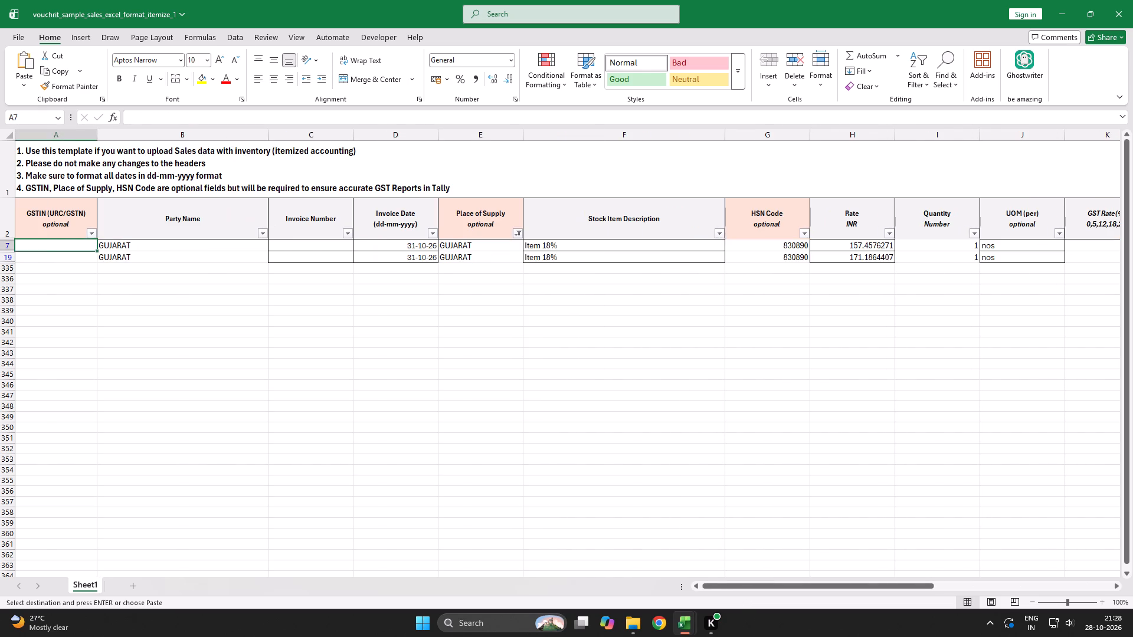
key(Right)
key(Right)
key(Right)
key(Right)
key(Up)
key(alt+Down)
key(Down)
key(Down)
key(Down)
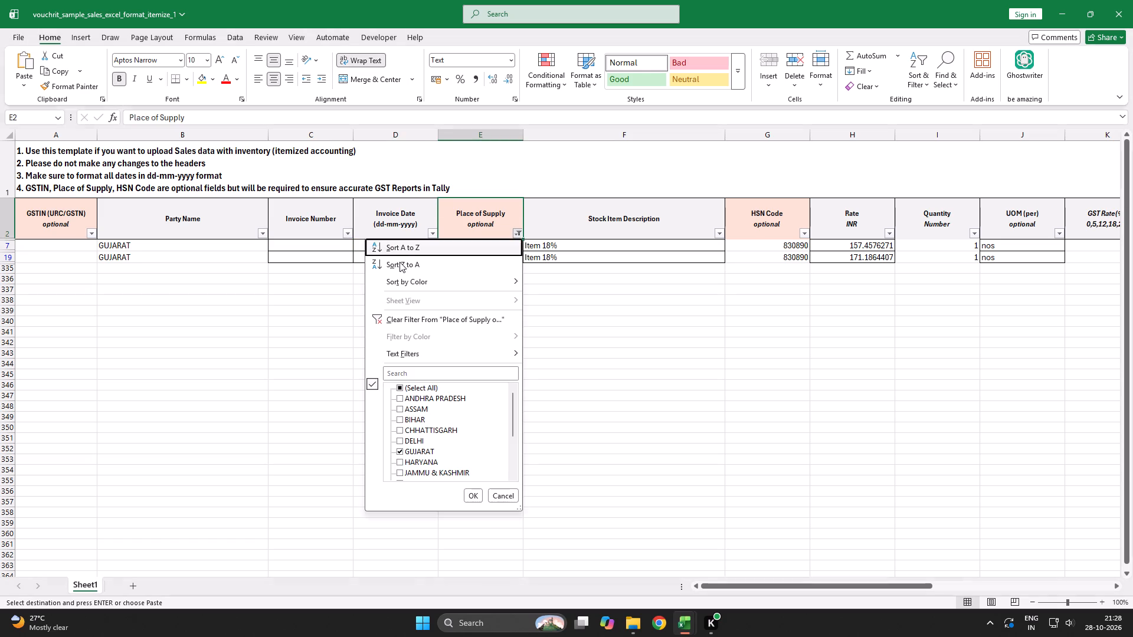
key(Down)
key(Down)
key(Return)
Review row 3 across from the stock item description to the IGST and CGST columns.
key(Down)
key(Right)
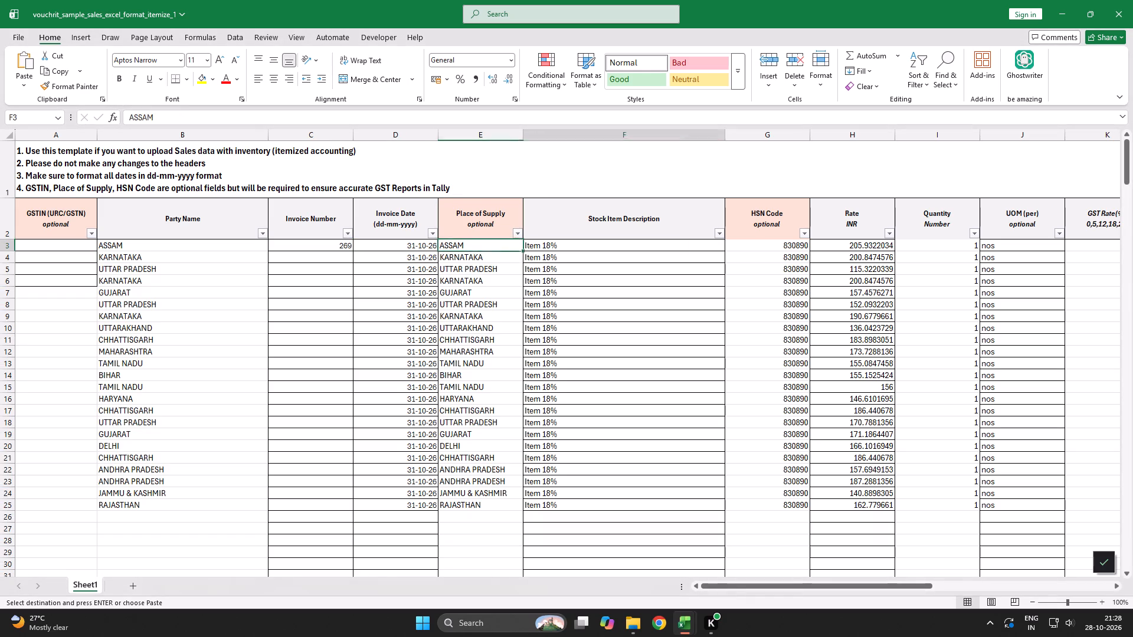
key(Right)
key(Right)
key(Right)
key(Right)
key(Right)
key(Right)
key(Right)
key(Right)
key(Left)
key(Left)
key(Left)
key(Left)
key(Left)
key(Left)
key(Left)
key(Left)
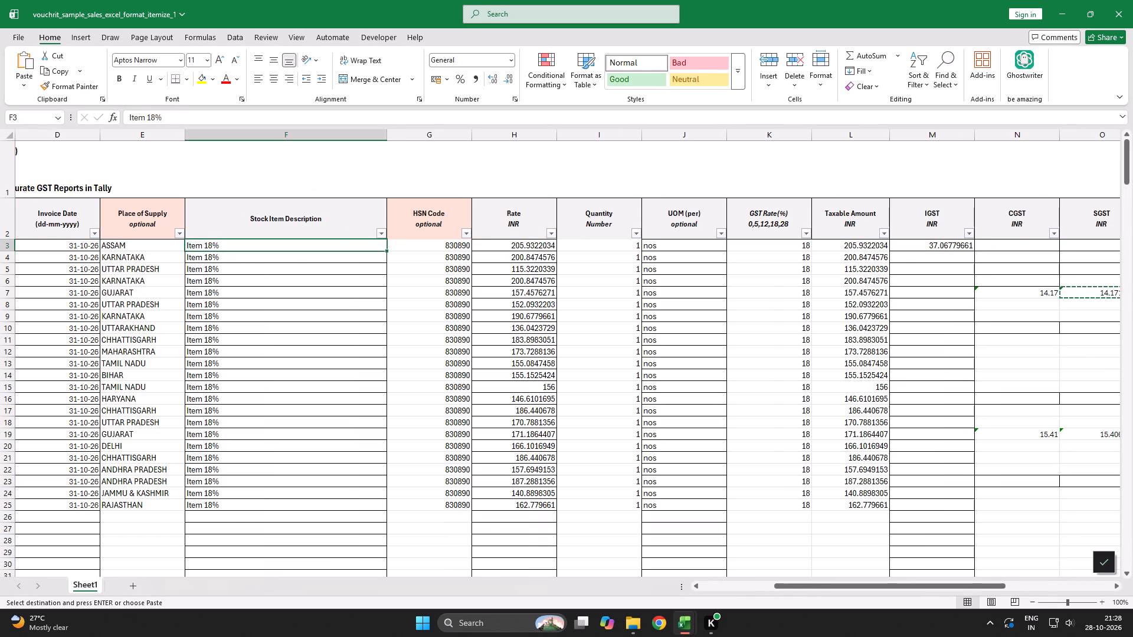
Filter the Place of Supply column to exclude only GUJARAT, keeping all other states selected.
key(Left)
key(Up)
key(alt+Down)
key(Down)
key(Down)
key(Down)
key(Down)
key(Down)
key(Down)
key(Down)
key(Down)
key(Down)
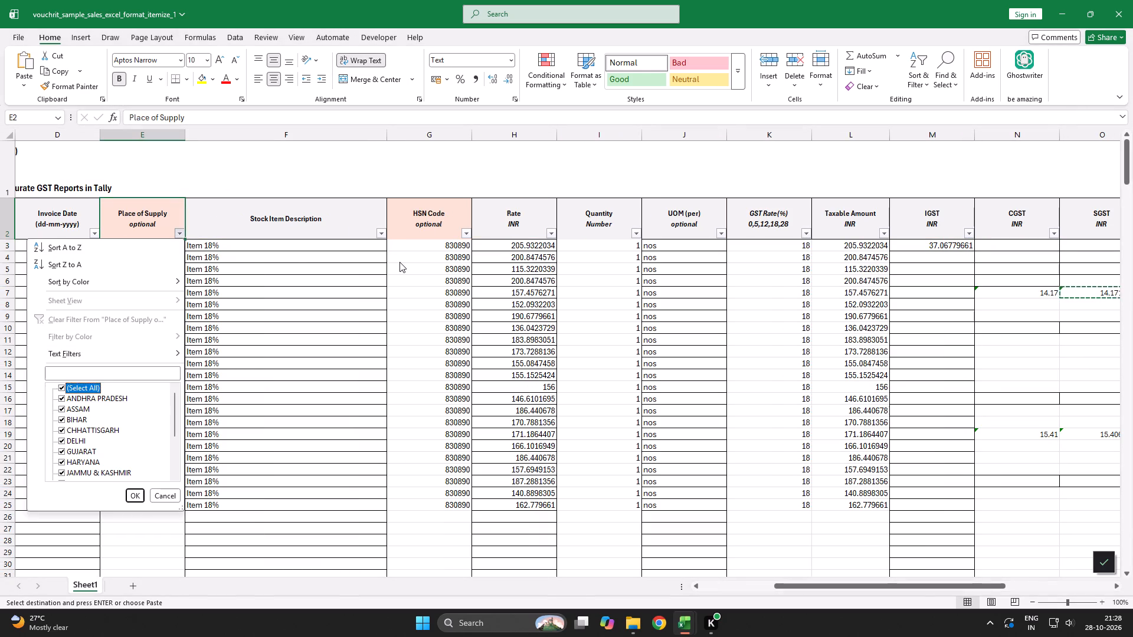
key(space)
key(Up)
key(Down)
key(space)
key(Down)
key(Down)
key(Down)
key(Down)
key(Down)
key(Down)
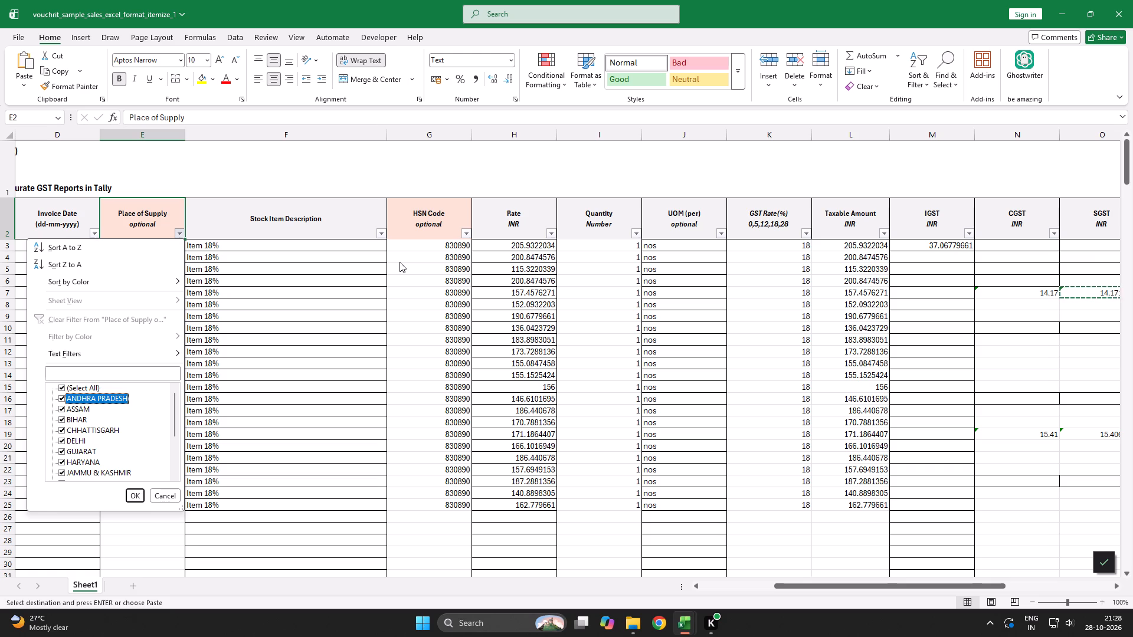
key(Down)
key(Up)
key(space)
key(Return)
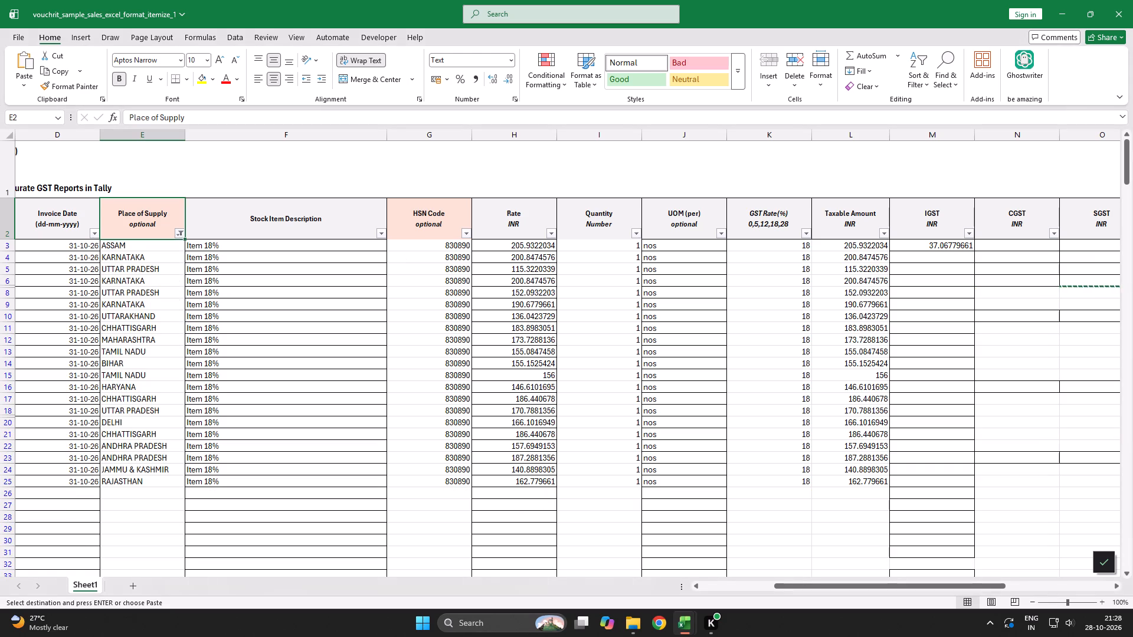
Copy the IGST formula from M3 to the remaining non-Gujarat rows in column M, down to row 25.
key(Down)
key(Right)
key(Right)
key(Right)
key(Right)
key(Right)
key(Right)
key(Right)
key(Right)
key(Right)
key(Right)
key(Right)
key(Right)
key(Right)
key(Right)
key(Right)
key(Right)
key(Left)
key(Left)
key(Left)
key(Left)
key(Left)
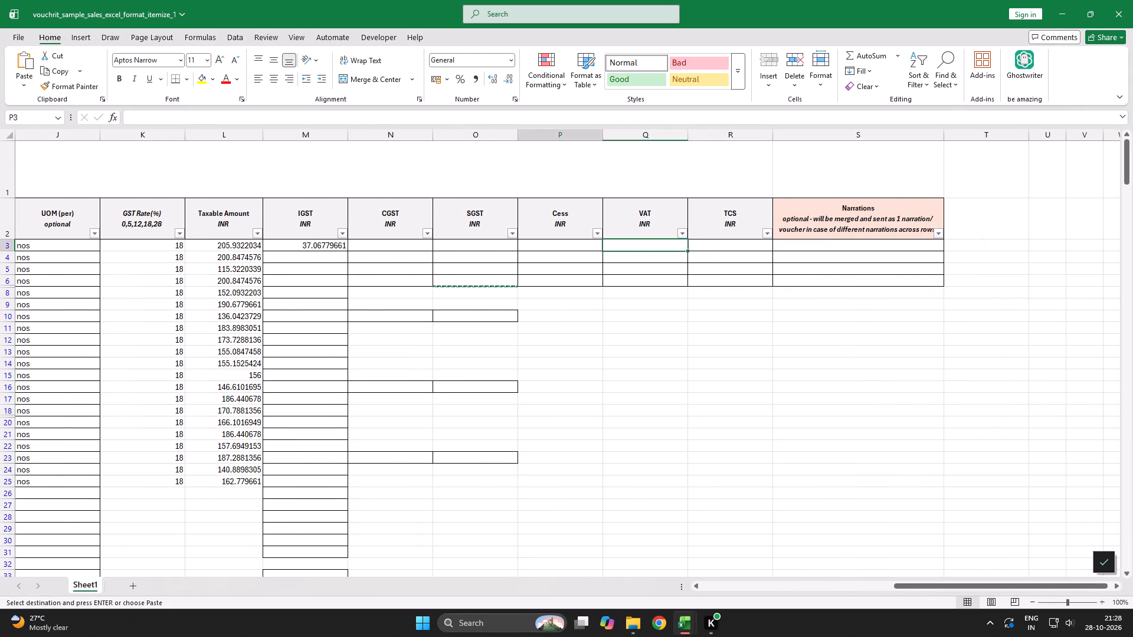
key(Left)
key(Left)
key(Left)
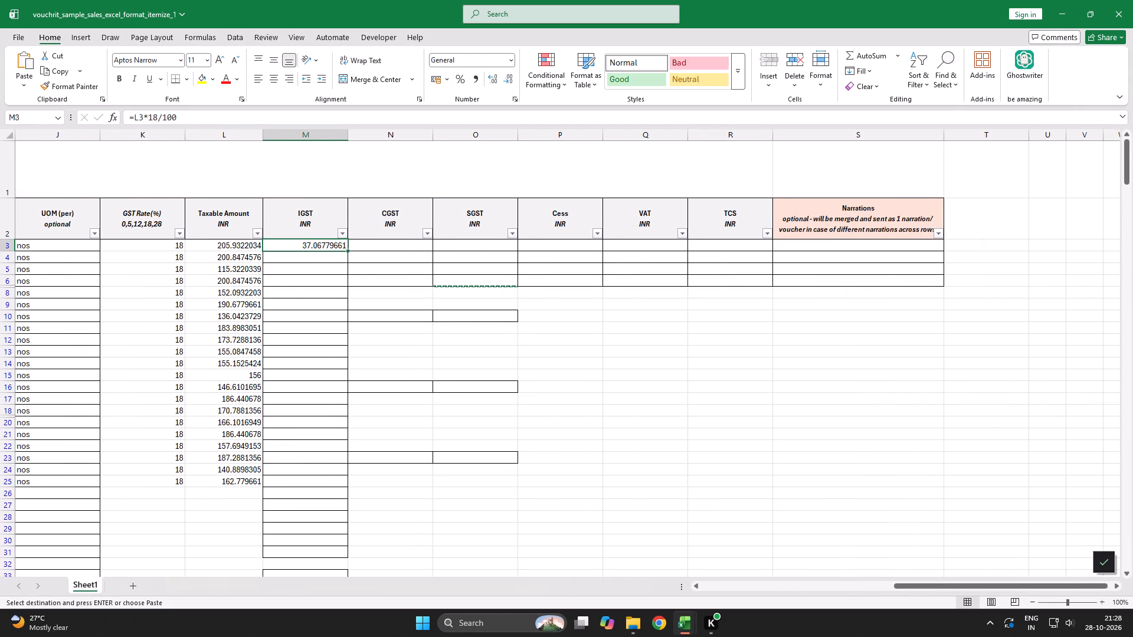
key(ctrl+c)
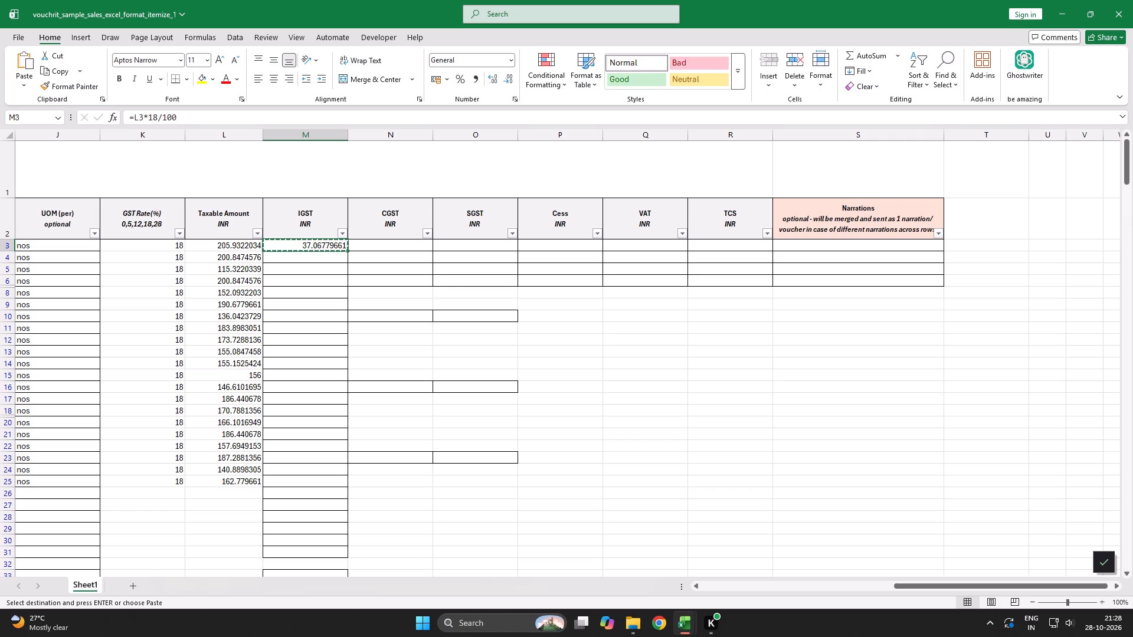
key(Down)
key(Left)
key(ctrl+Down)
key(Right)
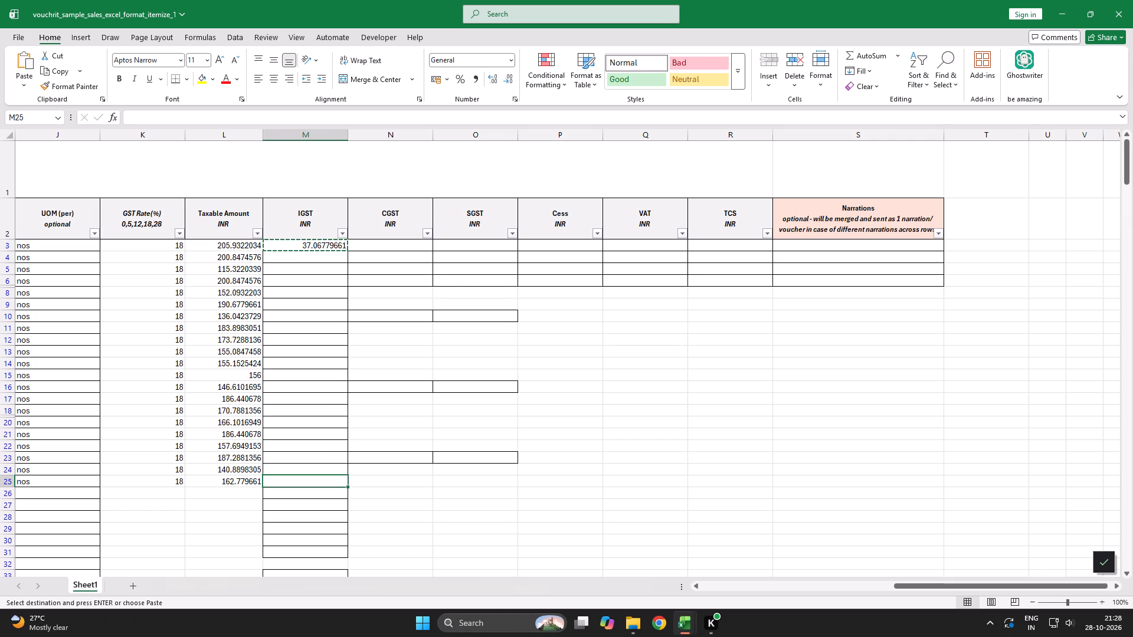
key(ctrl+shift+Up)
key(ctrl+v)
key(Down)
key(Up)
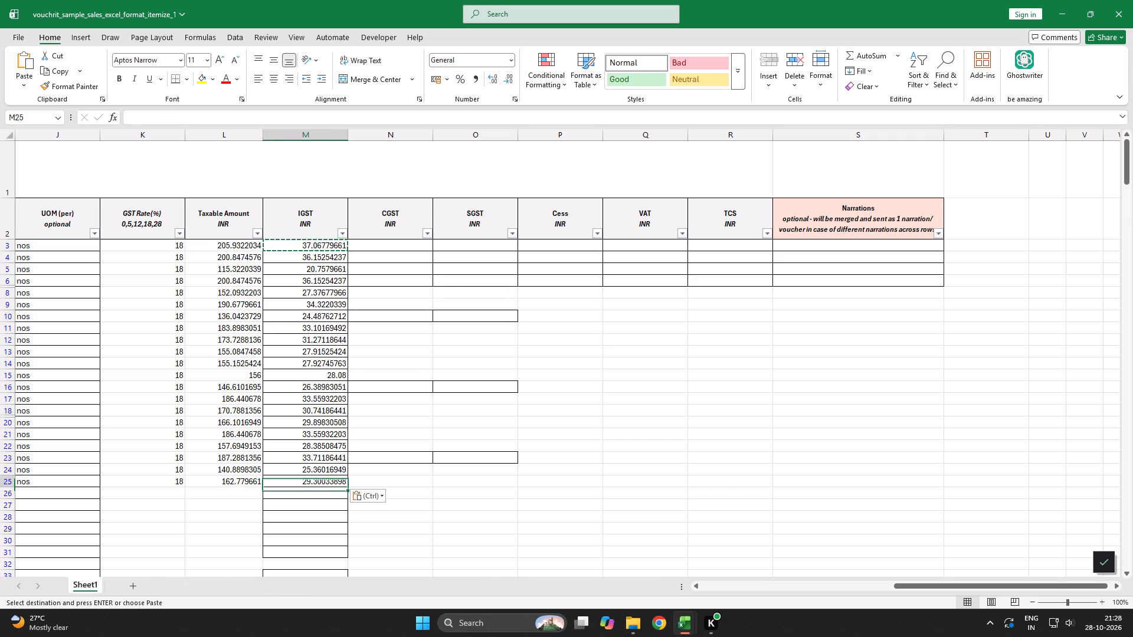
Clear the filter that excludes GUJARAT from the Place of Supply column.
key(Up)
key(ctrl+Up)
key(Left)
key(Left)
key(Left)
key(Left)
key(Left)
key(Left)
key(Left)
key(Left)
key(Left)
key(Left)
key(Left)
key(Left)
key(Left)
key(Left)
key(Left)
key(Left)
key(Left)
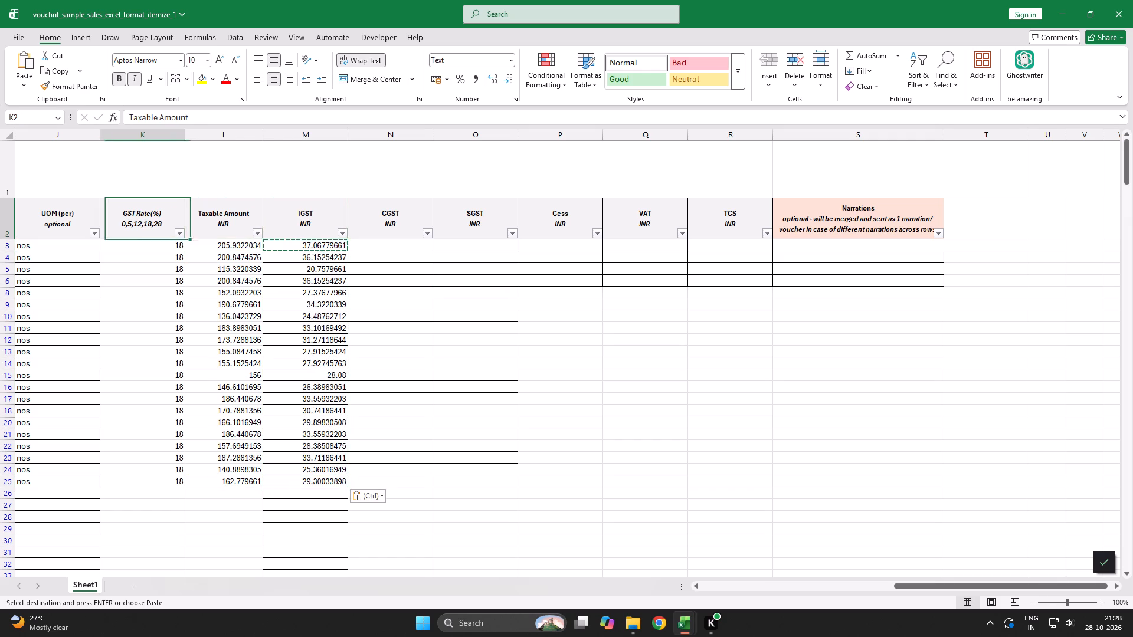
key(Right)
key(Right)
key(Right)
key(Right)
key(Right)
key(Left)
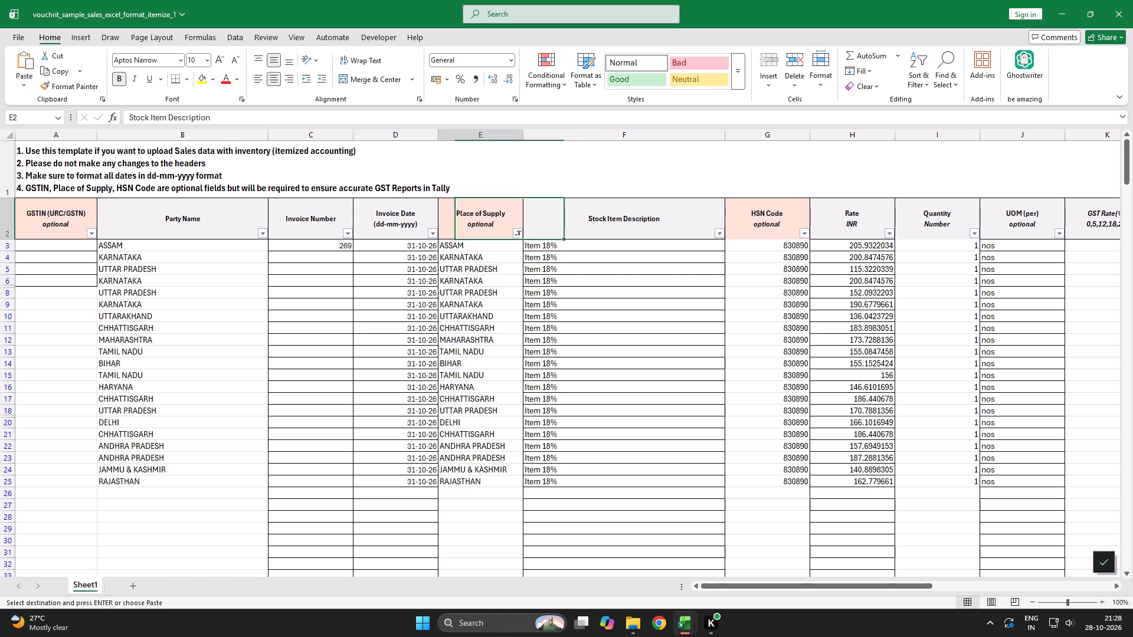
key(Left)
key(Right)
key(alt+Down)
key(Down)
key(Down)
key(Down)
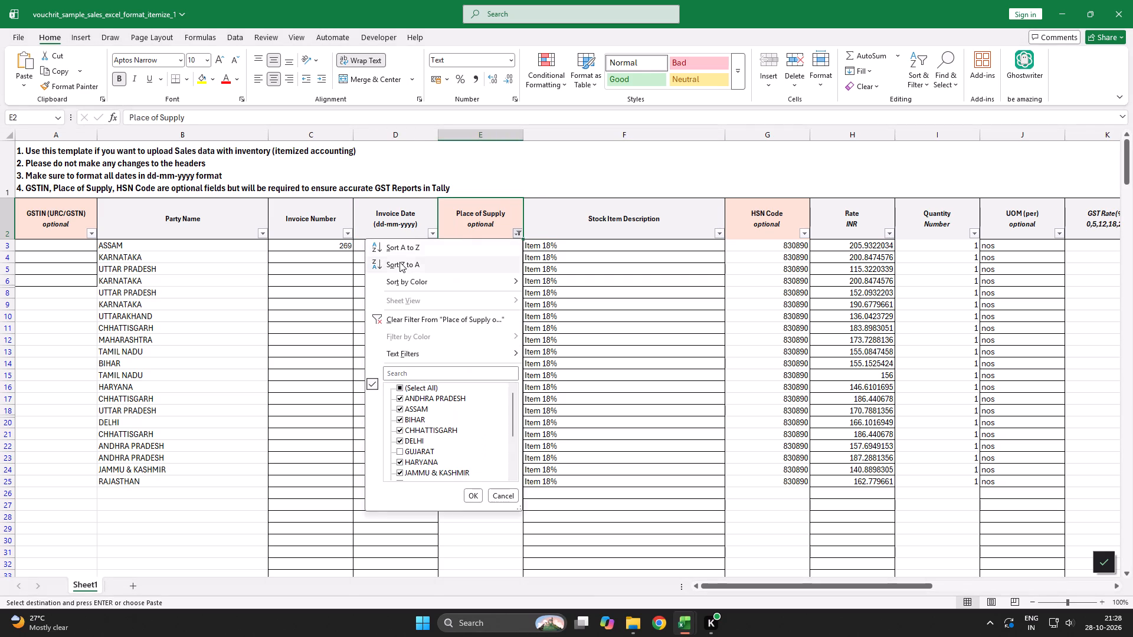
key(Down)
key(Down)
key(Return)
Check the first unfiltered rows around the Place of Supply and Invoice Number columns and save the itemized sales template.
key(Down)
key(Down)
key(Up)
key(Left)
key(Right)
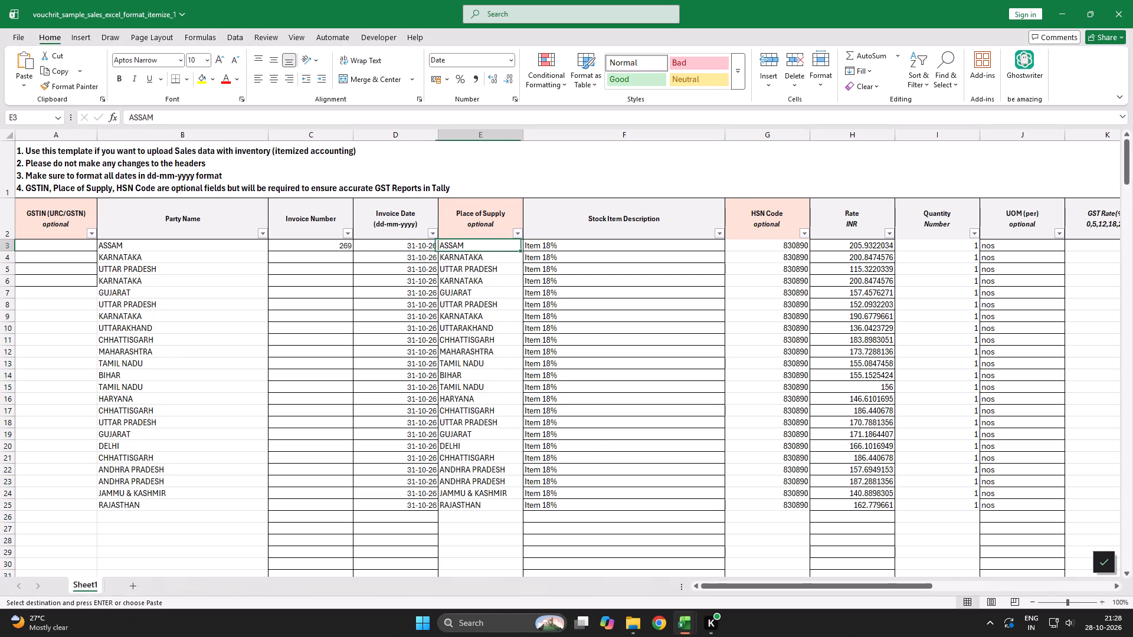
key(Left)
key(Left)
key(Down)
key(Down)
key(Down)
key(Down)
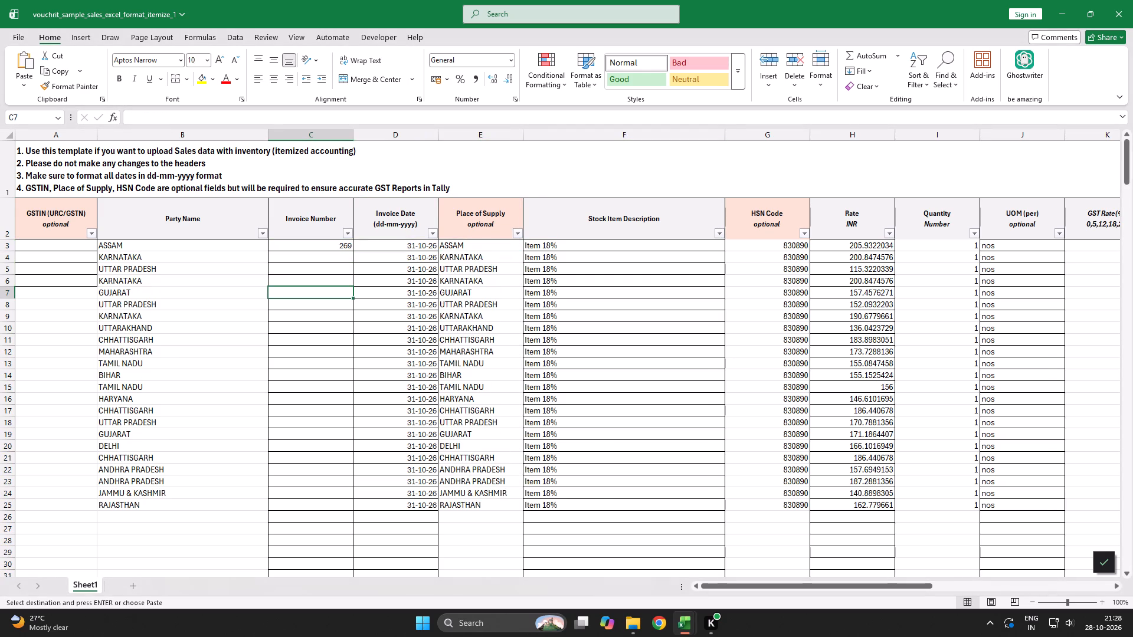
key(ctrl+s)
Switch to the tcs_sales_return workbook to examine its sales return entries.
key(alt+Tab)
key(alt+Tab)
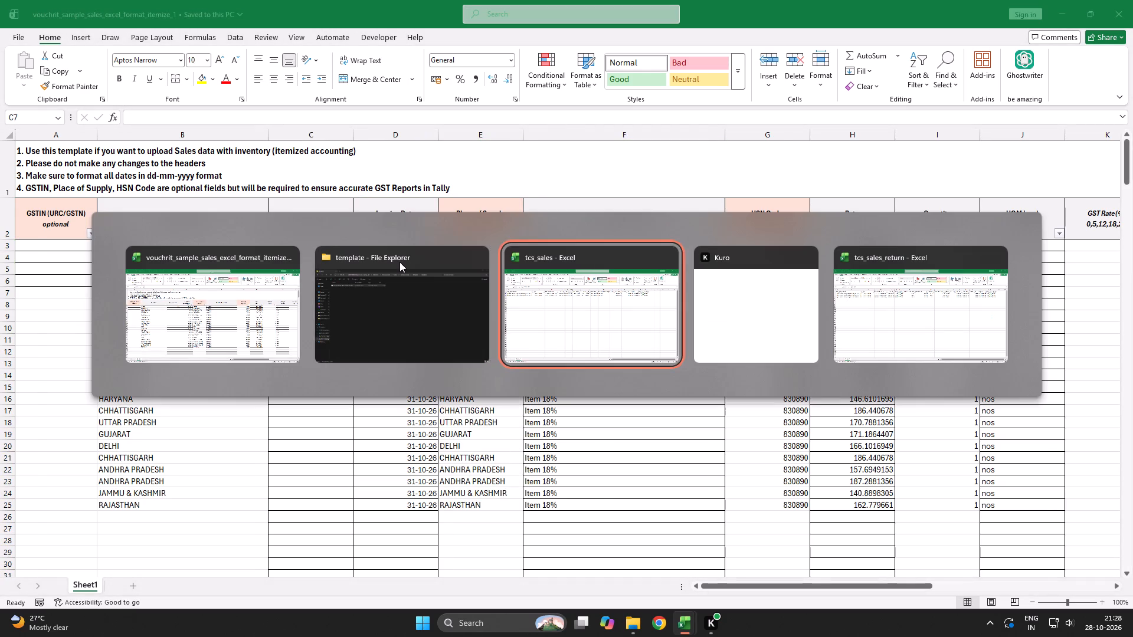
key(alt+Tab)
key(alt+Tab)
key(alt+Left)
key(alt+Right)
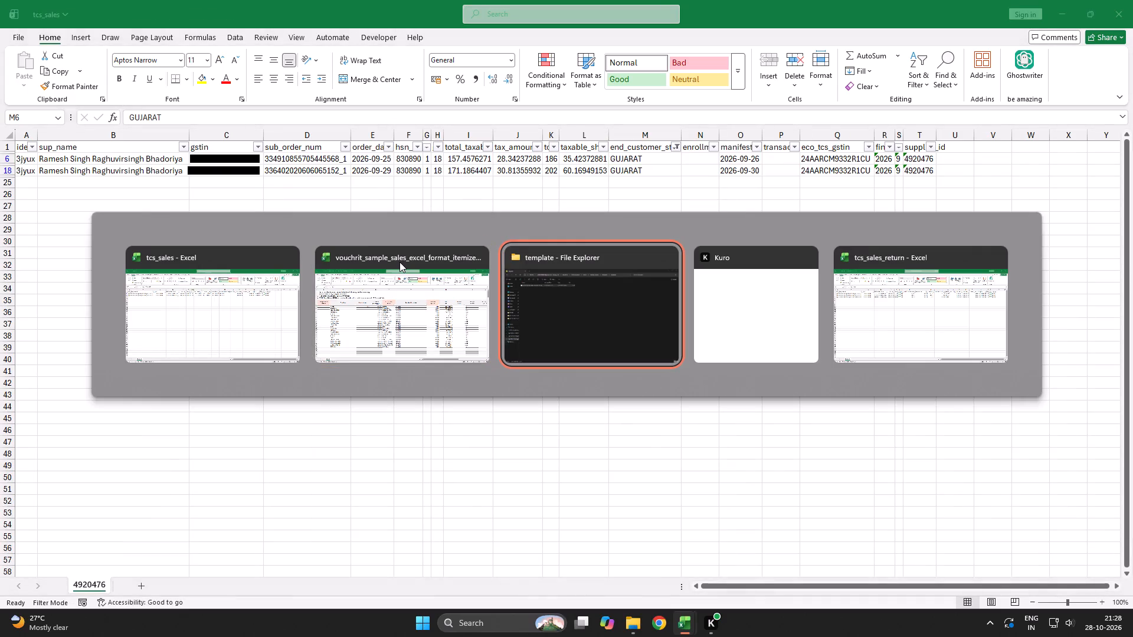
key(alt+Right)
key(alt+Right)
key(Down)
key(Down)
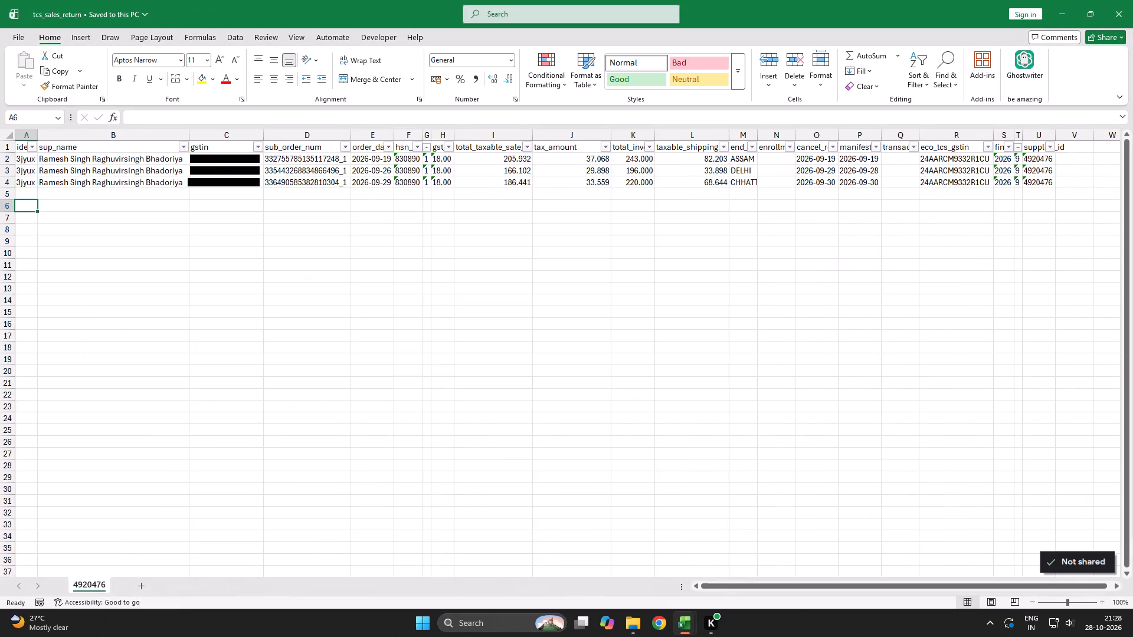
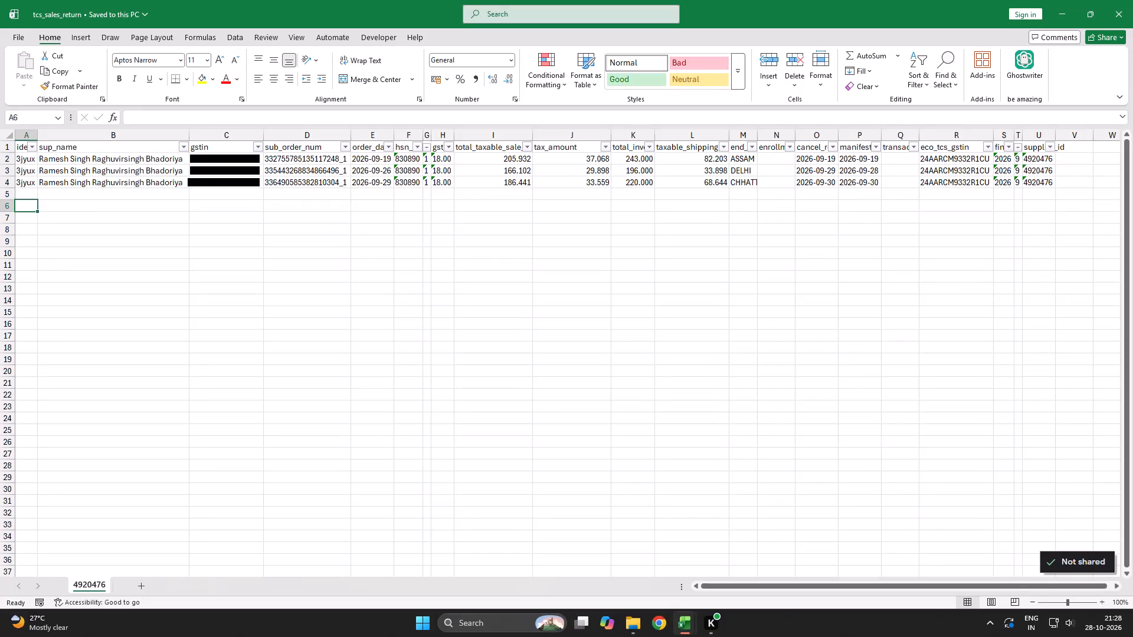
Examine the return entries in the tcs_sales_return sheet, from the taxable sale values across to the cancel and manifest dates.
click(469, 170)
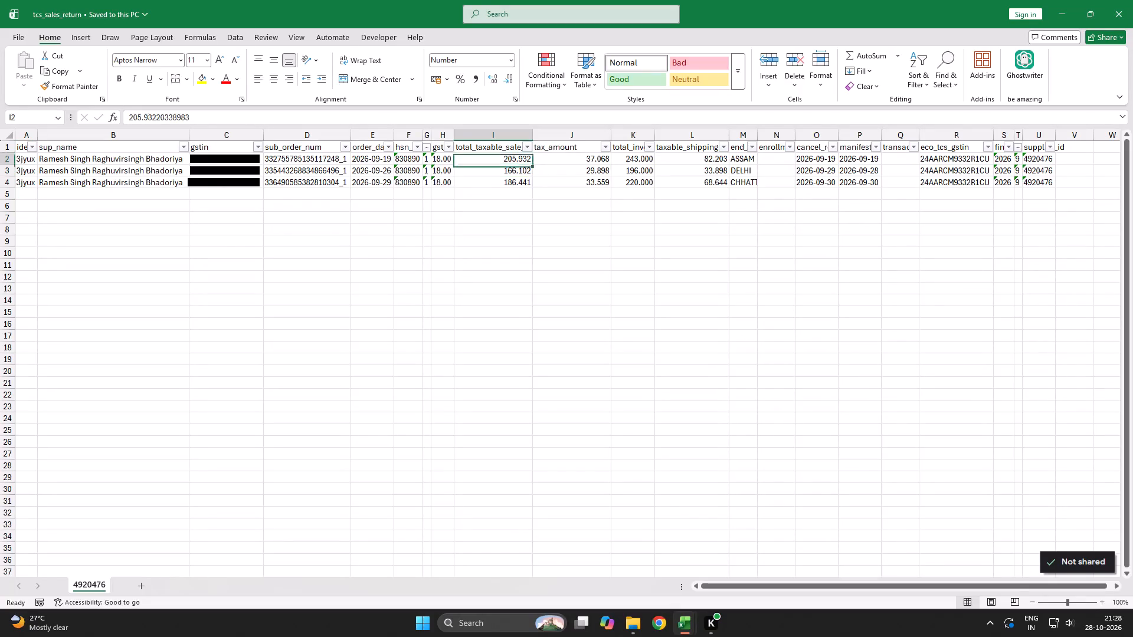
key(Up)
key(Right)
key(Right)
key(Right)
key(Right)
key(Right)
key(Right)
key(Down)
key(Right)
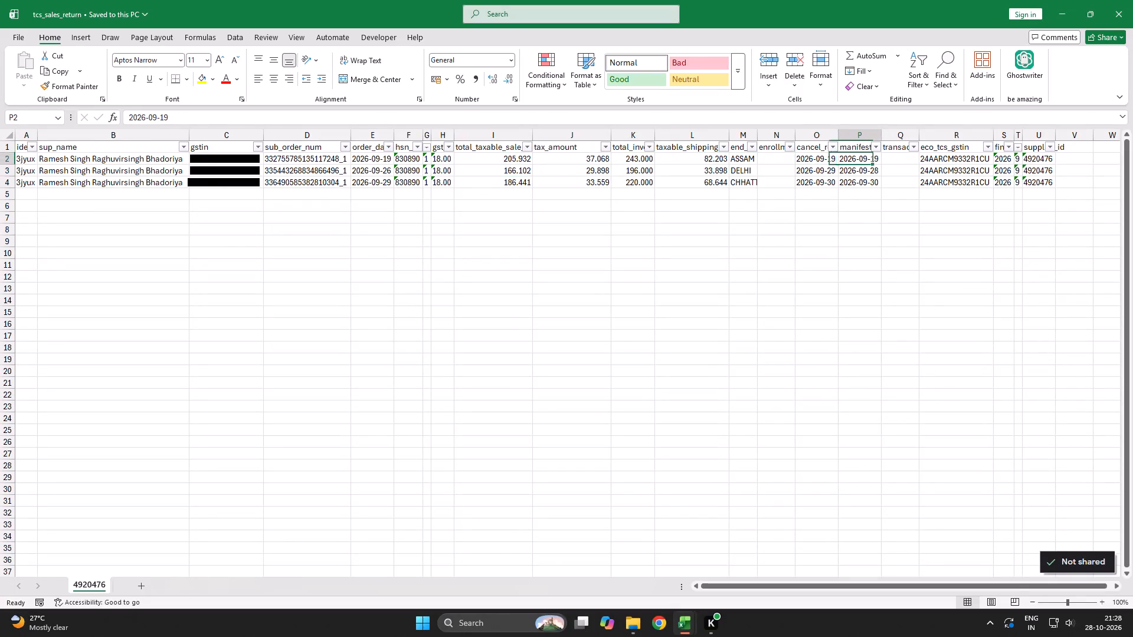
key(Down)
key(Up)
key(Up)
key(Down)
key(Up)
key(Down)
key(Up)
Switch back to the vouchrit itemized sales template workbook and save it.
key(alt+Tab)
key(alt+Tab)
key(alt+Tab)
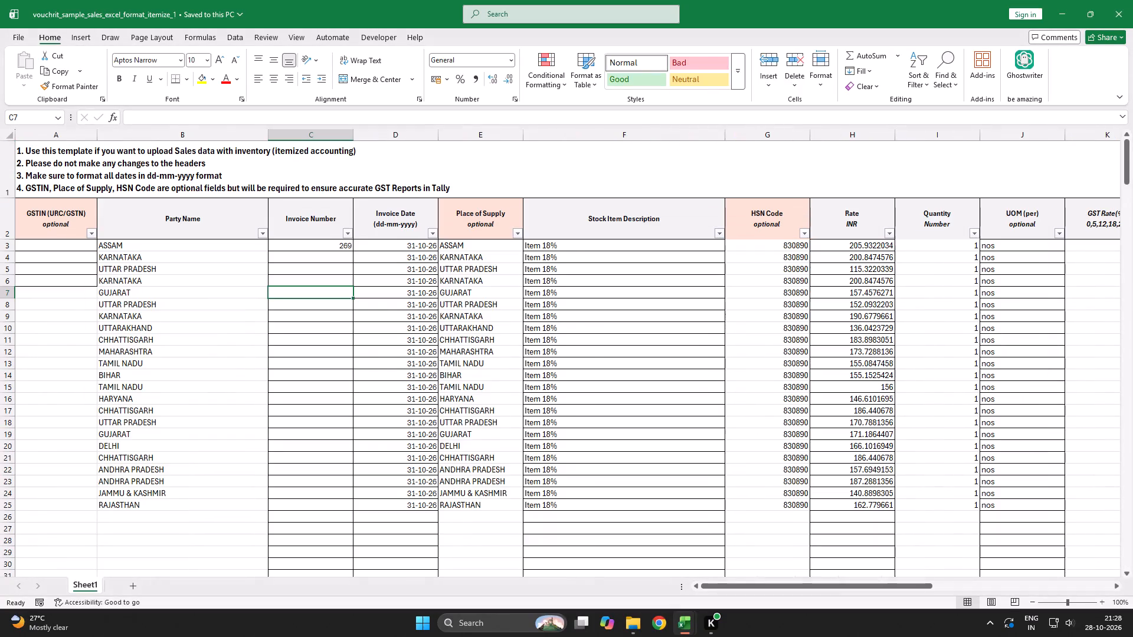
key(Down)
key(Down)
key(ctrl+s)
key(Up)
key(Up)
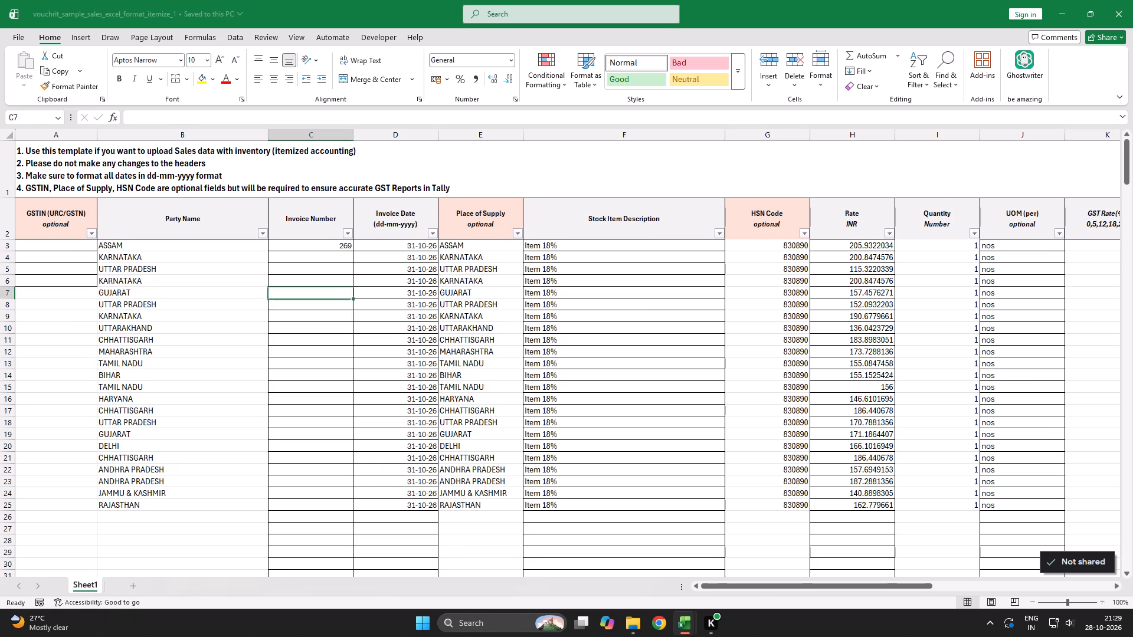
key(Up)
key(Up)
key(Up)
key(Up)
key(Down)
key(Up)
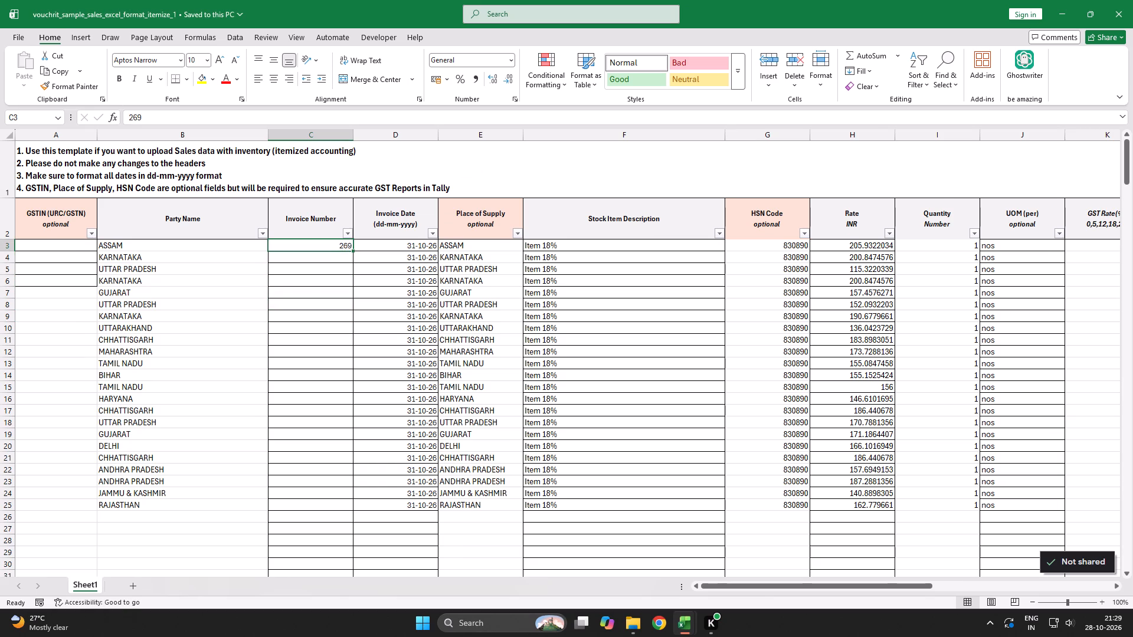
Save the itemized sales template once more.
key(alt+Tab)
key(alt+Tab)
key(alt+Left)
key(alt+Left)
key(Down)
key(Down)
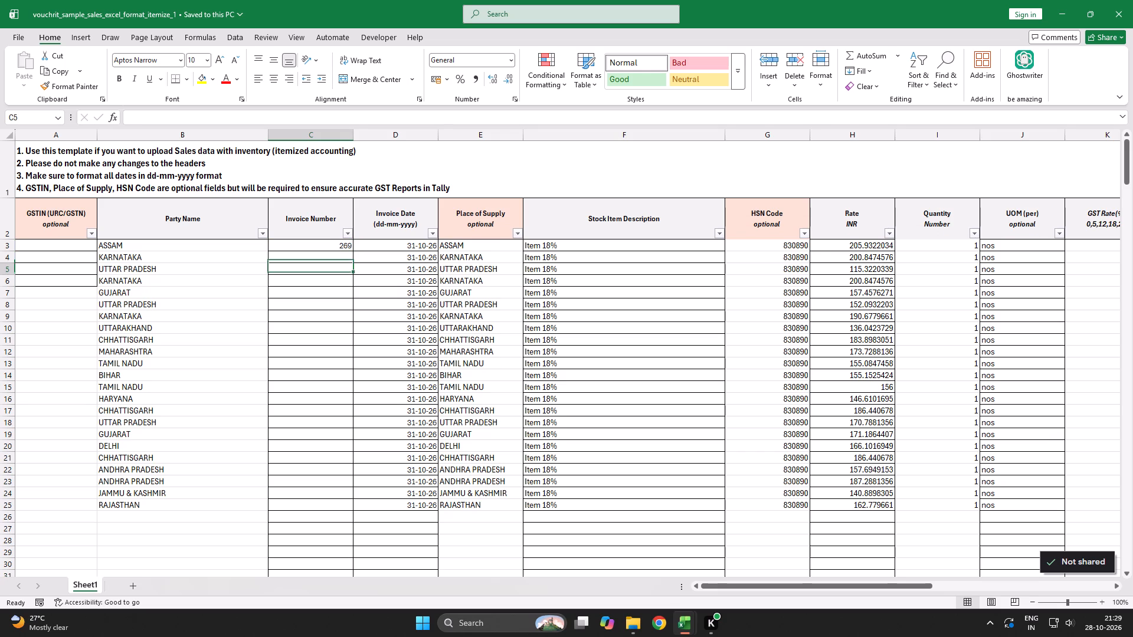
key(Down)
key(ctrl+s)
key(Up)
key(Up)
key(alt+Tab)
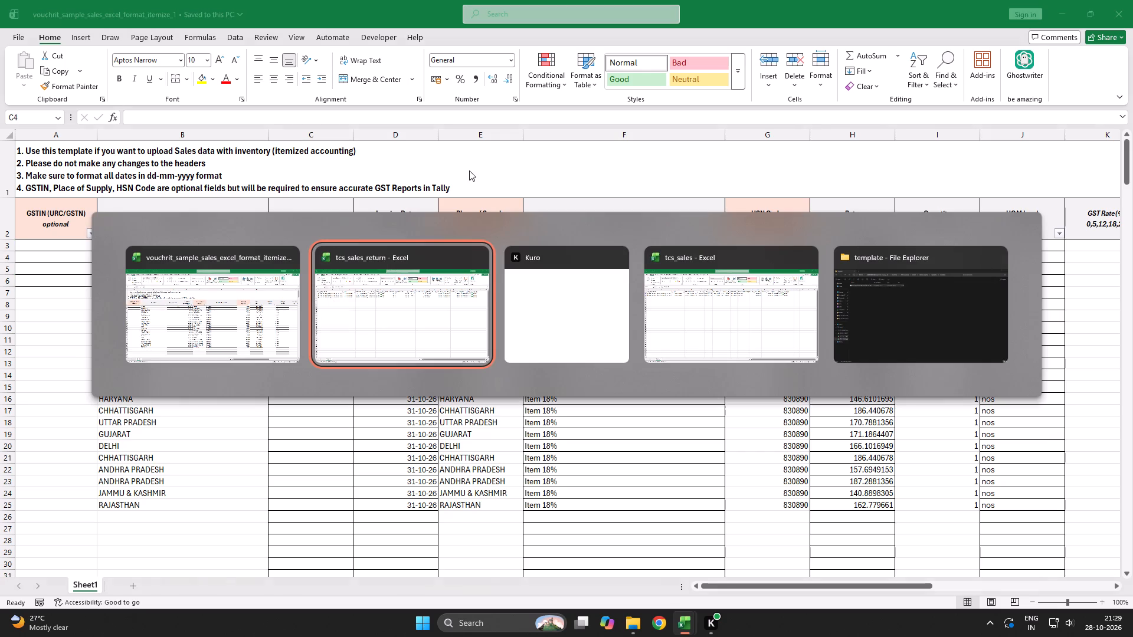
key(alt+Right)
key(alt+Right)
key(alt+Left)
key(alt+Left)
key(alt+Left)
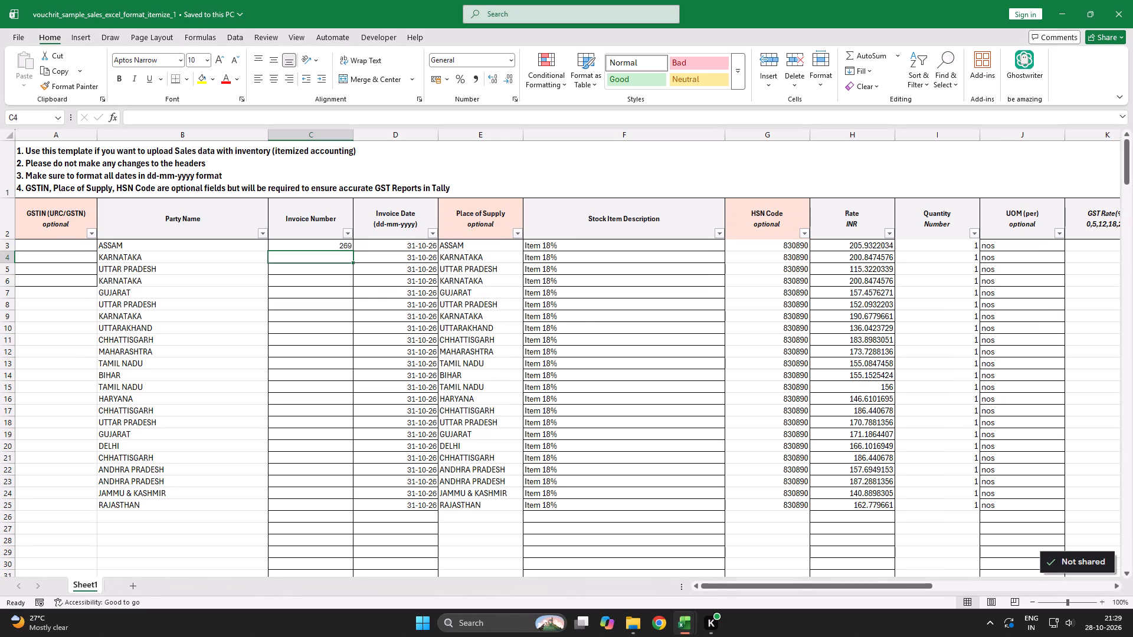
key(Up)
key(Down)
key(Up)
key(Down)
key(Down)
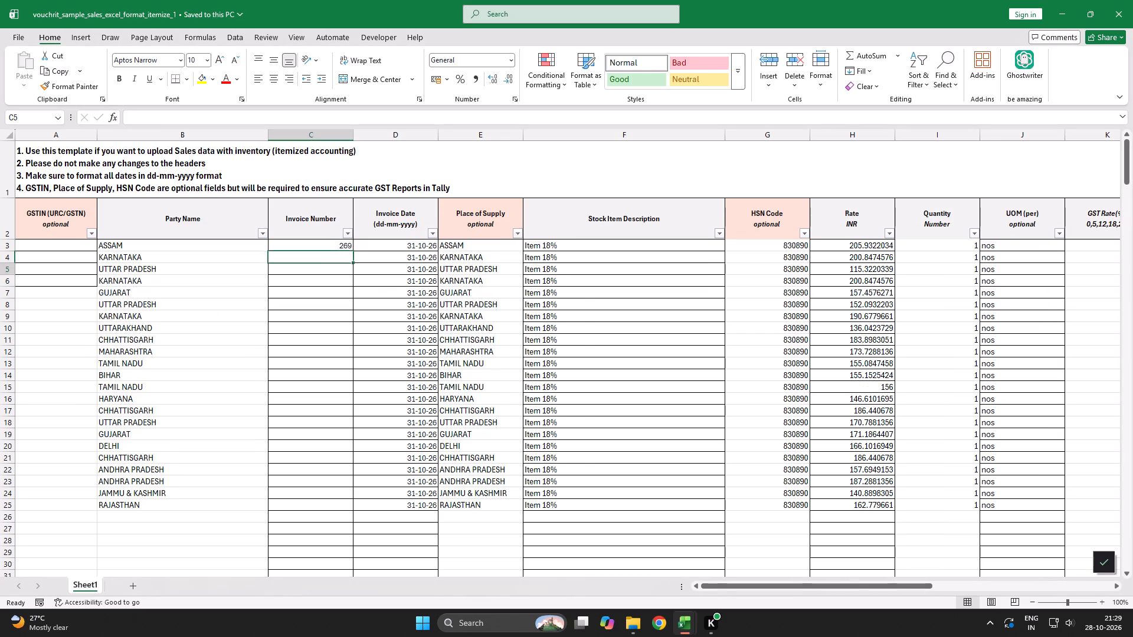
Review the template's Party Name entries down to row 25 and the columns across to the tax amounts and Narrations.
key(Left)
key(Down)
key(Down)
key(Down)
key(Down)
key(Down)
key(Down)
key(Down)
key(Down)
key(Down)
key(Down)
key(Down)
key(Down)
key(Down)
key(Down)
key(Down)
key(Down)
key(Down)
key(Down)
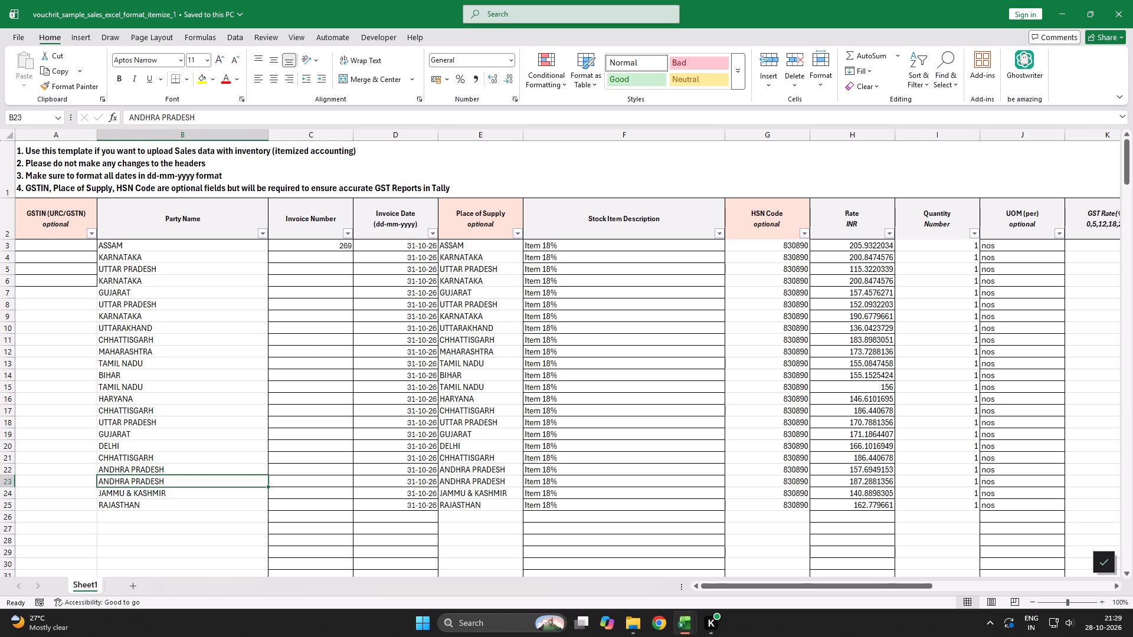
key(Down)
key(Down)
key(Left)
key(Left)
key(Left)
key(Left)
key(Left)
key(Left)
key(Left)
key(Left)
key(Left)
key(Right)
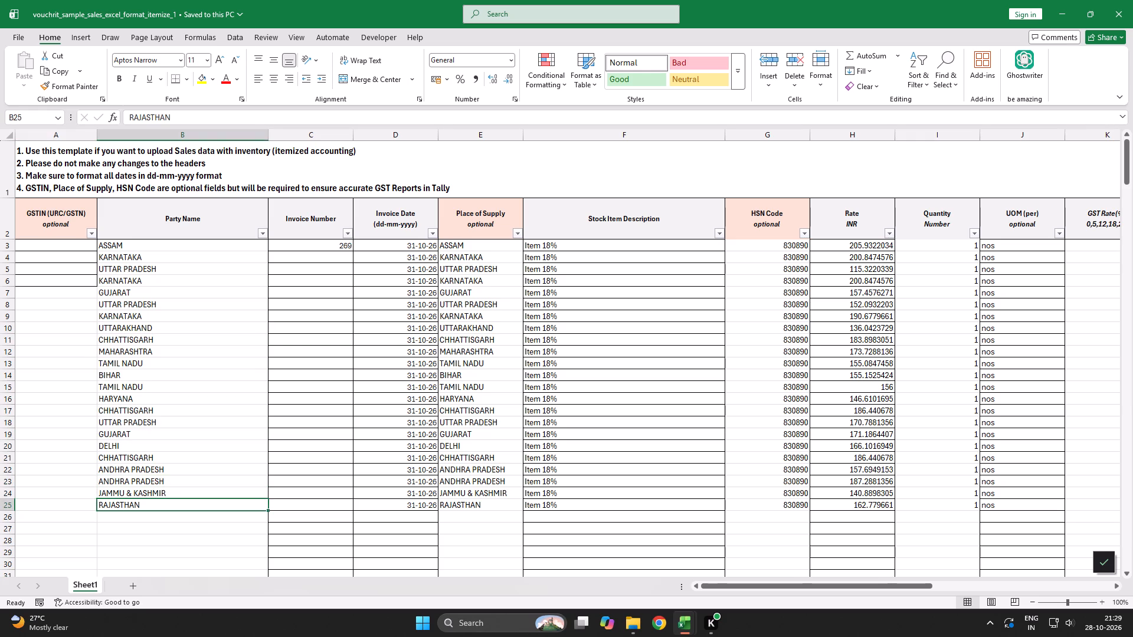
key(Right)
key(Right)
key(Right)
key(Right)
key(Right)
key(Right)
key(Right)
key(Right)
key(Right)
key(Right)
key(Right)
key(Right)
key(Right)
key(Right)
key(Right)
key(Right)
key(Right)
key(Right)
key(Right)
key(Right)
key(Left)
key(Left)
key(Left)
key(Left)
key(Left)
key(Left)
key(Left)
key(Left)
key(Left)
key(Left)
key(Left)
key(Left)
key(Left)
key(Left)
key(Left)
key(Left)
key(Left)
key(Left)
key(Left)
key(Left)
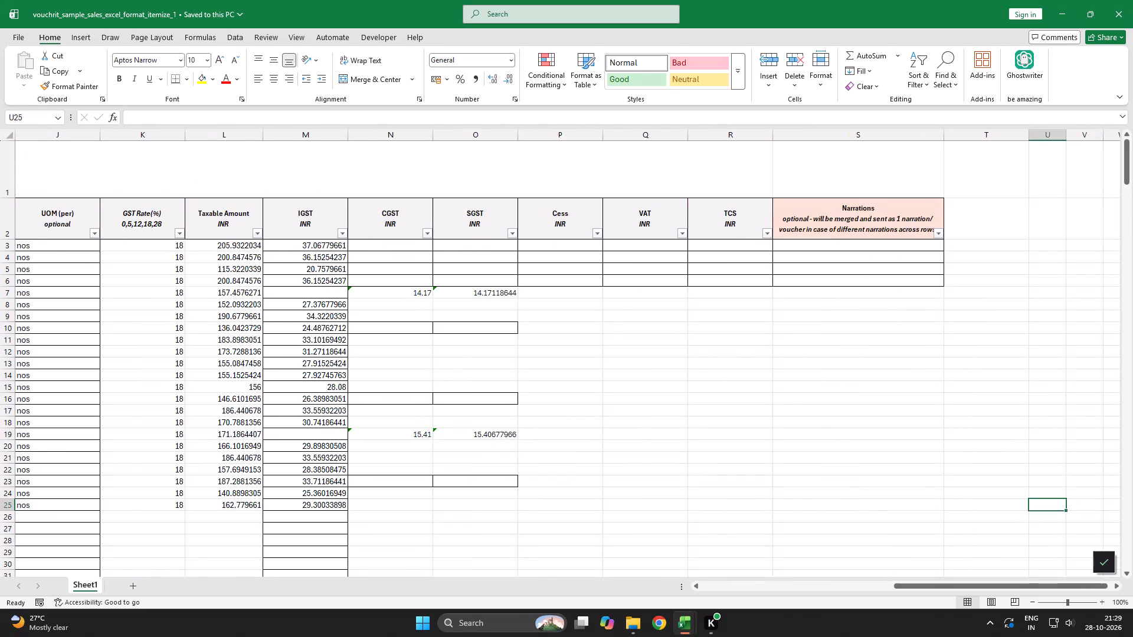
Replace the invoice number 269 in C3 with a blank space and save the template.
key(Right)
key(Right)
key(Up)
key(Up)
key(Up)
key(Up)
key(Up)
key(Up)
key(Up)
key(Up)
key(Up)
key(Up)
key(Up)
key(Up)
key(Up)
key(Up)
key(Up)
key(Up)
key(Up)
key(Up)
key(Up)
key(Up)
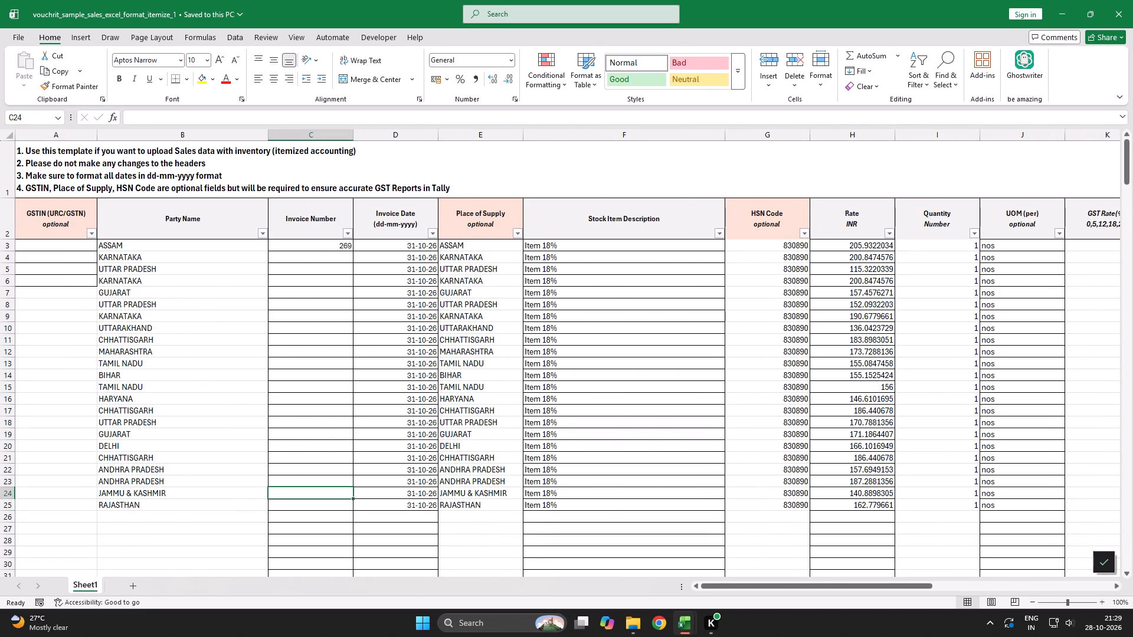
key(Down)
key(Up)
key(Up)
key(space)
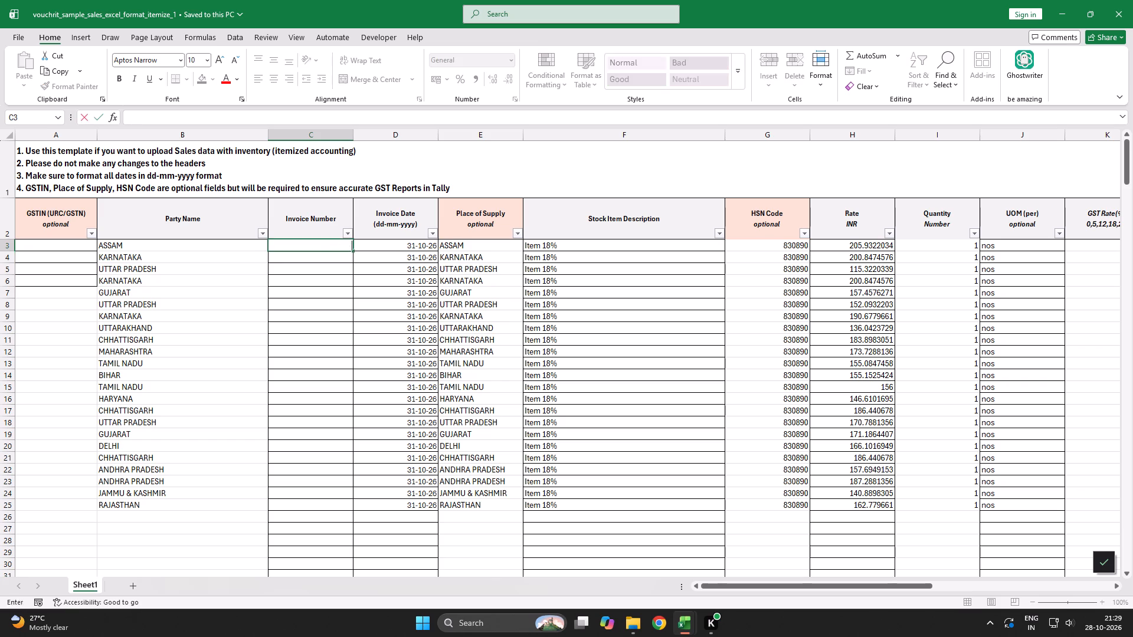
key(Down)
key(Up)
key(Down)
key(ctrl+s)
key(Down)
key(Up)
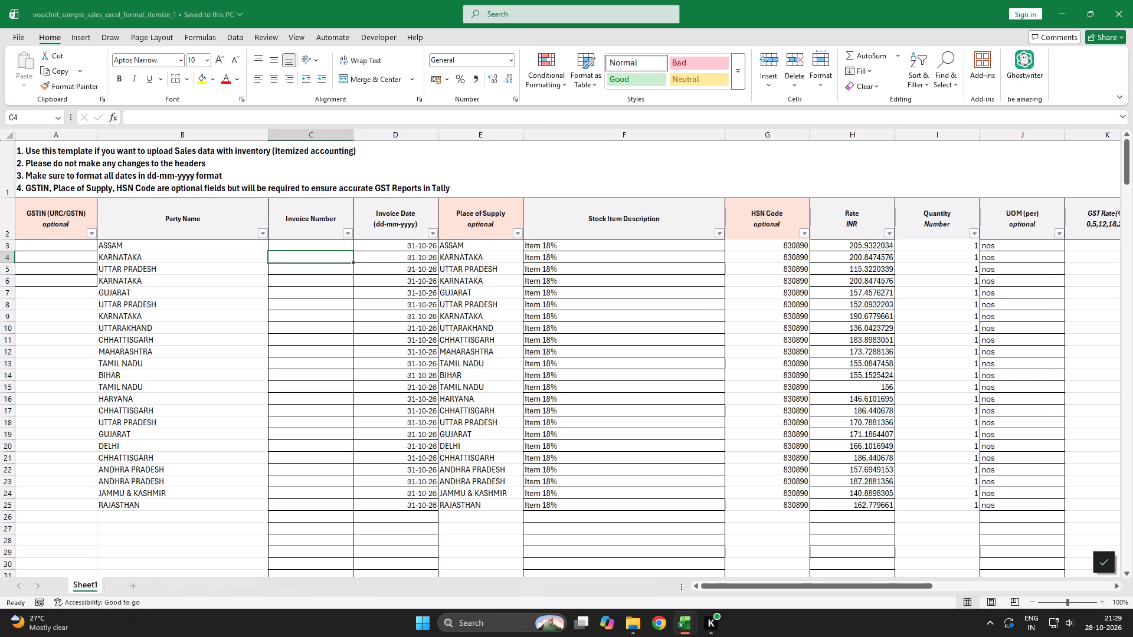
Review the first data row across the template's columns, from GSTIN through the CGST, SGST and other tax amounts.
key(Down)
key(Up)
key(Up)
key(Left)
key(Left)
key(Left)
key(Left)
key(Left)
key(Left)
key(Left)
key(Left)
key(Left)
key(Right)
key(Right)
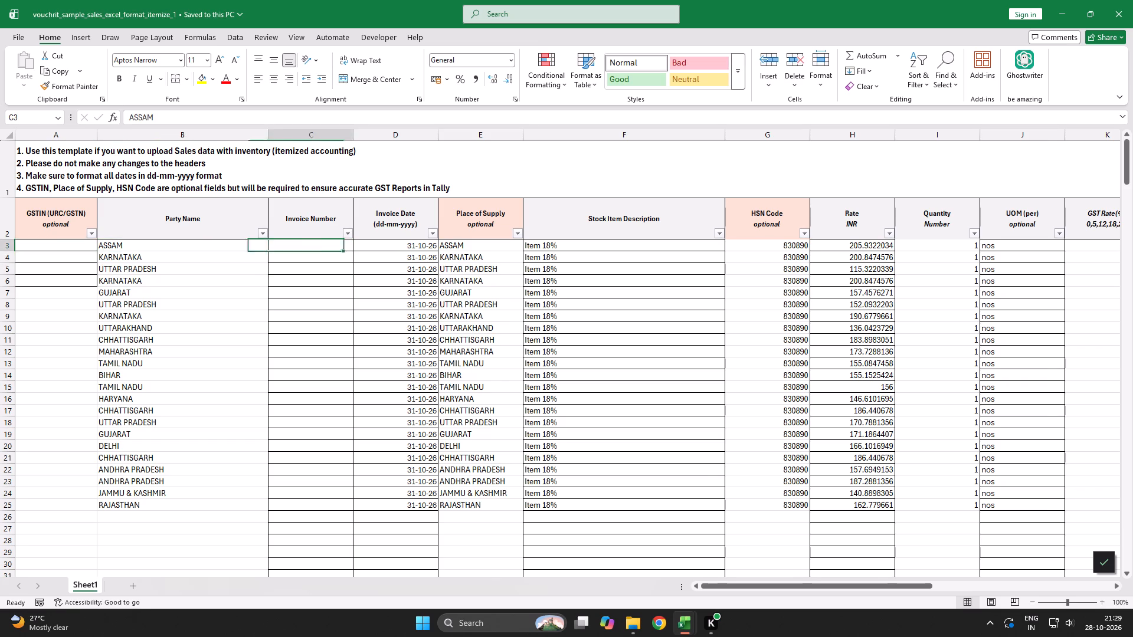
key(Right)
key(Right)
key(Right)
key(Right)
key(Right)
key(Right)
key(Right)
key(Right)
key(Right)
key(Right)
key(Right)
key(Right)
key(Right)
key(Right)
key(Left)
key(Left)
key(Left)
key(Left)
key(Left)
key(Left)
key(Left)
key(Left)
key(Left)
key(Left)
key(Left)
key(Left)
key(Left)
key(Left)
key(Left)
key(Left)
key(Left)
key(Left)
key(Left)
key(Left)
key(Left)
key(Left)
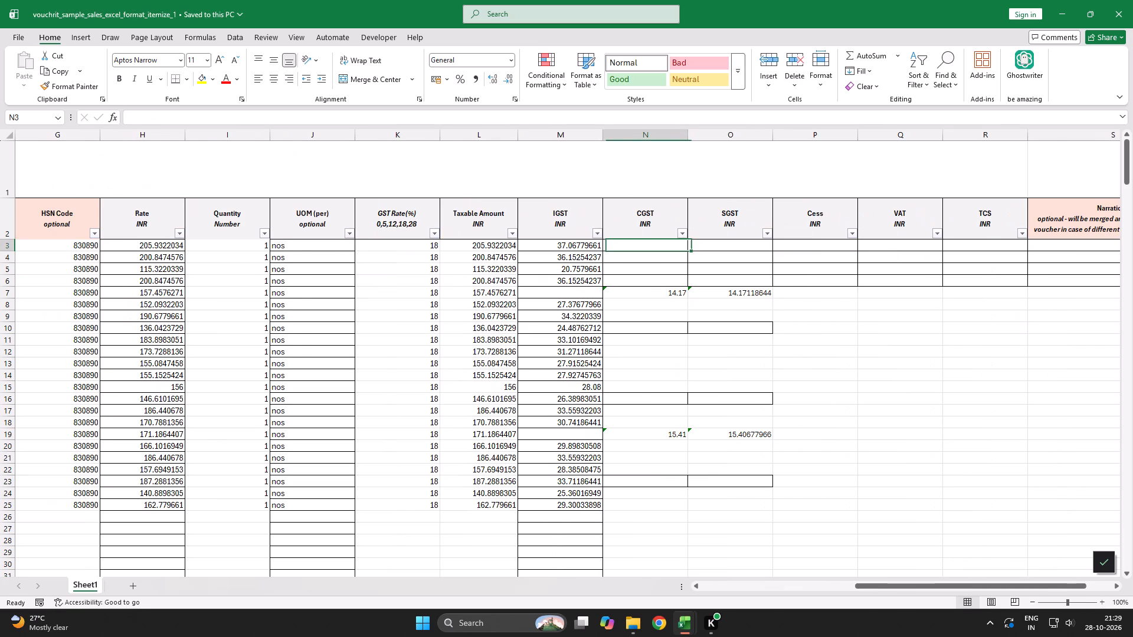
Number the invoices in C3:C25 with a fill series from 1 to 23 in the Invoice Number column.
key(Down)
key(Up)
key(Right)
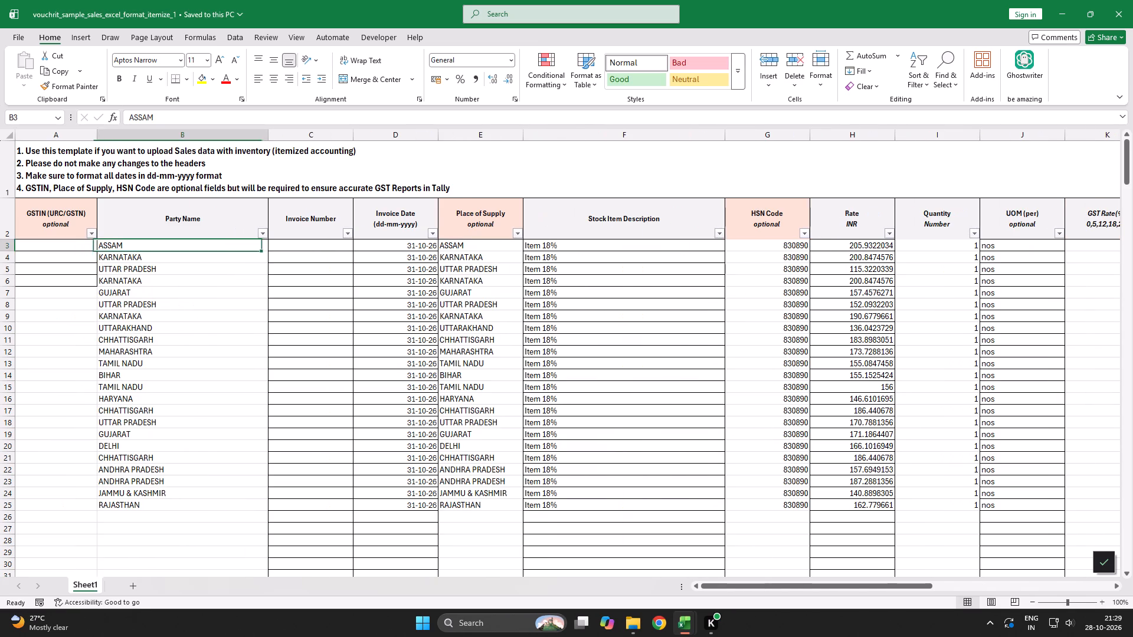
key(Right)
key(Right)
key(Left)
key(1)
key(Return)
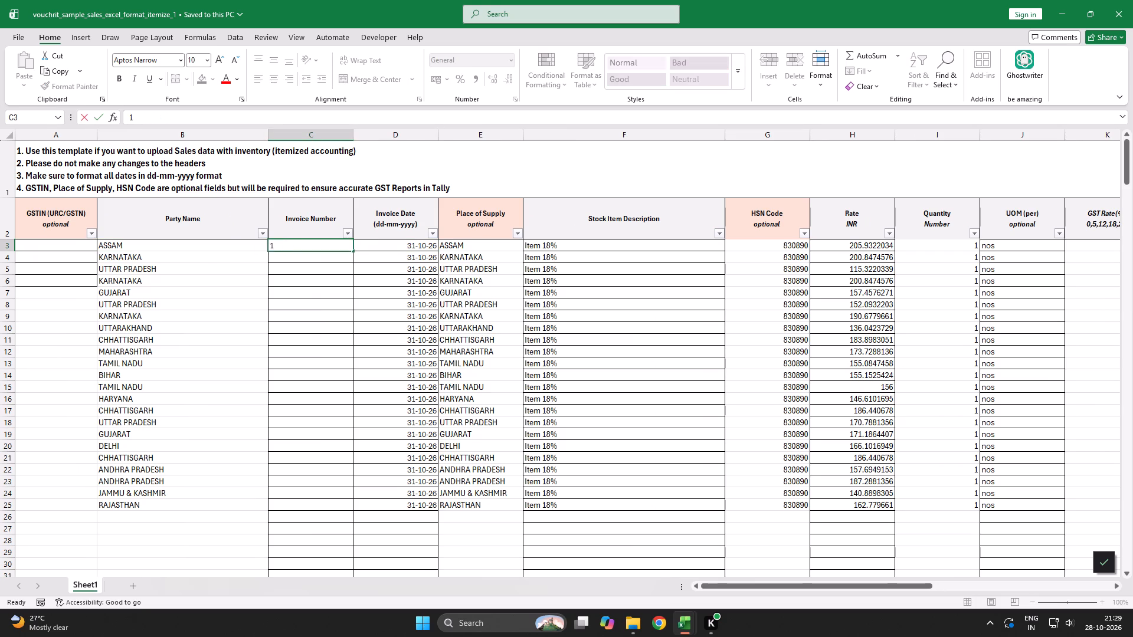
key(Up)
key(shift+Down)
key(shift+Down)
key(shift+Down)
key(shift+Down)
key(shift+Down)
key(shift+Down)
key(shift+Down)
key(shift+Down)
key(shift+Down)
key(shift+Down)
key(shift+Down)
key(shift+Down)
key(shift+Down)
key(shift+Down)
key(shift+Down)
key(shift+Down)
key(shift+Down)
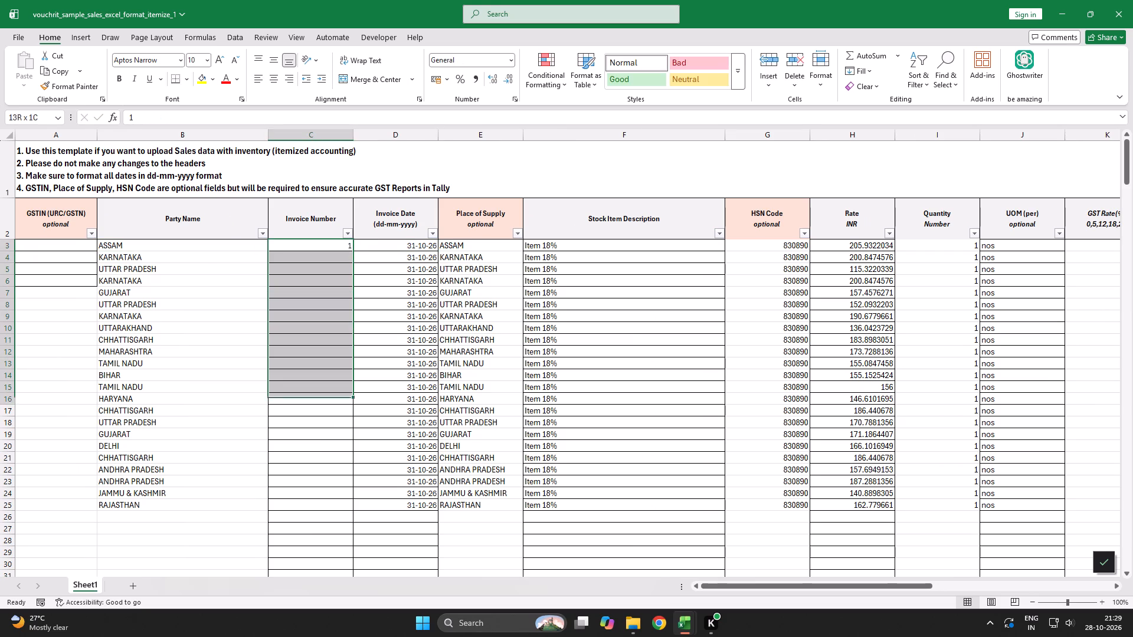
key(shift+Down)
key(shift+Down)
key(shift+Down)
key(shift+Down)
key(shift+Down)
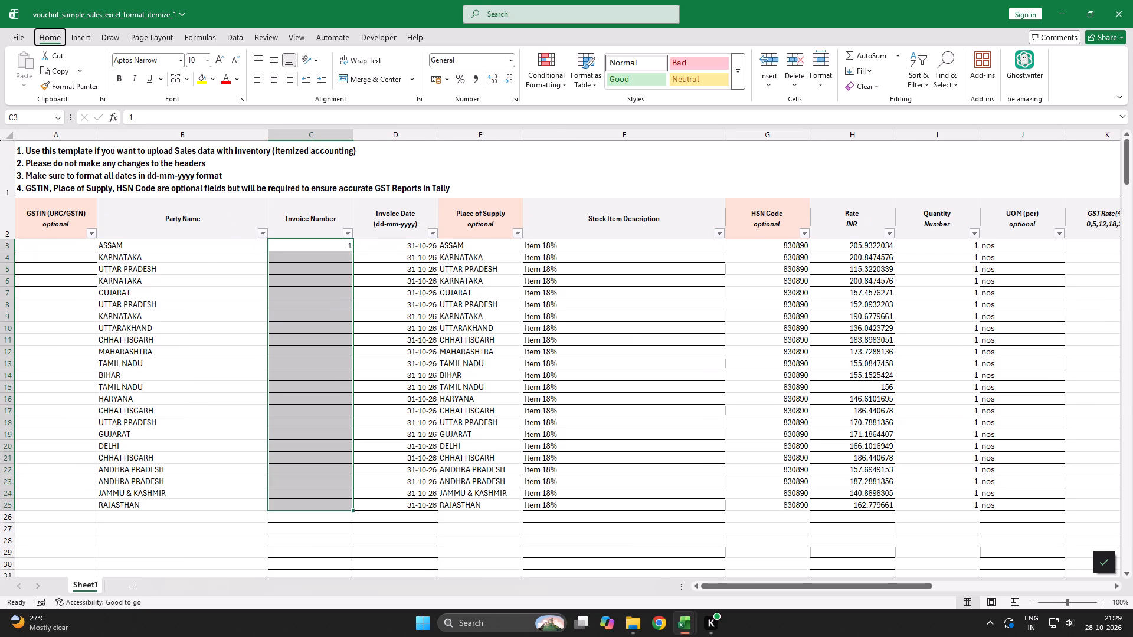
text(HFI)
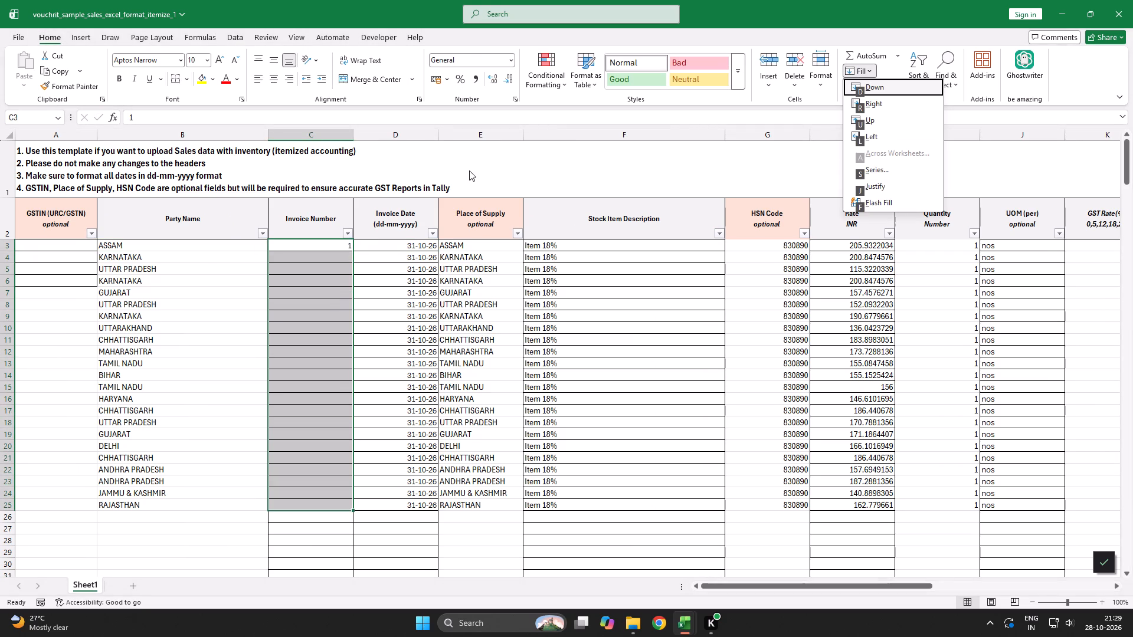
key(s)
key(Return)
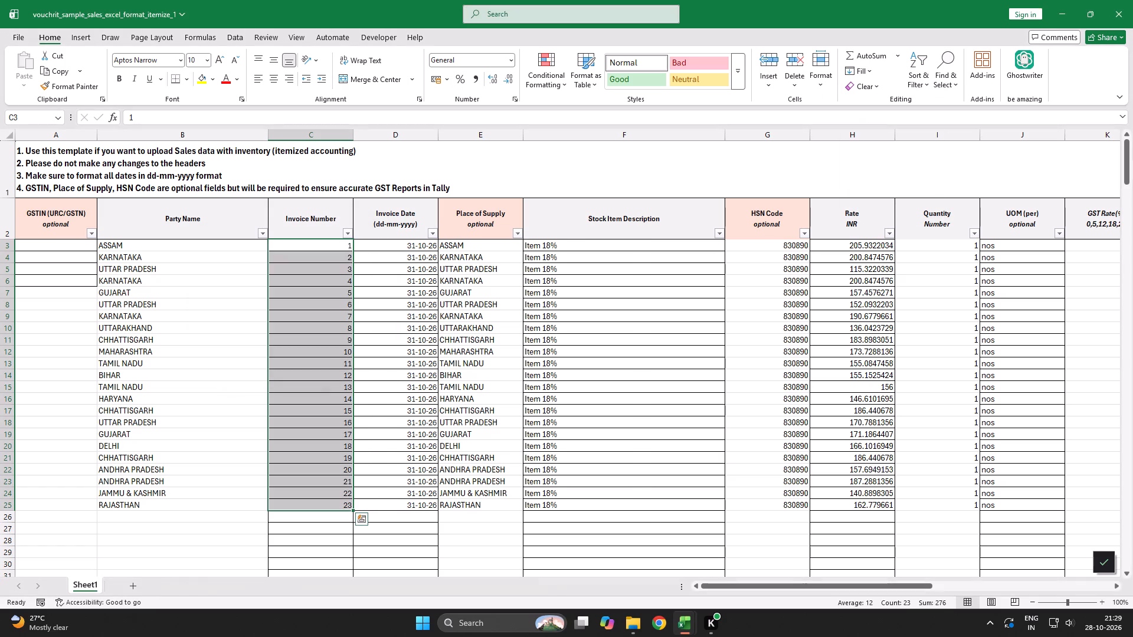
Save the template with the new invoice numbers.
key(Down)
key(Up)
key(Right)
key(Right)
key(Left)
key(Left)
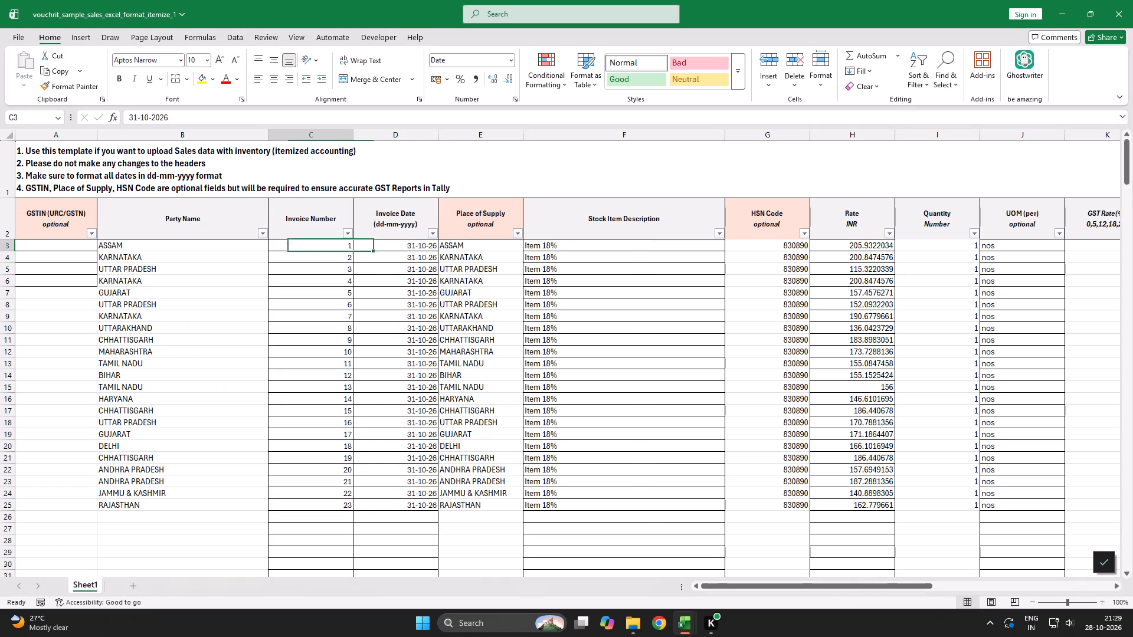
key(Left)
key(ctrl+s)
Review row 3 across the template again, from Invoice Date through the tax amounts and back to the GSTIN column.
key(Right)
key(Right)
key(Right)
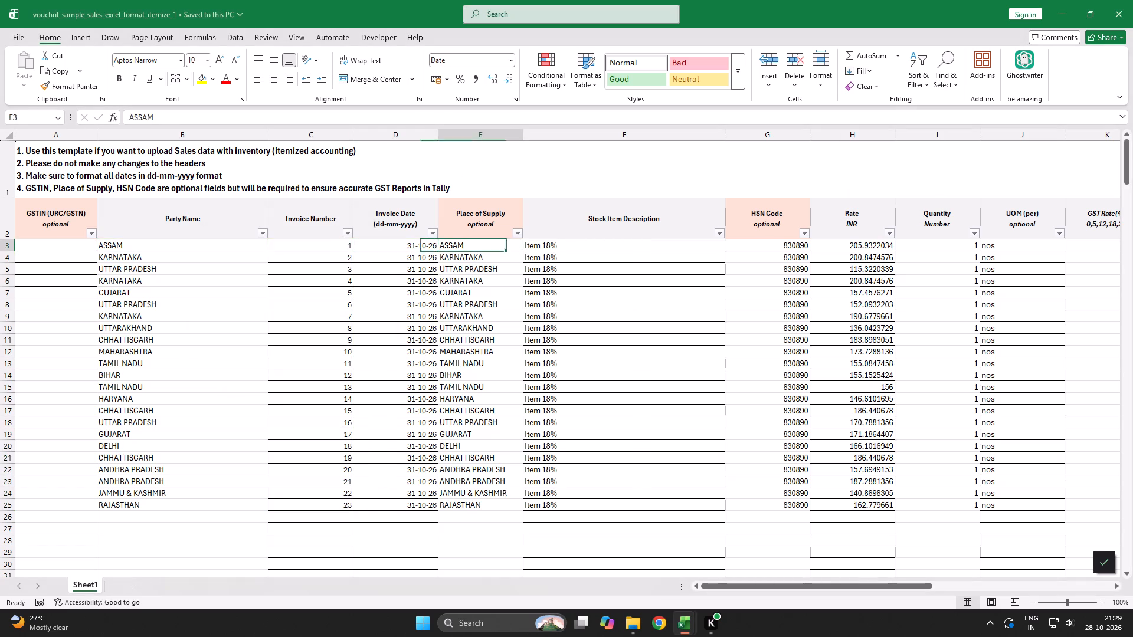
key(Right)
key(Right)
key(Right)
key(Right)
key(Right)
key(Right)
key(Right)
key(Right)
key(Right)
key(Right)
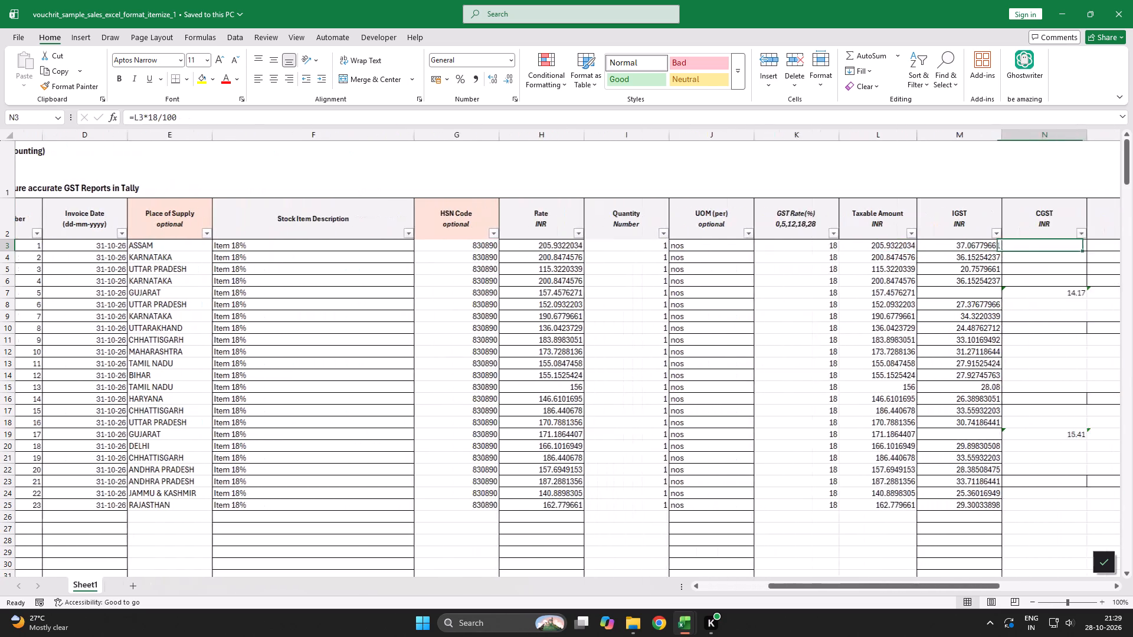
key(Right)
key(Right)
key(Right)
key(Left)
key(Left)
key(Left)
key(Left)
key(Left)
key(Left)
key(Left)
key(Left)
key(Left)
key(Left)
key(Left)
key(Left)
key(Left)
key(Left)
key(Left)
key(Left)
key(Left)
key(Left)
key(Left)
key(Left)
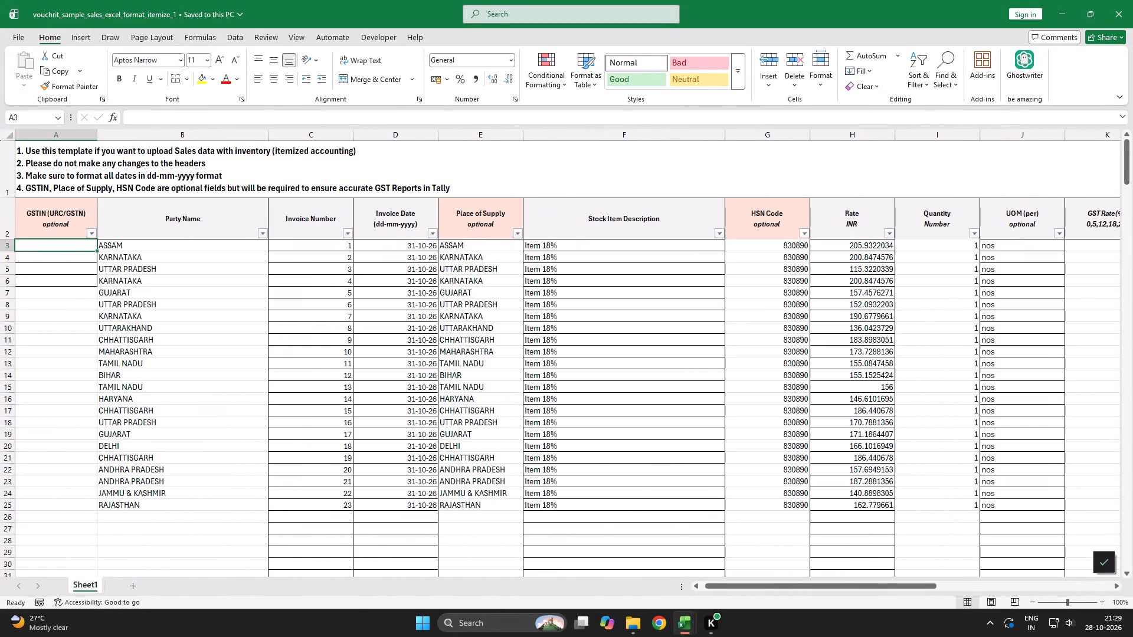
Remove the filter from the header row 2.
key(Right)
key(Up)
key(shift+space)
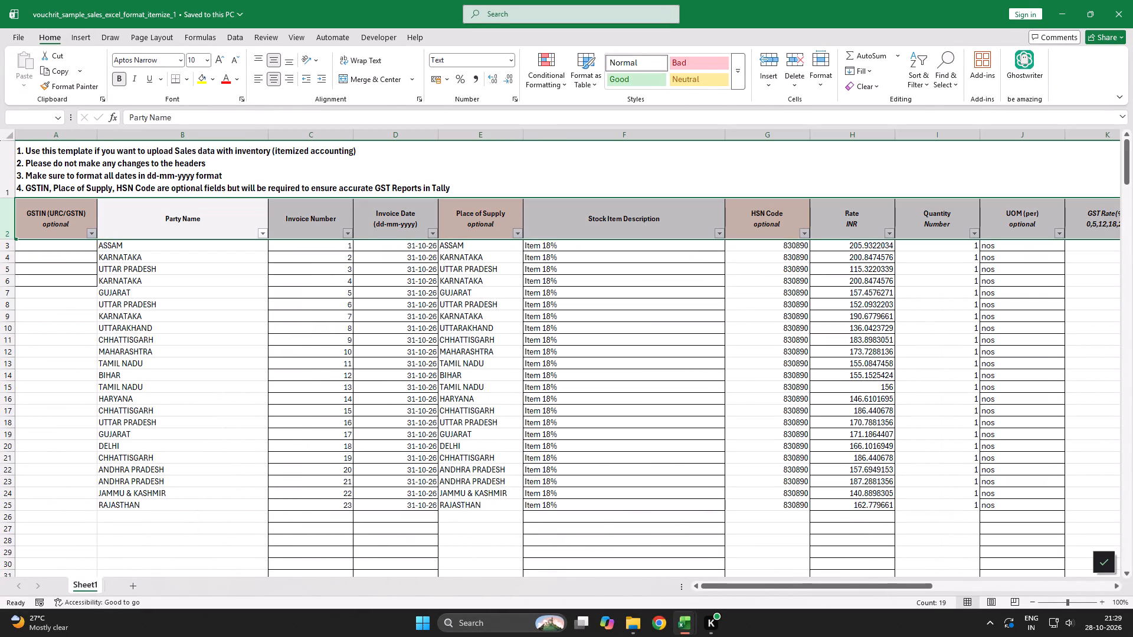
key(alt+a)
key(t)
Review the Invoice Date column from row 3 to row 17, and the adjacent Place of Supply column back up.
key(Right)
key(Left)
key(Right)
key(Right)
key(Down)
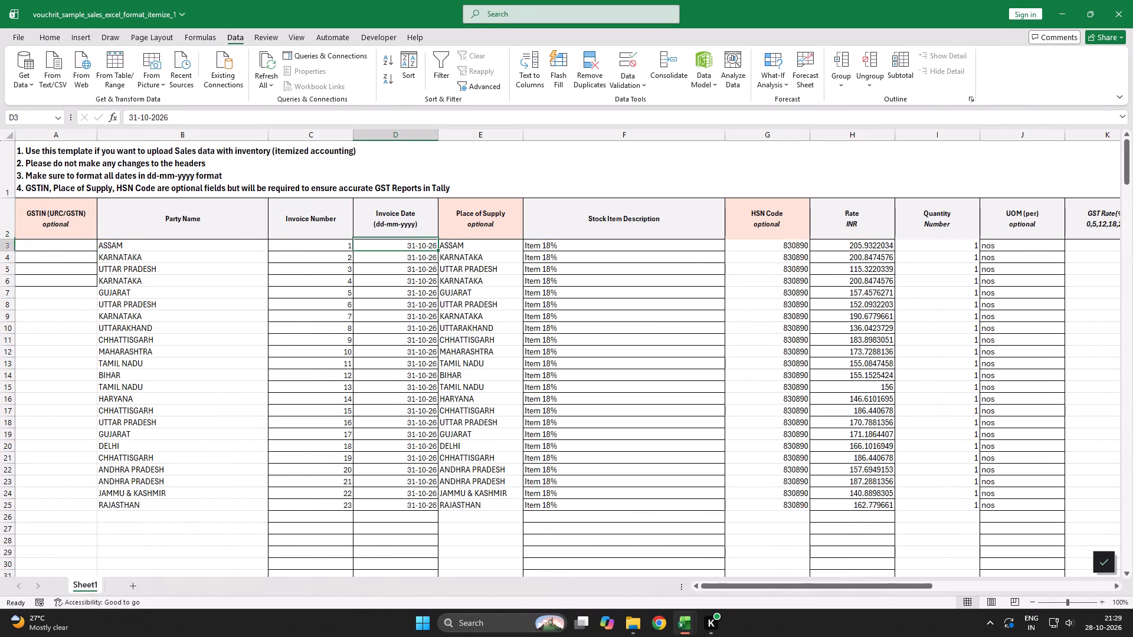
key(Down)
key(Down)
key(Down)
key(Down)
key(Down)
key(Down)
key(Down)
key(Down)
key(Down)
key(Down)
key(Down)
key(Down)
key(Down)
key(Down)
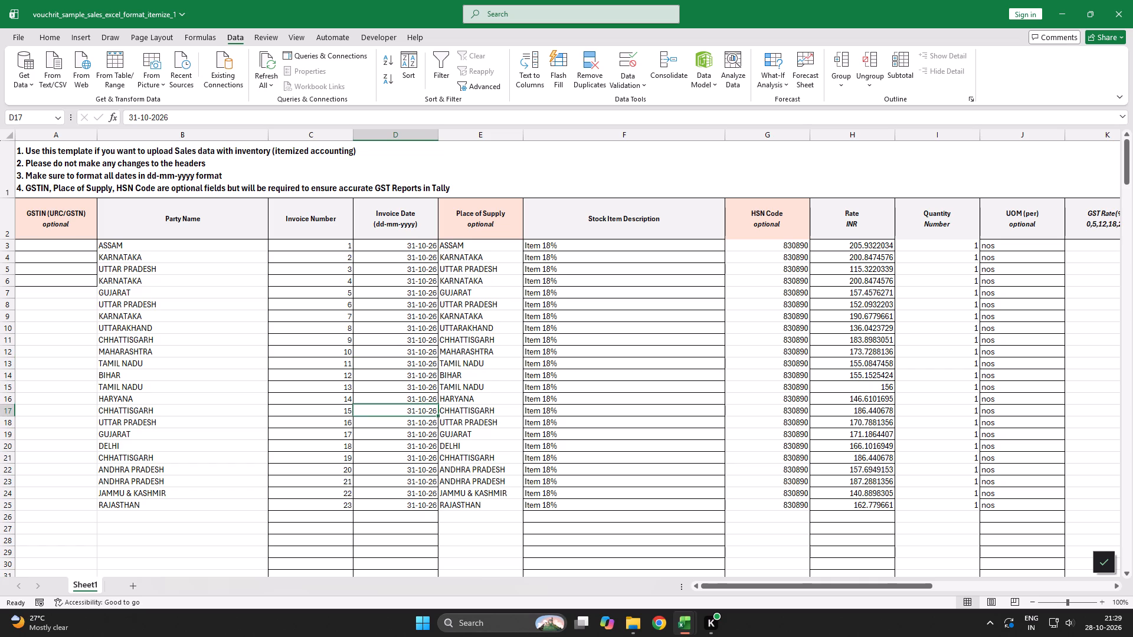
key(Right)
key(Up)
key(Up)
key(Up)
key(Up)
key(Up)
key(Up)
key(Up)
key(Up)
key(Up)
key(Up)
key(Up)
key(Up)
key(Left)
key(Up)
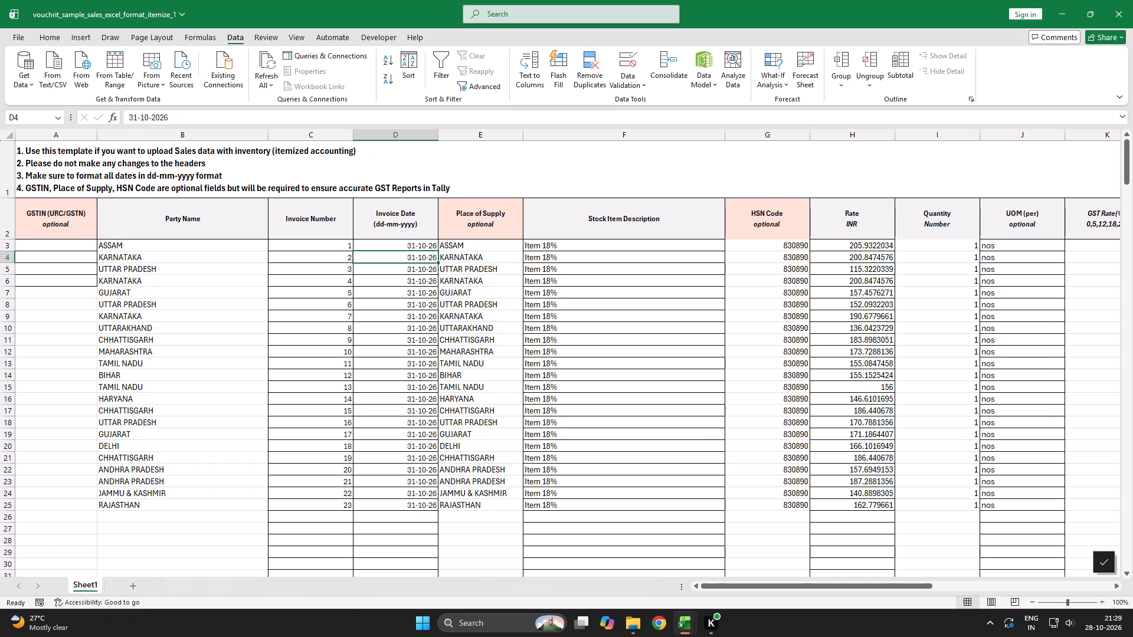
key(Up)
key(Up)
Review the template's headers in row 2 from the GSTIN column across to the CGST and SGST columns.
key(Left)
key(Left)
key(Left)
key(Right)
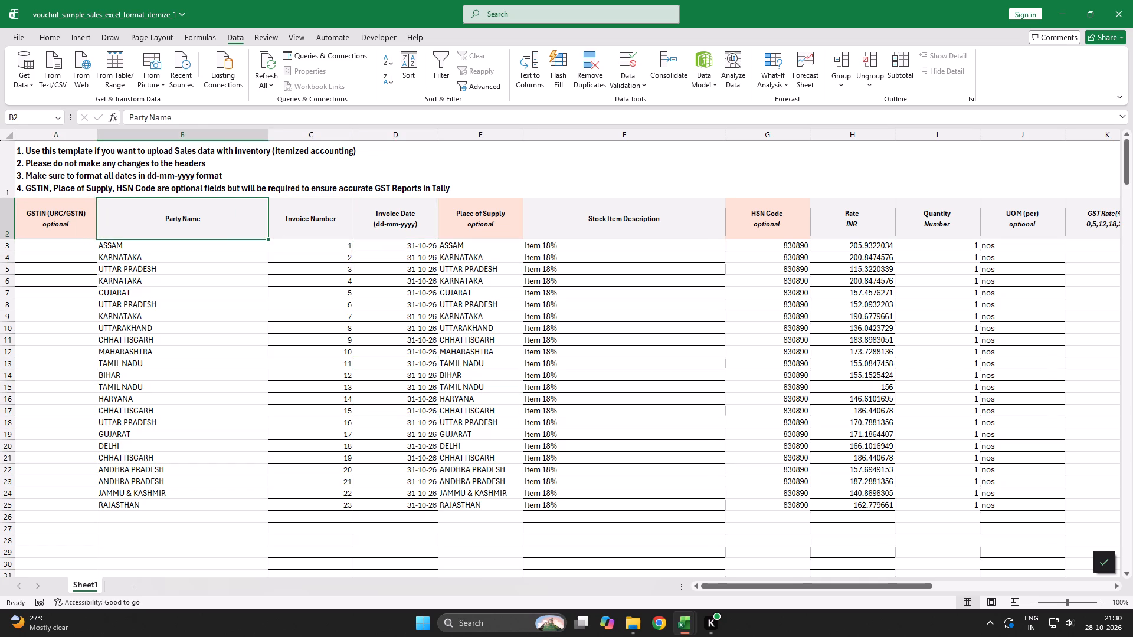
key(Right)
key(Right)
key(Right)
key(Right)
key(Right)
key(Right)
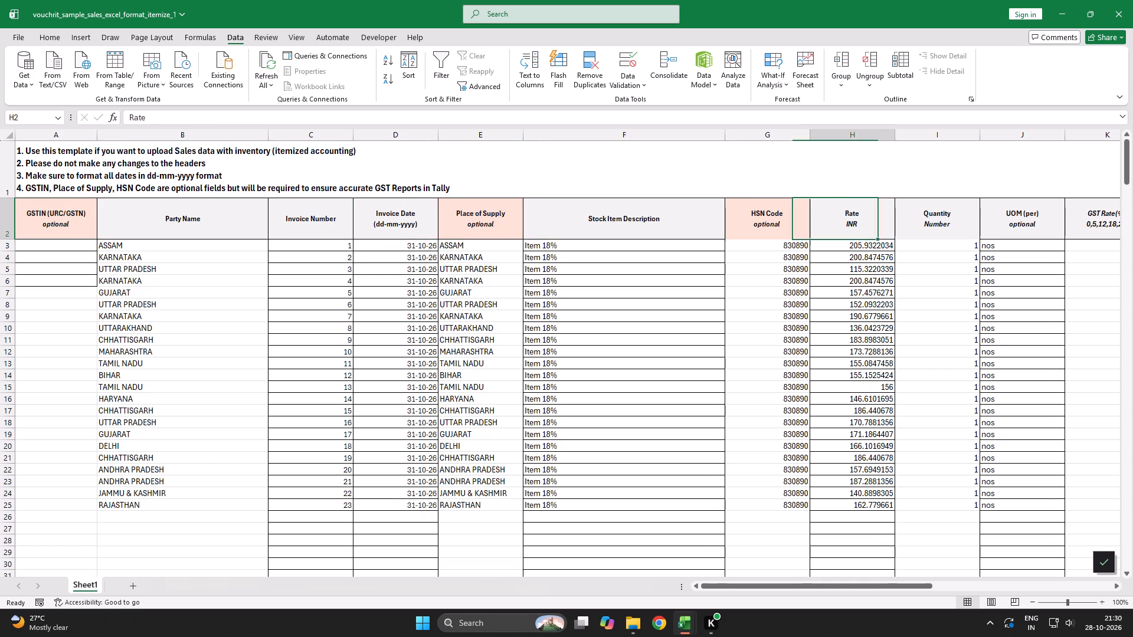
key(Right)
key(Right)
key(Right)
key(Right)
key(Right)
key(Right)
key(Right)
key(Left)
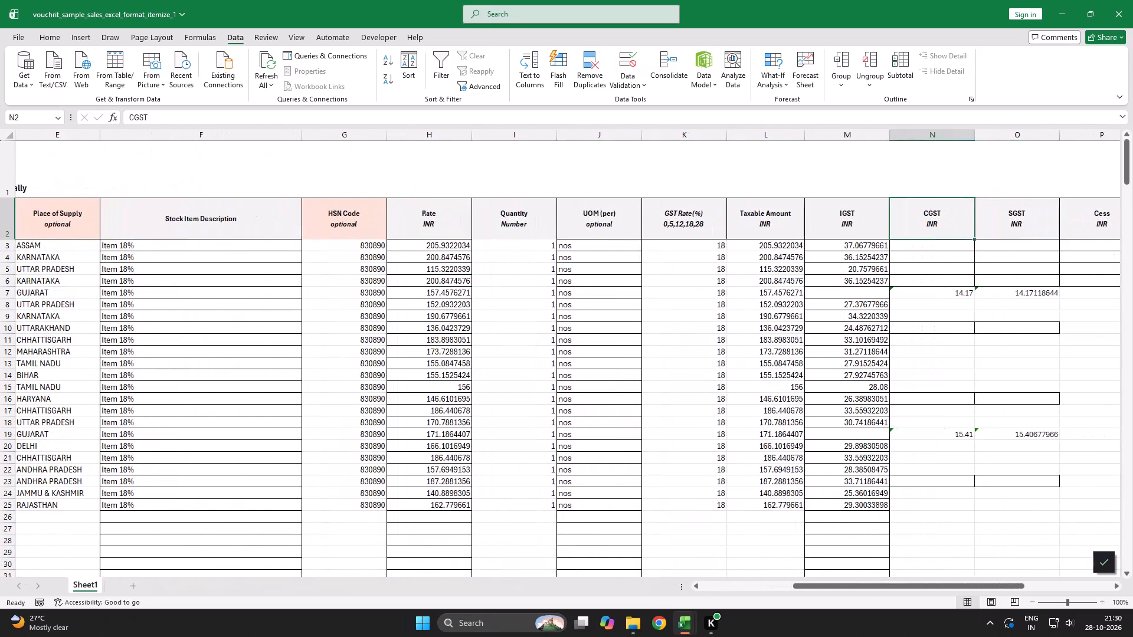
Examine the Gujarat entry in row 7, from the IGST column back to the GSTIN column.
key(Left)
key(Down)
key(Down)
key(Down)
key(Down)
key(Down)
key(Left)
key(Left)
key(Left)
key(Left)
key(Left)
key(Left)
key(Left)
key(Left)
key(Left)
key(Left)
key(Left)
key(Left)
key(Left)
key(Left)
key(Left)
key(Left)
key(Left)
key(Left)
key(Left)
key(Left)
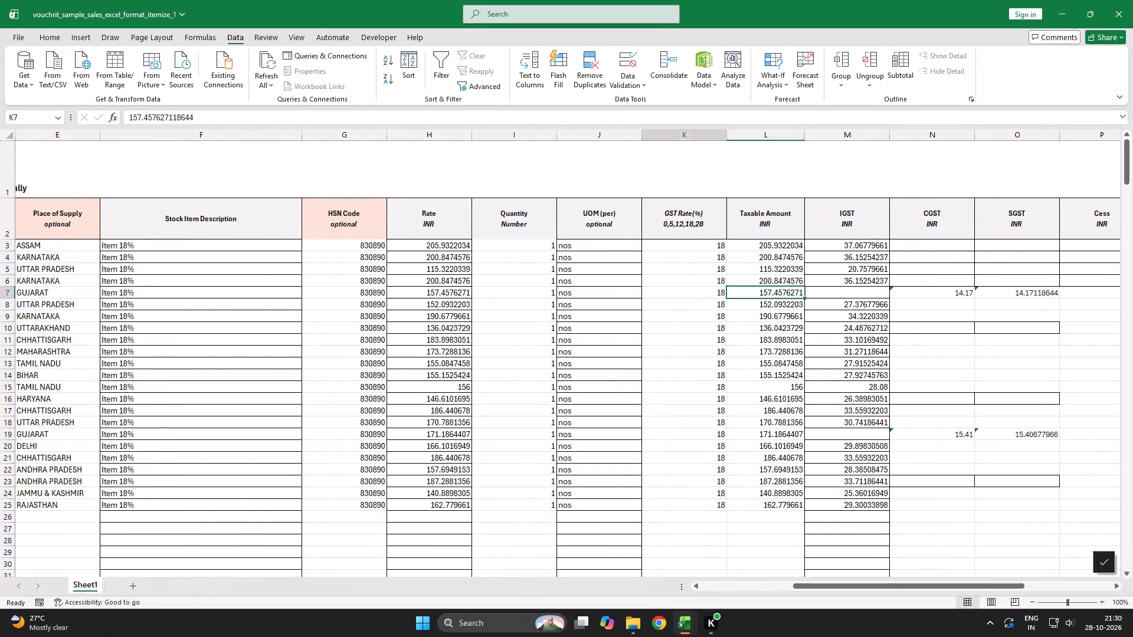
Switch to the tcs_sales_return workbook and remove the filter from header row 1.
key(alt+Tab)
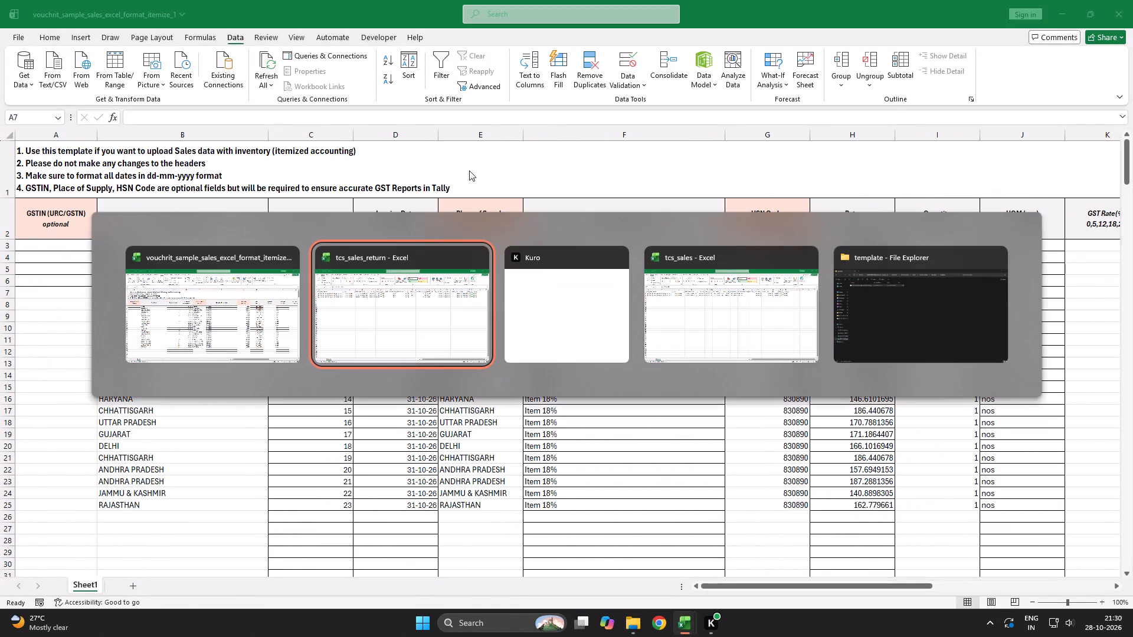
key(Up)
key(Down)
key(Up)
key(shift+space)
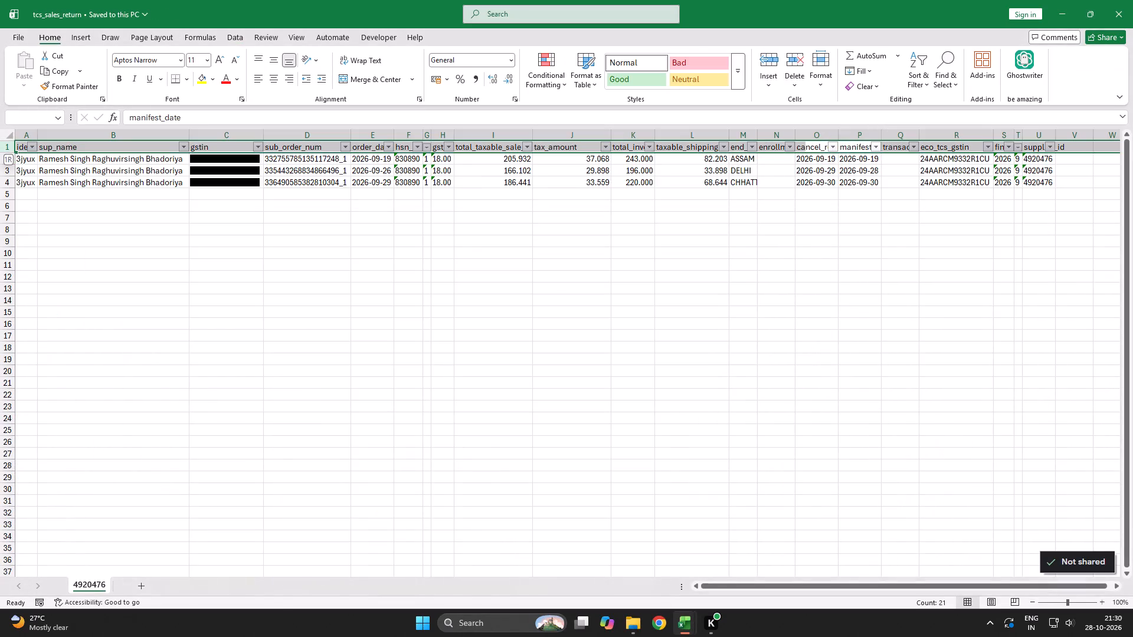
key(alt+a)
key(t)
key(Right)
key(Left)
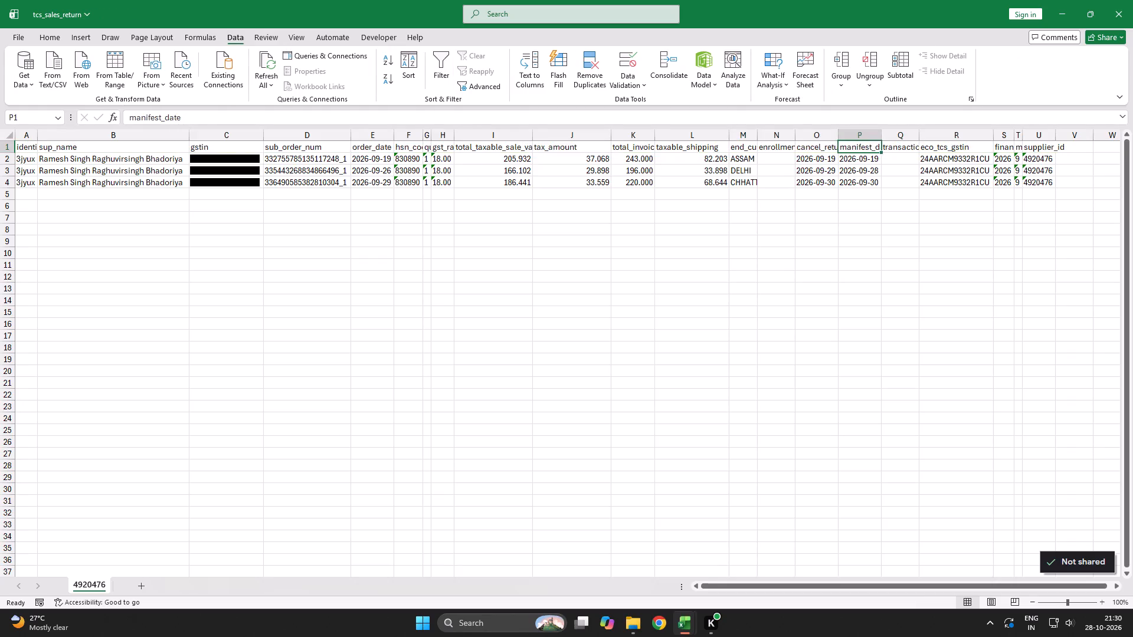
Review the returns sheet's header row from manifest_date back to sup_name.
key(Left)
key(Left)
key(Left)
key(Left)
key(Left)
key(Left)
key(Left)
key(Left)
key(Left)
key(Left)
key(Left)
key(Left)
key(Left)
key(Left)
key(Left)
key(Left)
key(Left)
key(Left)
key(Left)
key(Left)
key(Left)
key(Right)
key(Right)
key(Left)
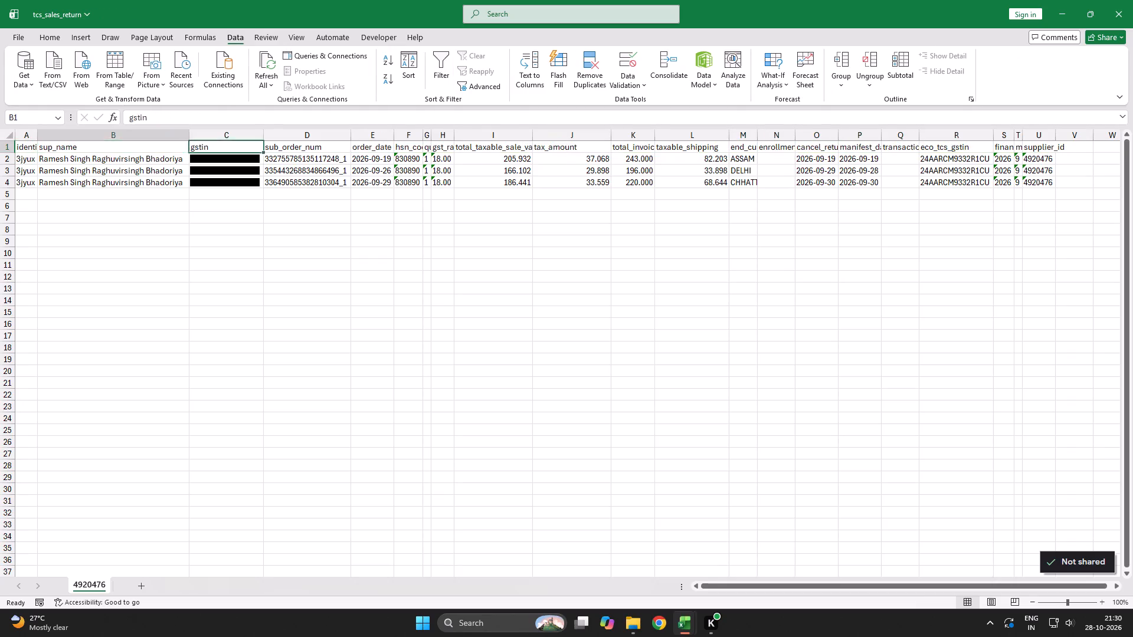
key(Left)
key(Right)
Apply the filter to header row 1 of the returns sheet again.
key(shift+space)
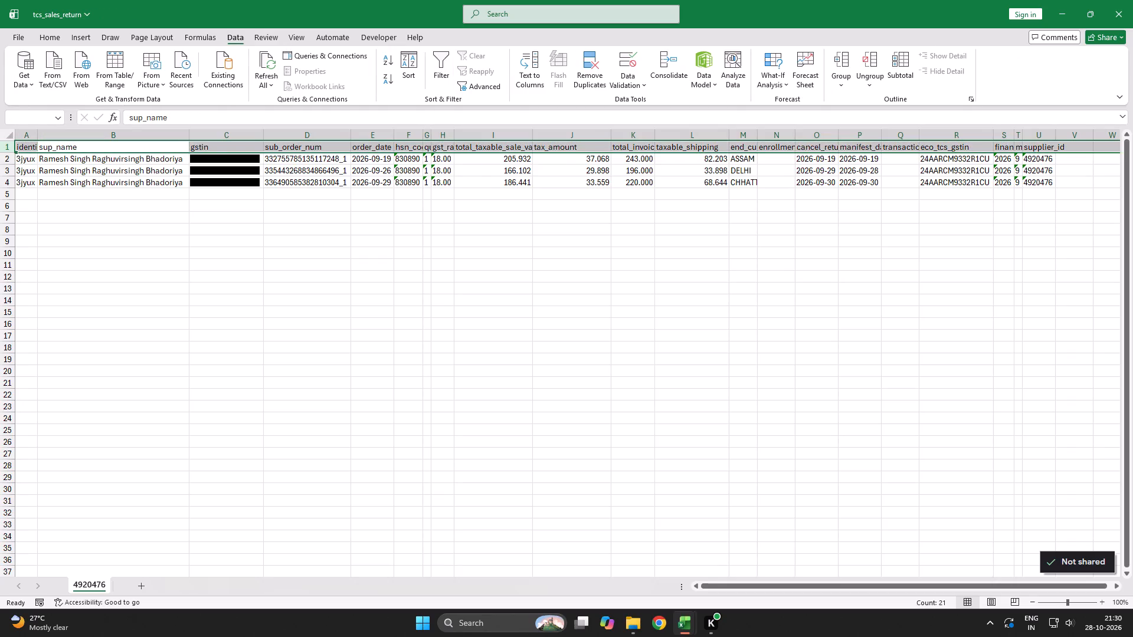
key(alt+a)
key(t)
Review the returns sheet's headers from sup_name across to taxable_shipping.
key(Right)
key(Left)
key(Right)
key(Right)
key(Right)
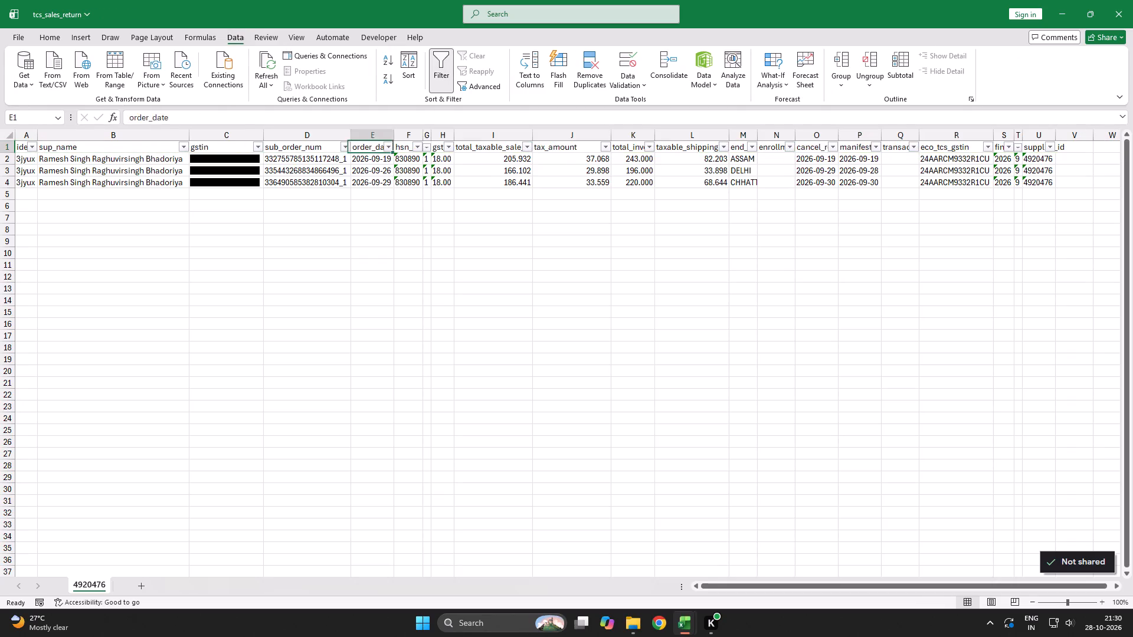
key(Right)
key(Right)
key(Right)
key(Right)
key(Left)
key(Right)
key(Right)
key(Right)
key(Right)
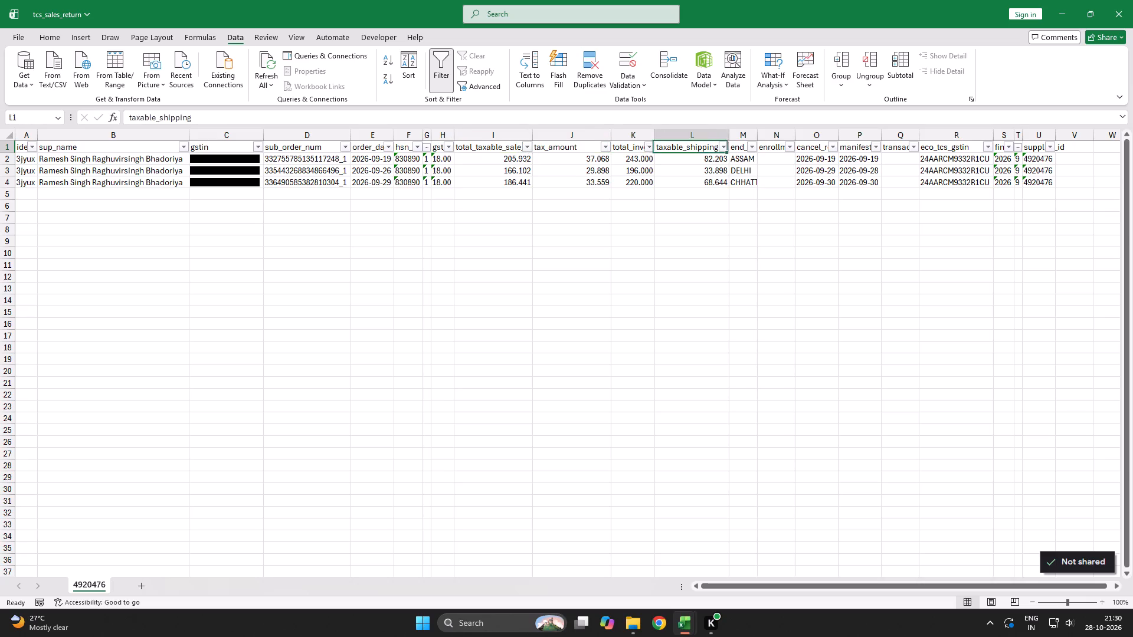
key(Right)
key(Left)
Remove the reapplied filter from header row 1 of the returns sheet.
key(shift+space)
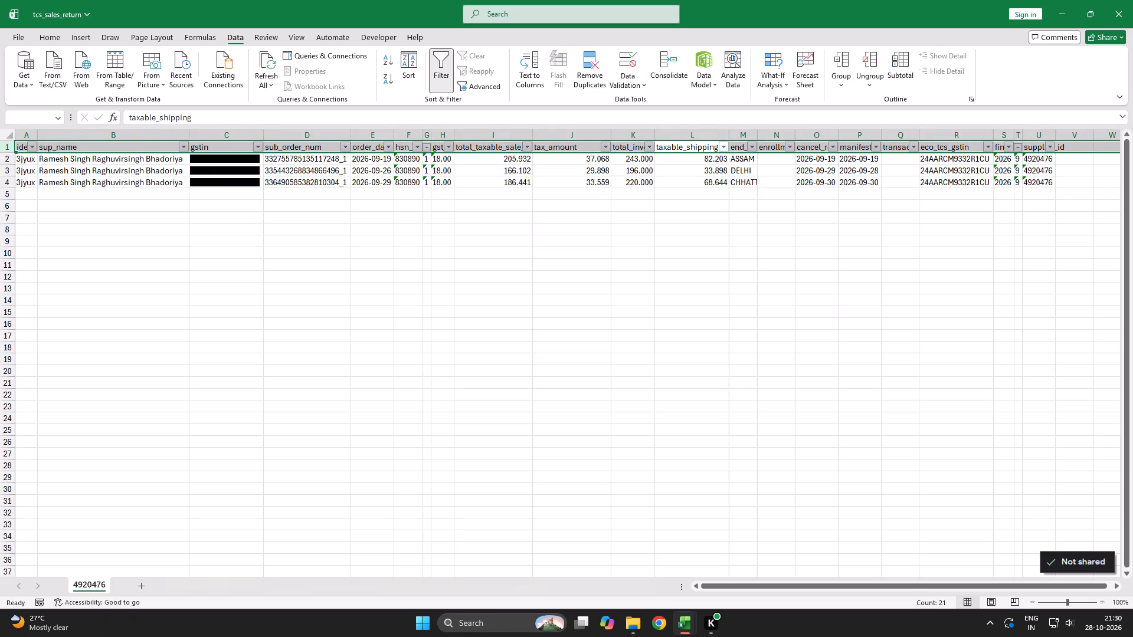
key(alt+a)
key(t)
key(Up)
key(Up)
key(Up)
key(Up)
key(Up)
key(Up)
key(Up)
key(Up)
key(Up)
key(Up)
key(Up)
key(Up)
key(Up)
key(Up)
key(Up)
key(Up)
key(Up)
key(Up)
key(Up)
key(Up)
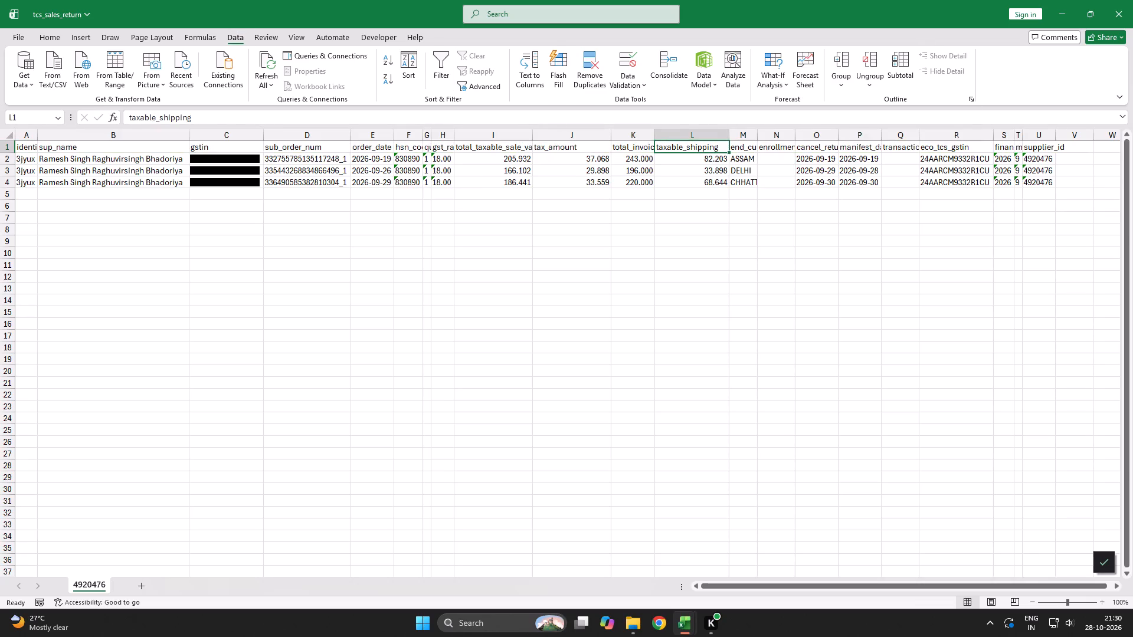
Review the returns sheet's header row from taxable_shipping back to identifier.
key(Left)
key(Left)
key(Left)
key(Left)
key(Left)
key(Left)
key(Left)
key(Left)
key(Left)
key(Left)
key(Left)
key(Left)
key(Left)
key(Left)
key(Left)
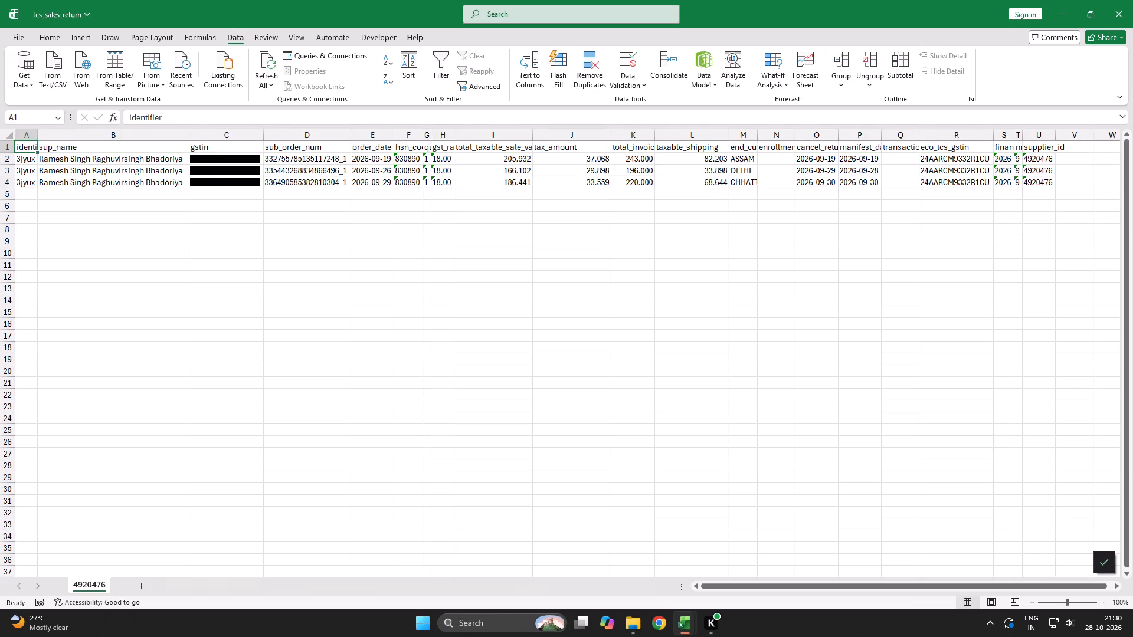
Switch to the tcs_sales workbook and remove the filter from header row 1 so all sales rows are listed.
key(alt+Tab)
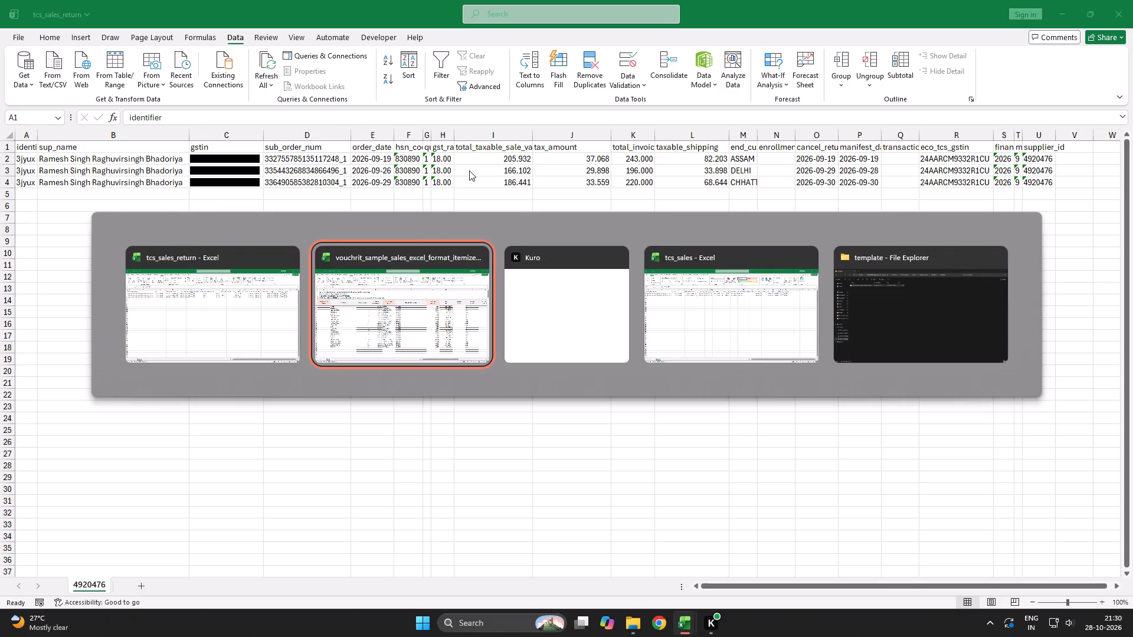
key(alt+Tab)
key(alt+Tab)
key(Right)
key(Up)
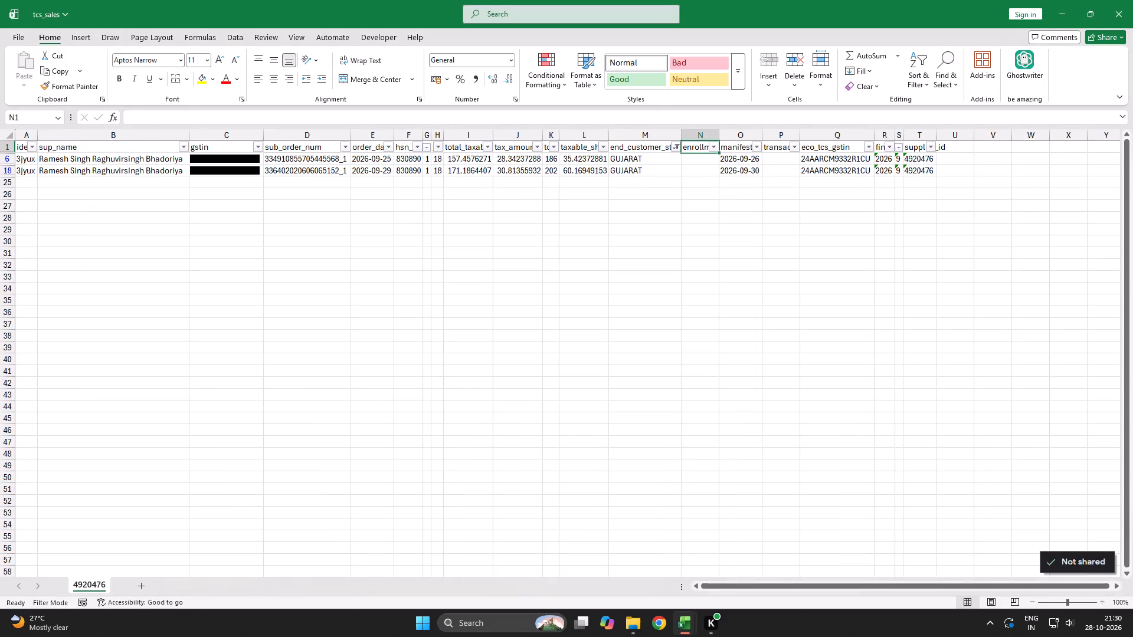
key(shift+space)
key(alt+a)
key(t)
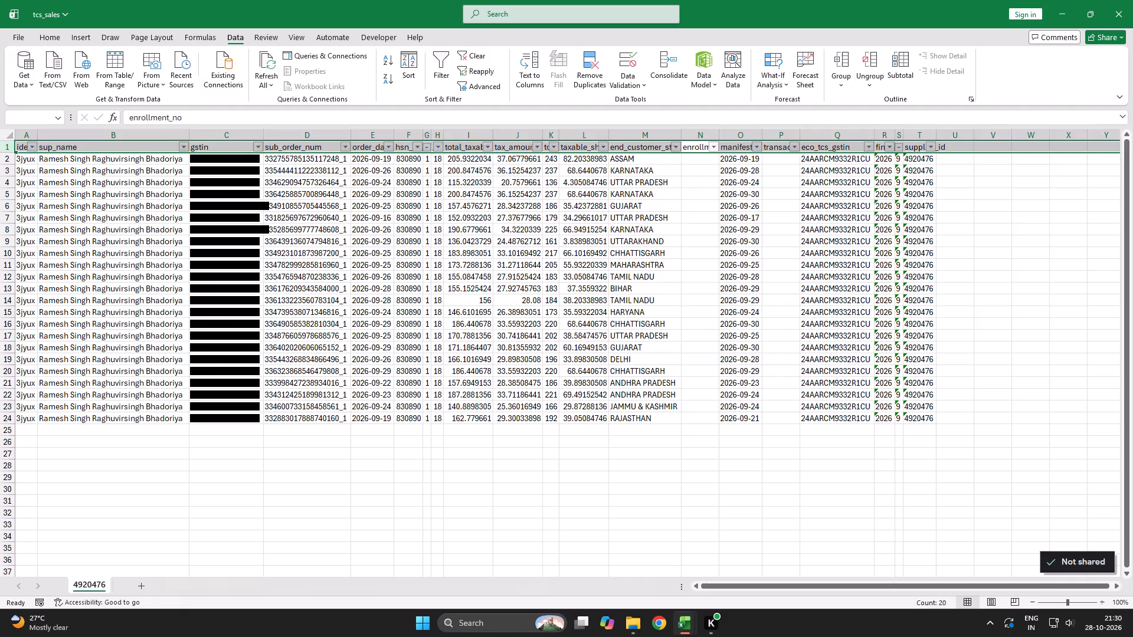
Review the sales sheet's headers and first sales row from enrollment_no back to order_date.
key(Right)
key(Left)
key(Left)
key(Left)
key(Left)
key(Left)
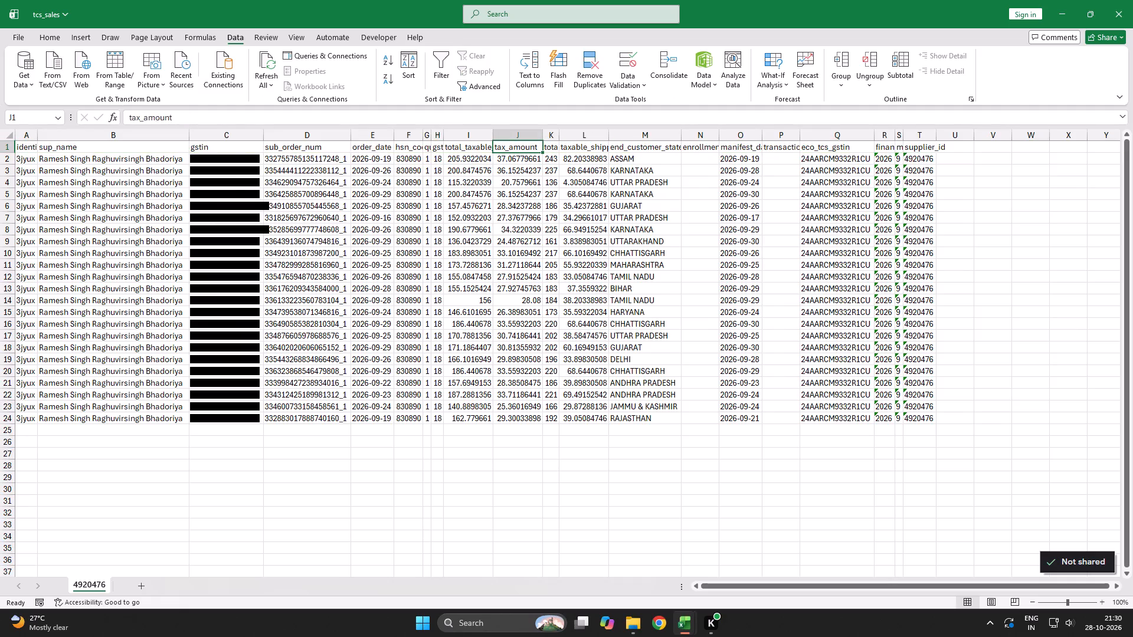
key(Down)
key(Up)
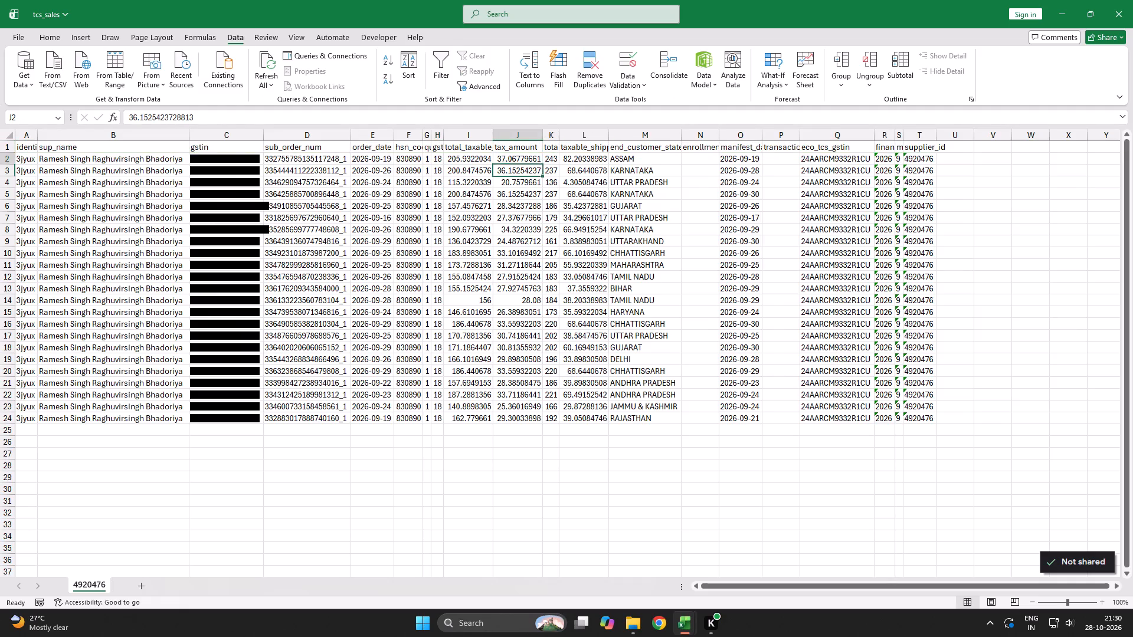
key(Left)
key(Left)
key(Left)
key(Left)
key(Left)
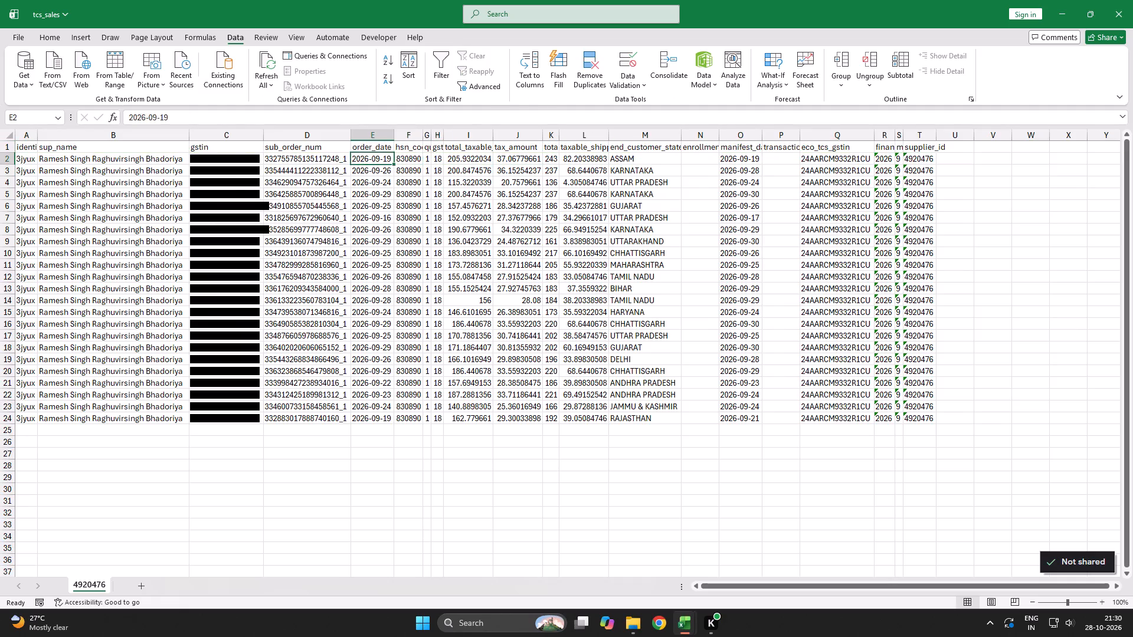
Select all total_taxable_sale values in column I of the sales sheet, rows 2 to 24, to check their sum.
key(Right)
key(Right)
key(Right)
key(Right)
key(ctrl+shift+Down)
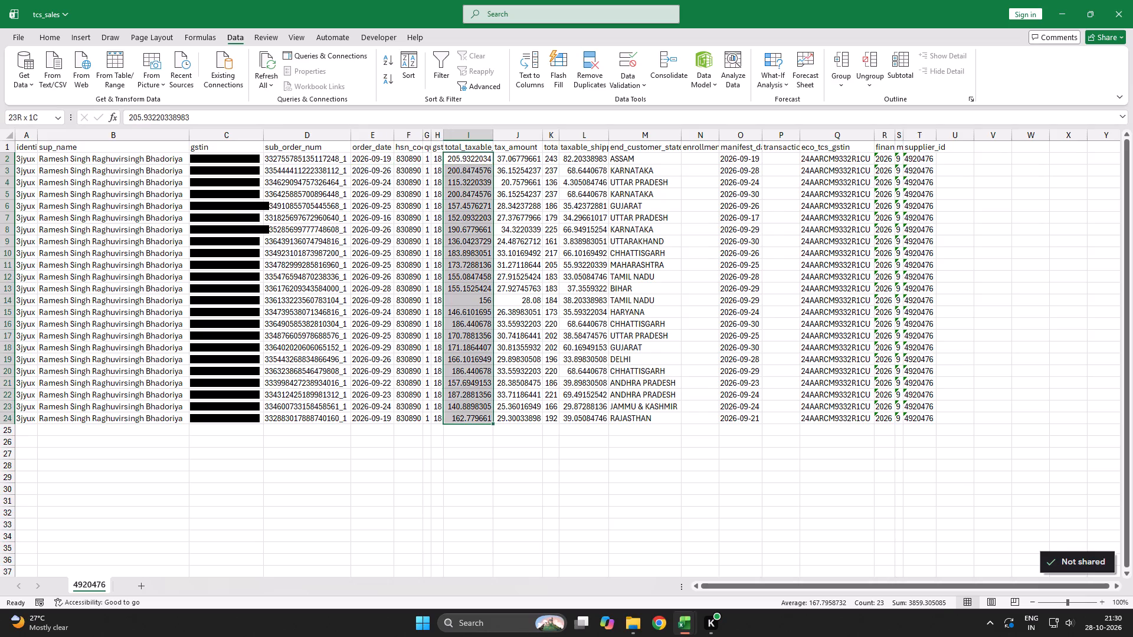
key(Right)
key(Left)
key(Right)
key(Left)
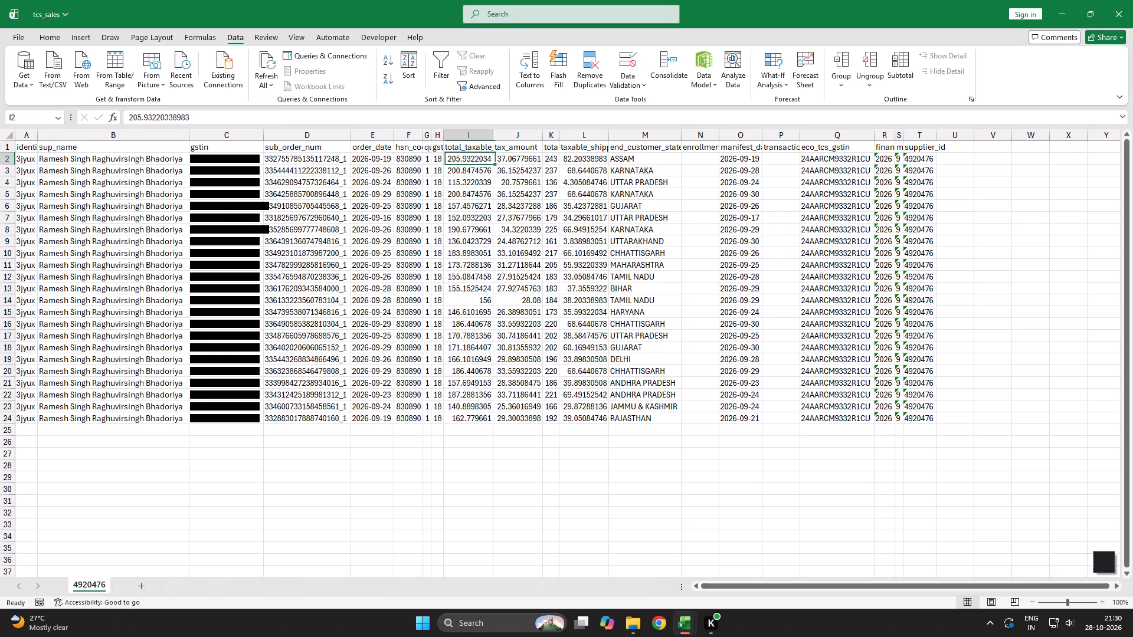
key(Right)
key(Left)
key(ctrl+shift+Down)
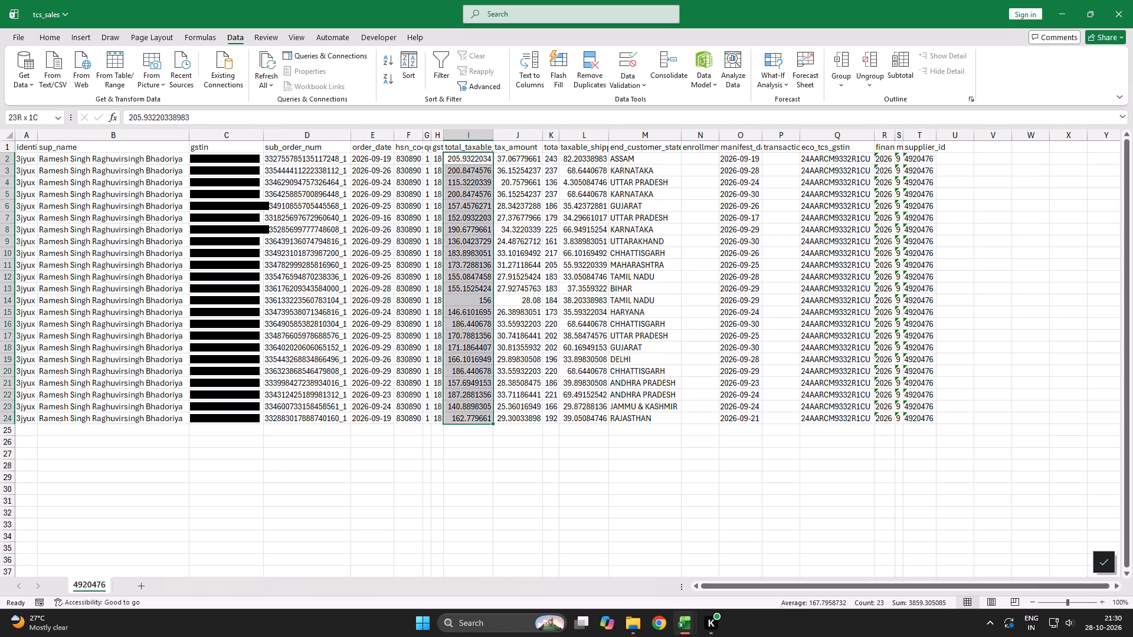
Select the Vouchrit template's Rate values in rows 3 to 25 and compare their sum with the sales sheet's taxable total.
key(alt+Tab)
key(alt+Tab)
key(Down)
key(Right)
key(Right)
key(Right)
key(Right)
key(Right)
key(Right)
key(Right)
key(Right)
key(Right)
key(Right)
key(Right)
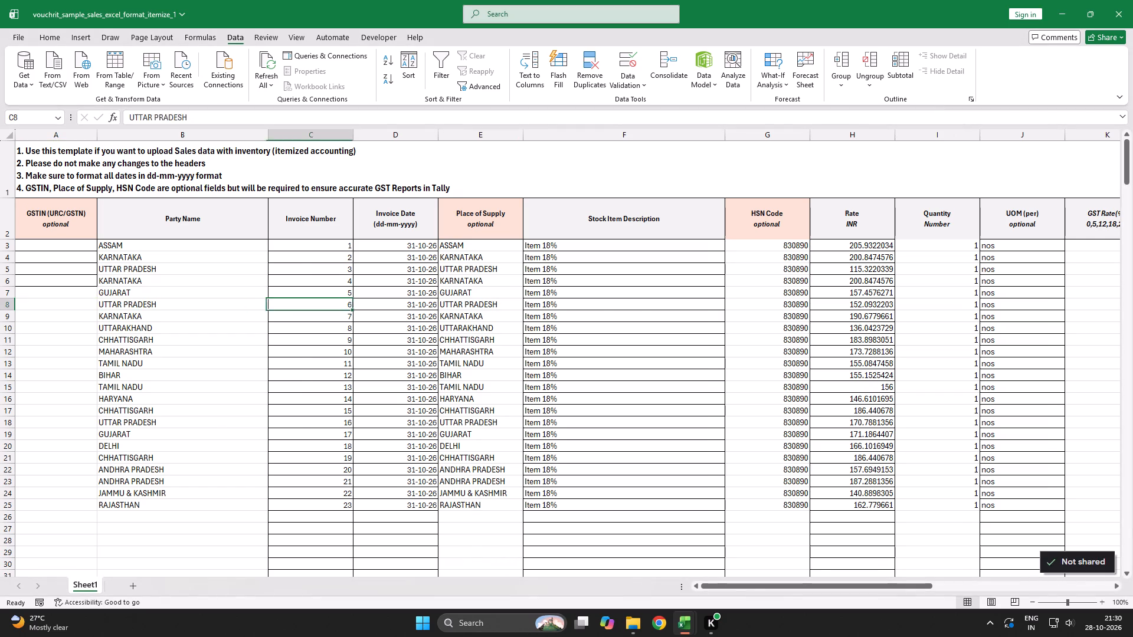
key(Left)
key(Left)
key(Left)
key(Left)
key(Left)
key(Up)
key(Right)
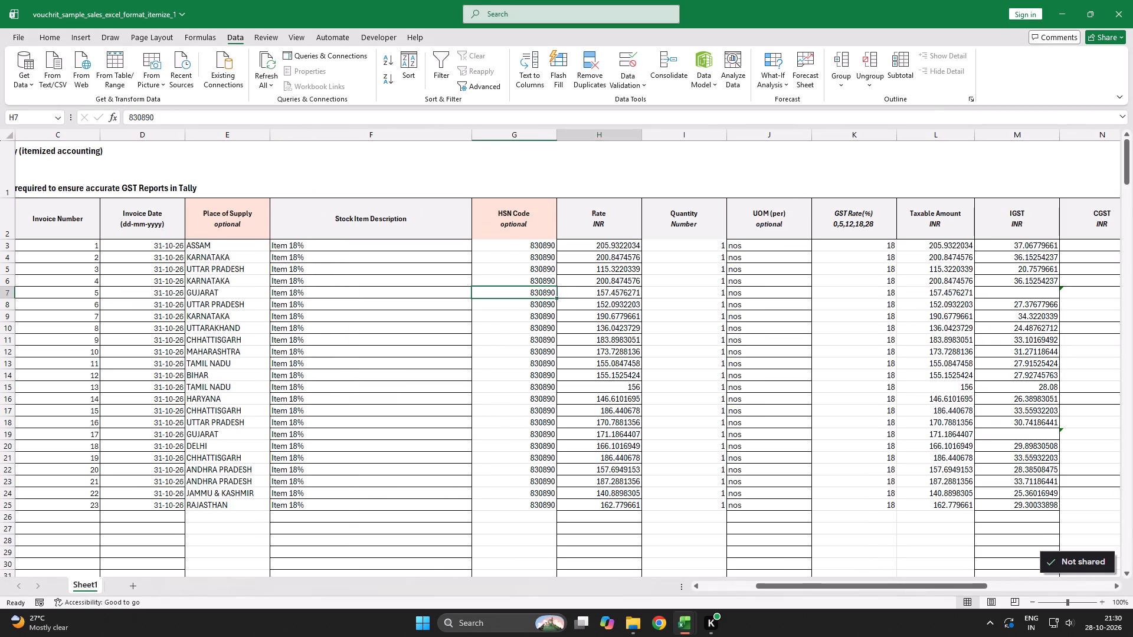
key(Up)
key(Up)
key(Up)
key(Up)
key(ctrl+shift+Down)
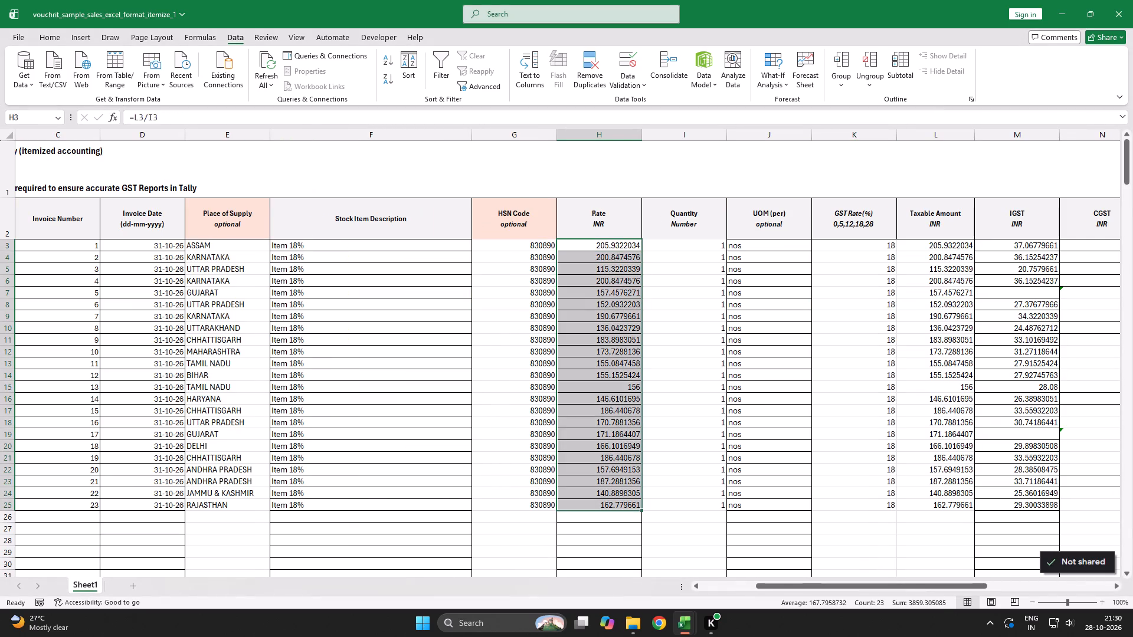
key(alt+Tab)
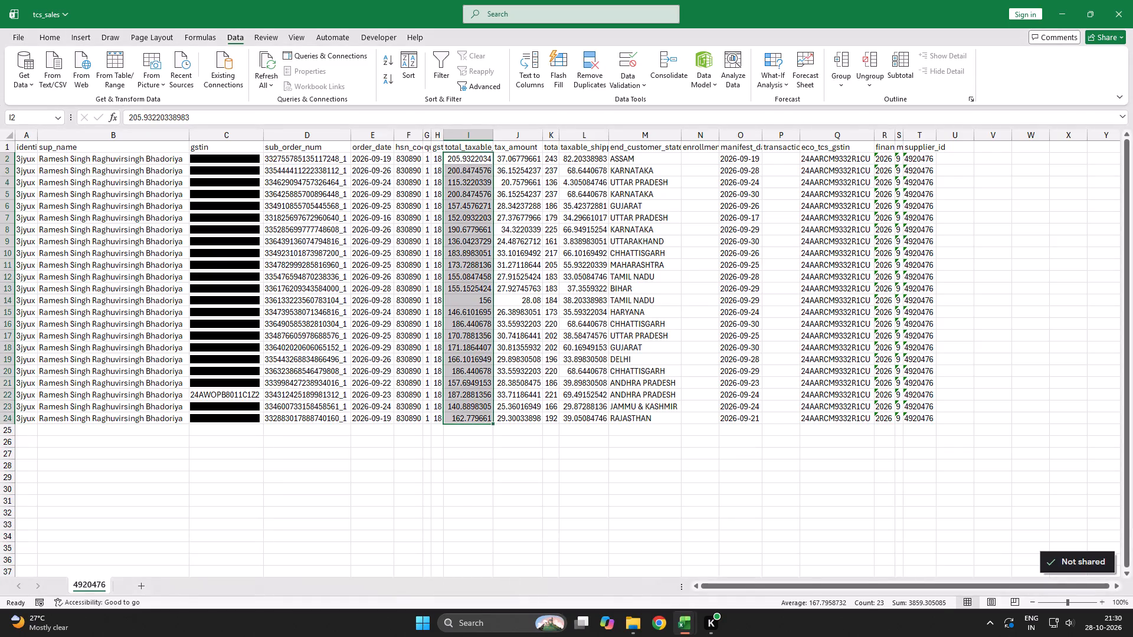
key(alt+Tab)
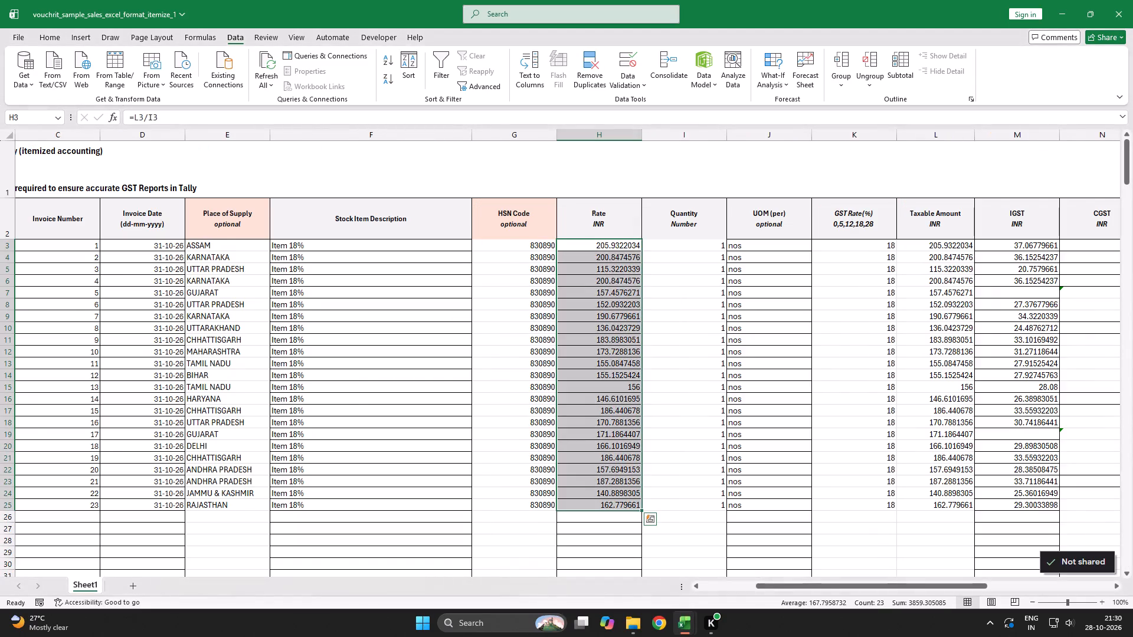
key(alt+Tab)
key(Up)
key(Down)
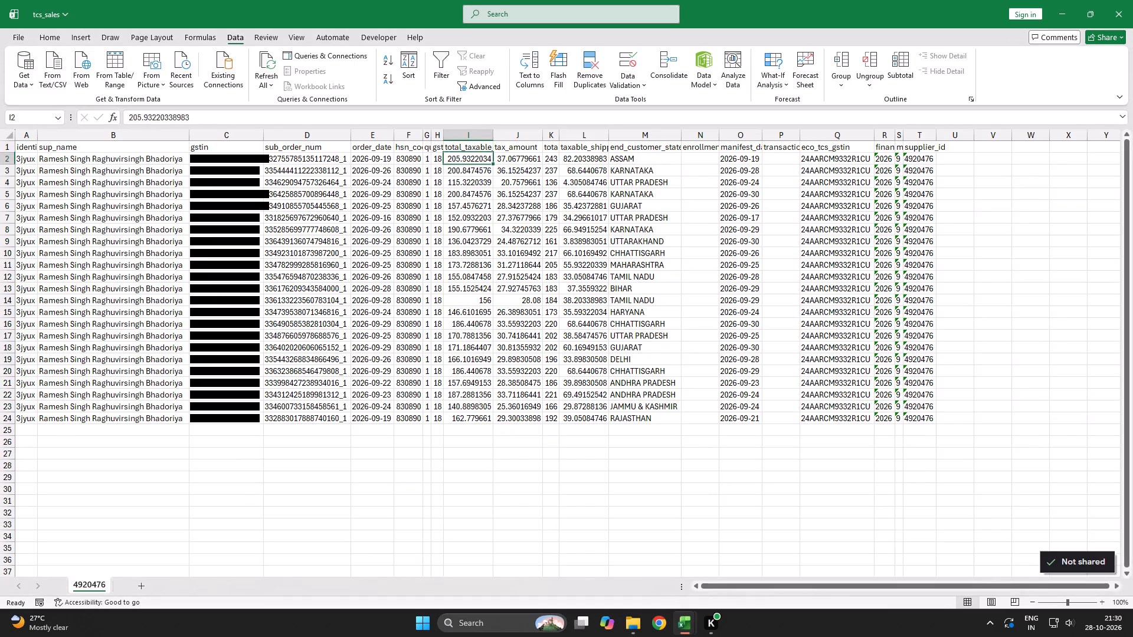
Select all taxable_shipping values in column L of the sales sheet, rows 2 to 24, to check their sum.
key(Right)
key(Right)
key(Down)
key(Up)
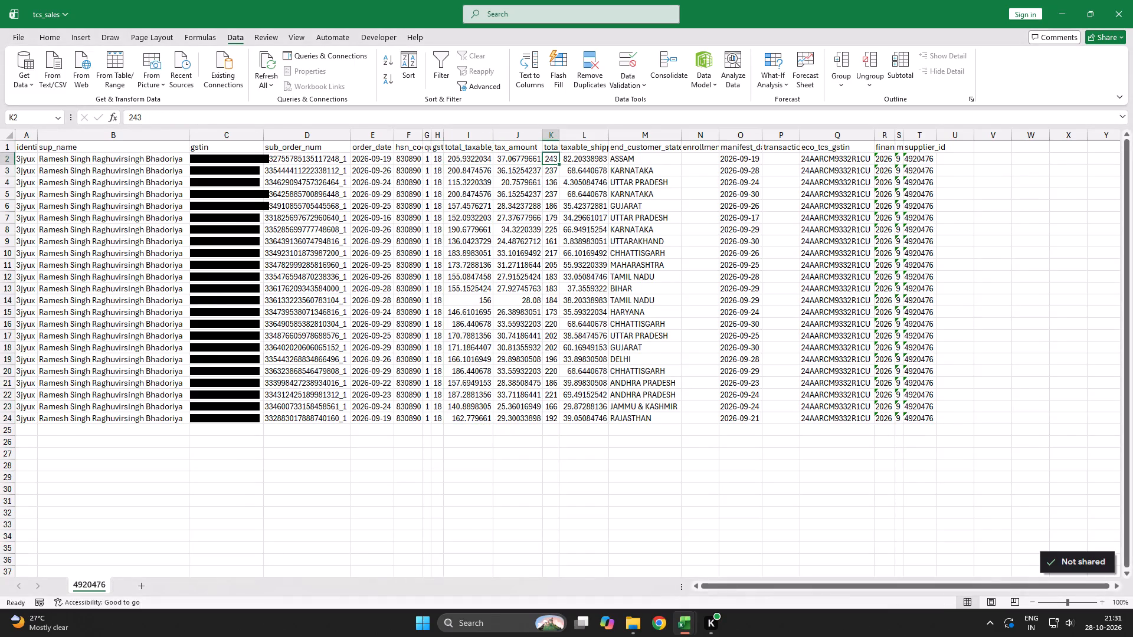
key(Right)
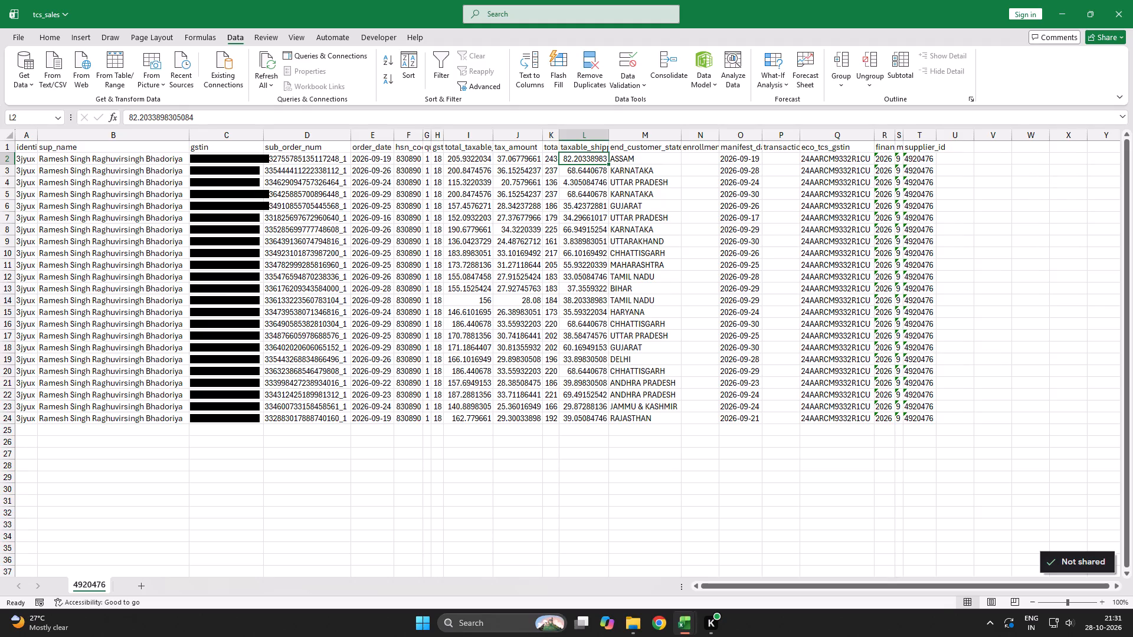
key(shift+Down)
key(shift+Down)
key(ctrl+shift+Down)
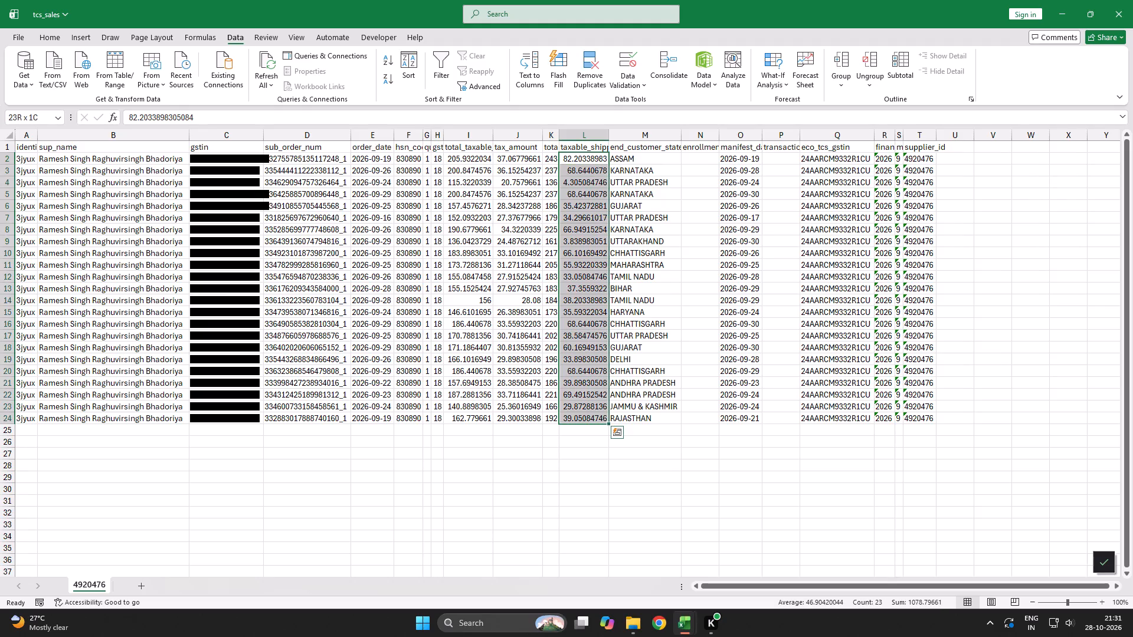
Review the taxable_shipping values down to the last sales row, along with its neighbouring end_customer_state entry.
key(Down)
key(Up)
key(Up)
key(Down)
key(Down)
key(Down)
key(Down)
key(Down)
key(Down)
key(Down)
key(Down)
key(Down)
key(Down)
key(Down)
key(Down)
key(Down)
key(Down)
key(Down)
key(Down)
key(Down)
key(Down)
key(Down)
key(Down)
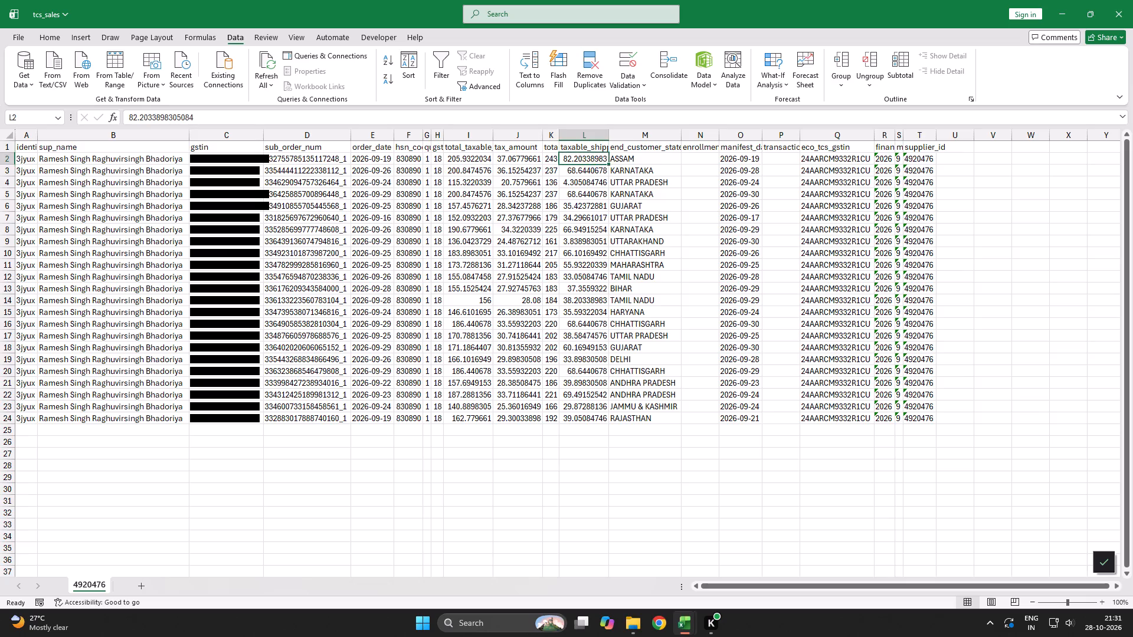
key(Up)
key(Up)
key(Up)
key(Down)
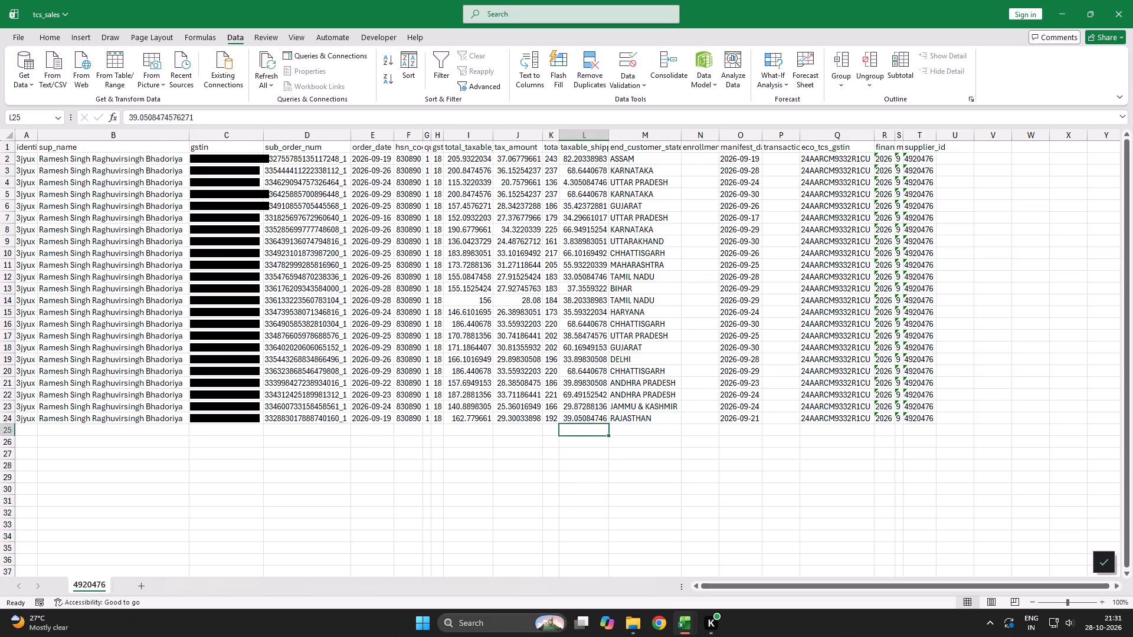
key(Up)
key(Down)
key(Up)
key(Right)
key(Right)
key(Left)
key(Left)
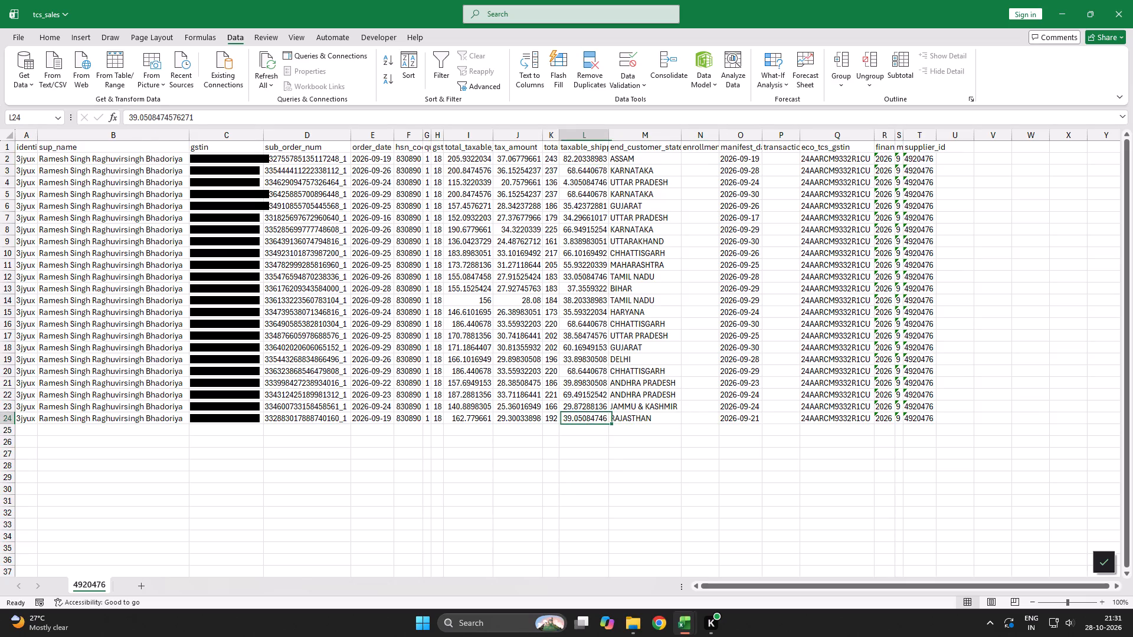
Review the last sales row, for Rajasthan, from taxable_shipping back to identifier.
key(Left)
key(Left)
key(Left)
key(Left)
key(Left)
key(Left)
key(Left)
key(Left)
key(Left)
key(Left)
key(Left)
Switch to the Vouchrit template and review its first data row from Rate across the tax columns to beyond Cess.
key(alt+Tab)
key(Right)
key(Right)
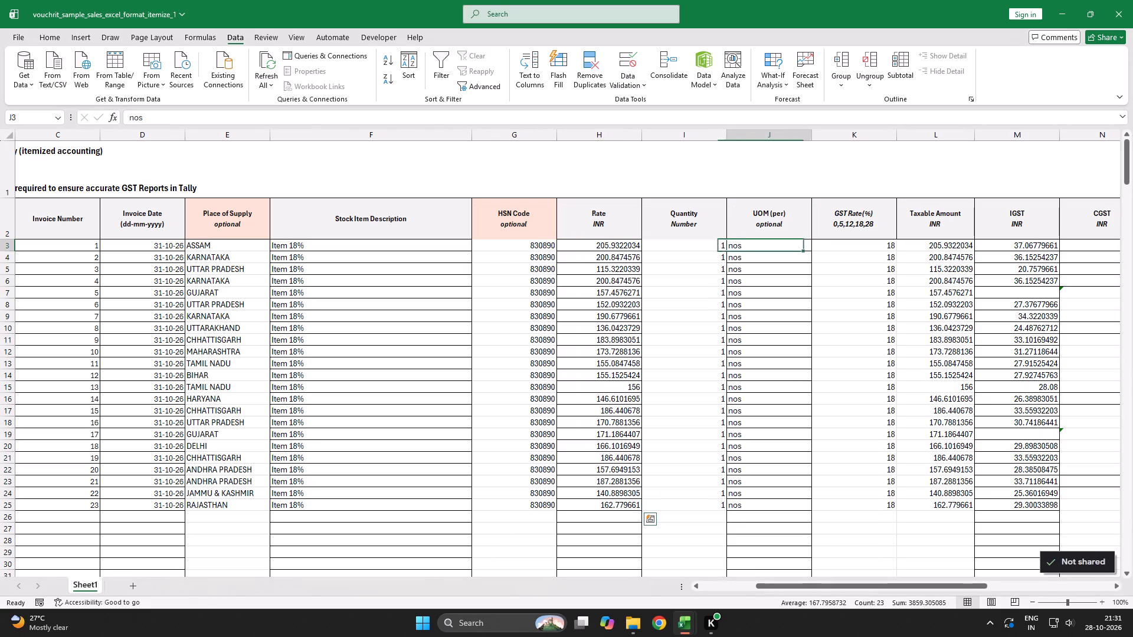
key(Right)
key(Right)
key(Right)
key(Left)
key(Left)
key(Right)
key(Right)
key(Right)
key(Right)
key(Right)
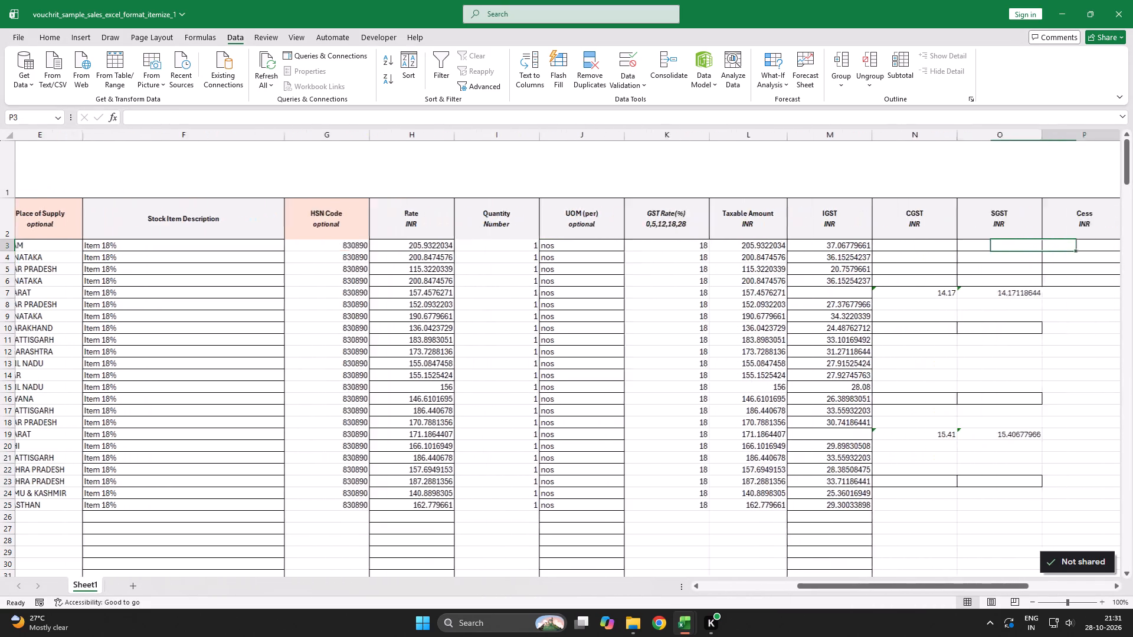
key(Right)
key(Left)
key(Left)
key(Left)
key(Left)
Return to the tcs_sales workbook and review the last sales row from identifier across to the taxable sale value.
key(alt+Tab)
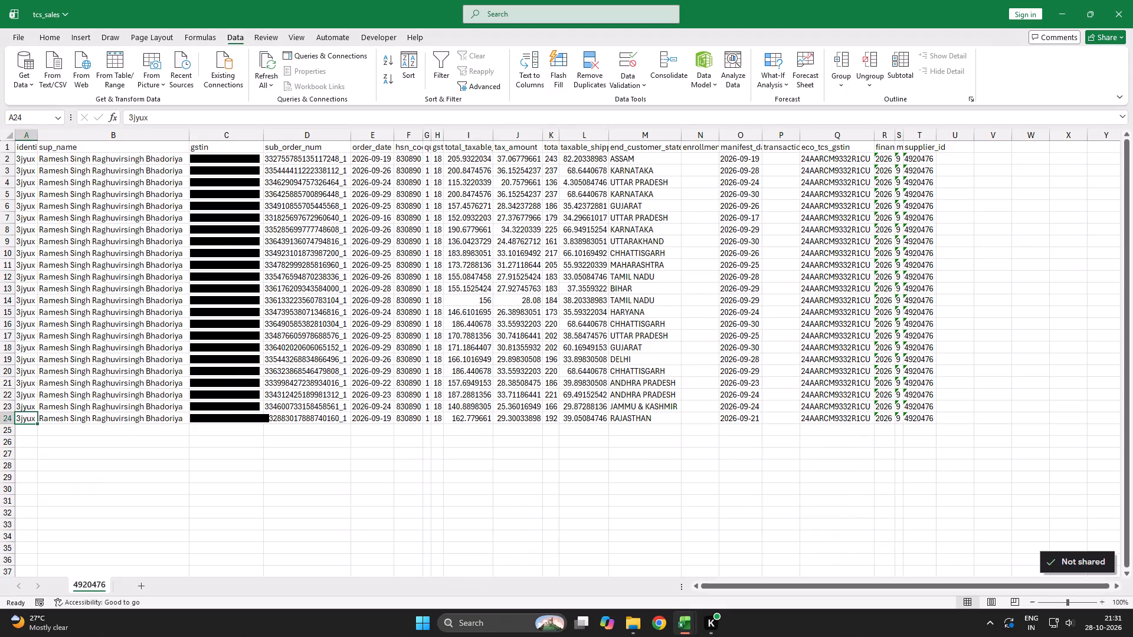
key(Right)
key(Right)
key(Right)
key(Right)
key(Right)
key(Right)
key(Right)
key(Right)
key(Left)
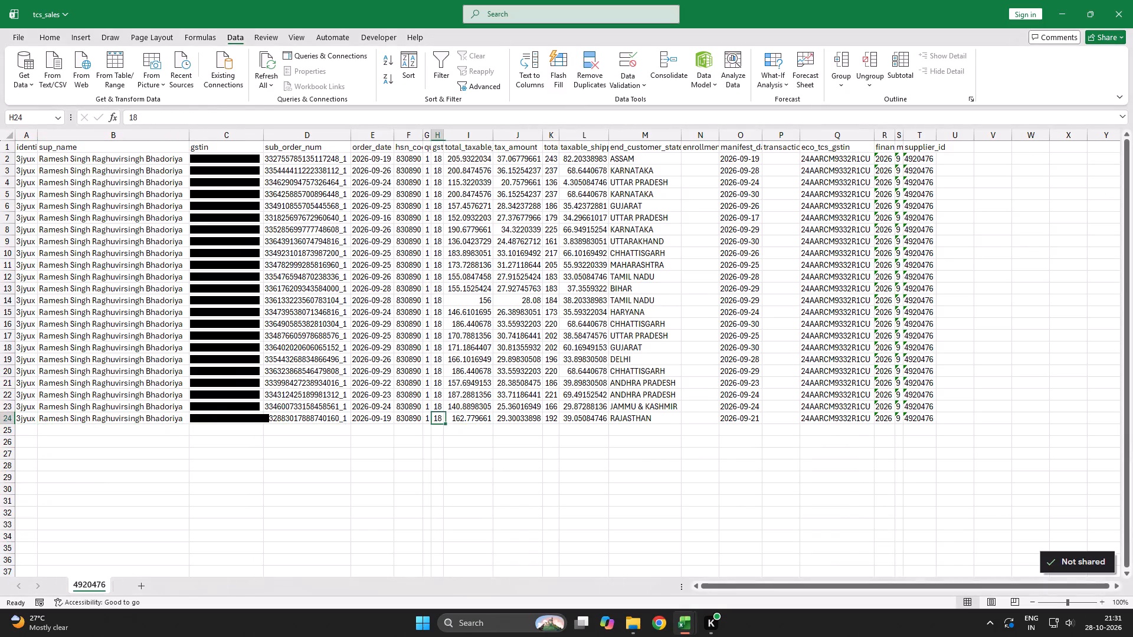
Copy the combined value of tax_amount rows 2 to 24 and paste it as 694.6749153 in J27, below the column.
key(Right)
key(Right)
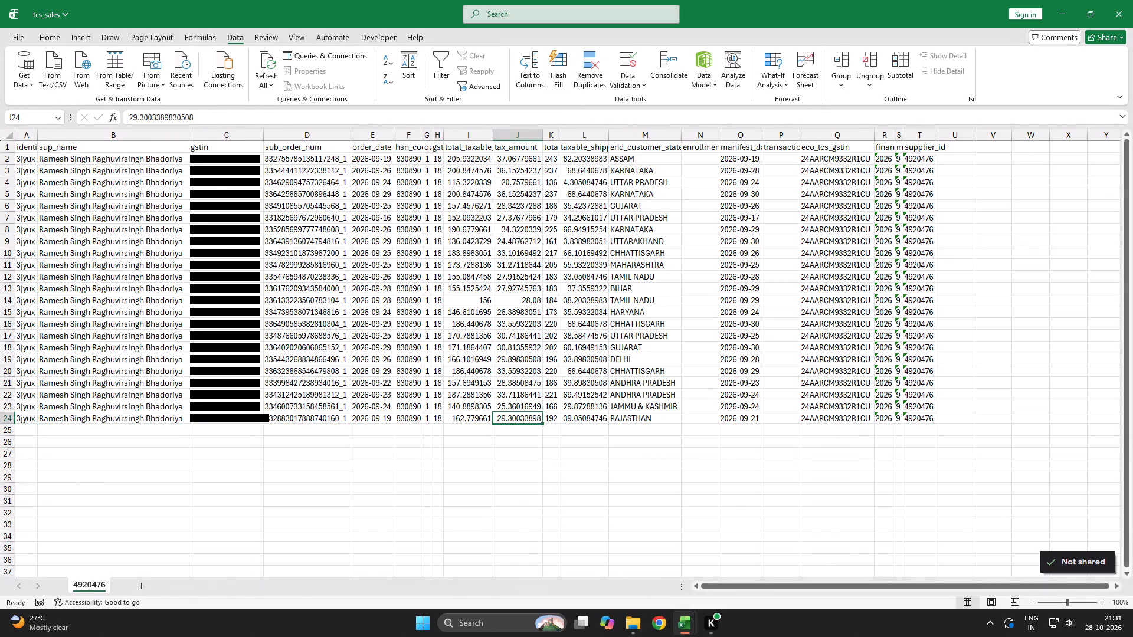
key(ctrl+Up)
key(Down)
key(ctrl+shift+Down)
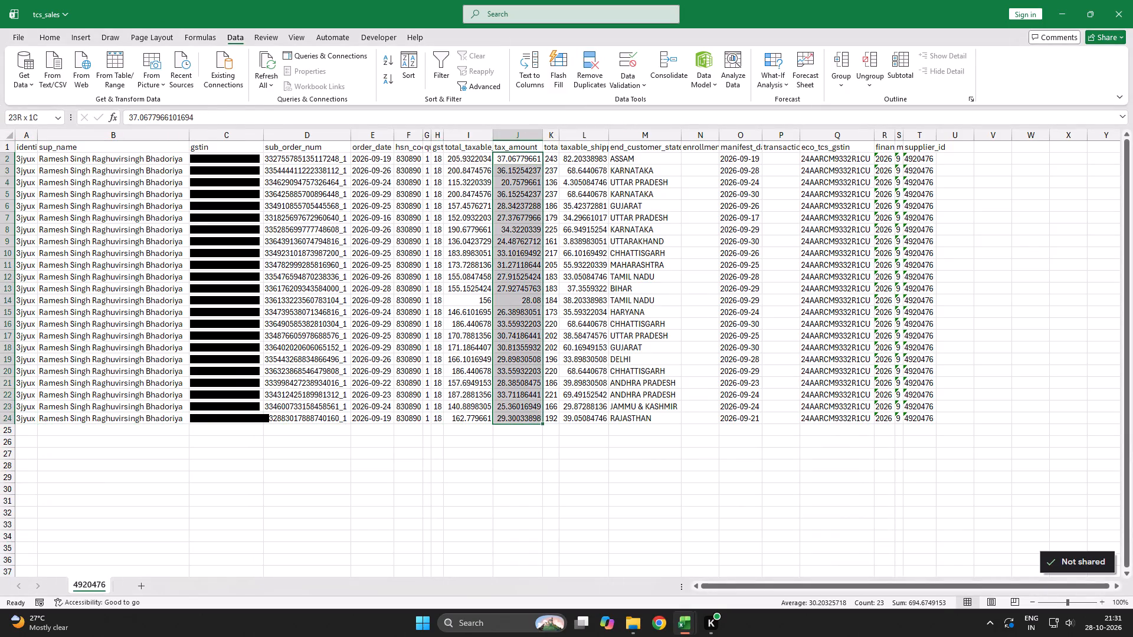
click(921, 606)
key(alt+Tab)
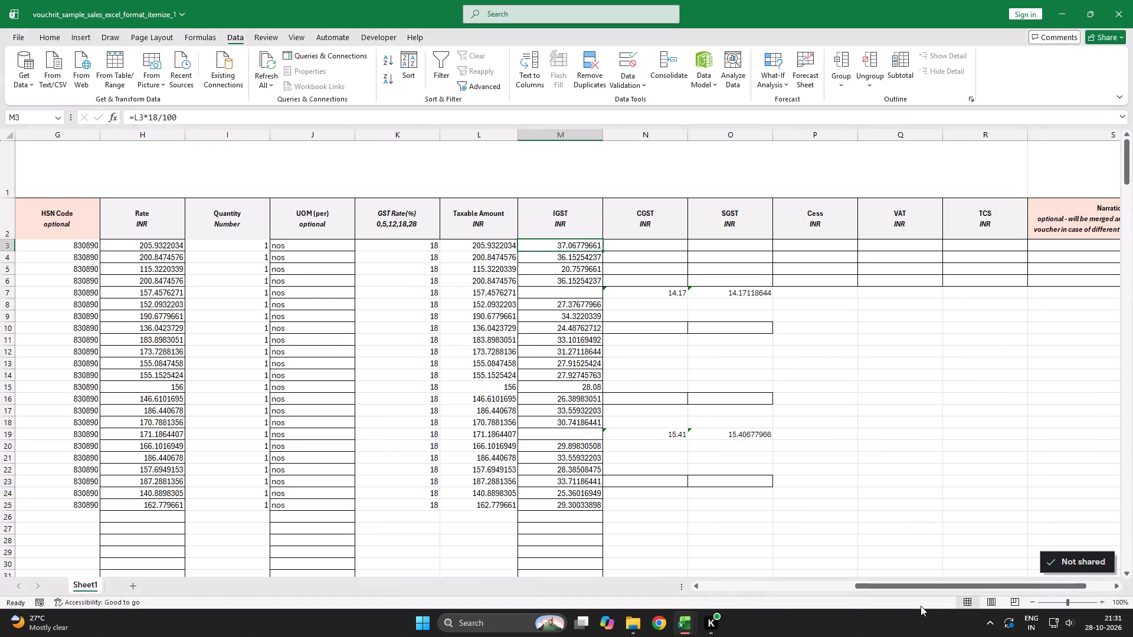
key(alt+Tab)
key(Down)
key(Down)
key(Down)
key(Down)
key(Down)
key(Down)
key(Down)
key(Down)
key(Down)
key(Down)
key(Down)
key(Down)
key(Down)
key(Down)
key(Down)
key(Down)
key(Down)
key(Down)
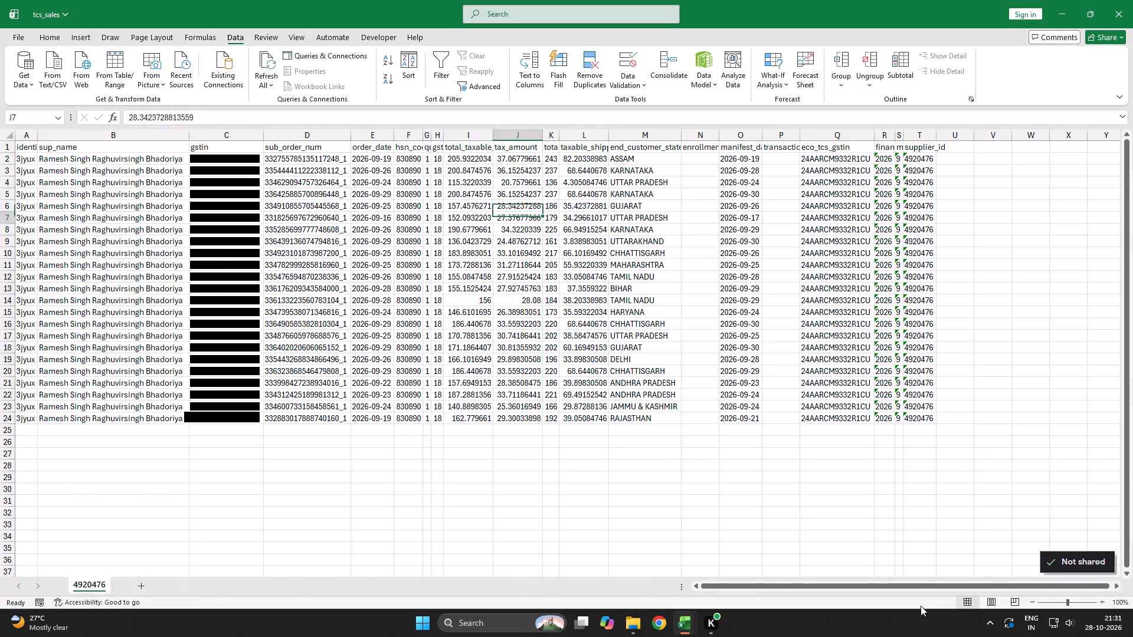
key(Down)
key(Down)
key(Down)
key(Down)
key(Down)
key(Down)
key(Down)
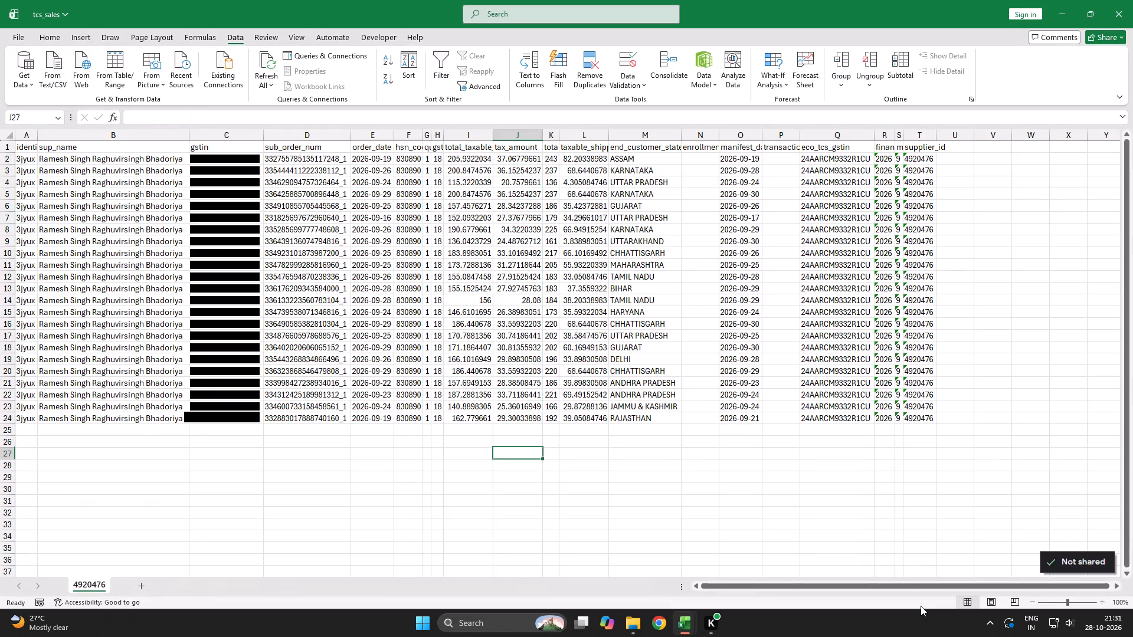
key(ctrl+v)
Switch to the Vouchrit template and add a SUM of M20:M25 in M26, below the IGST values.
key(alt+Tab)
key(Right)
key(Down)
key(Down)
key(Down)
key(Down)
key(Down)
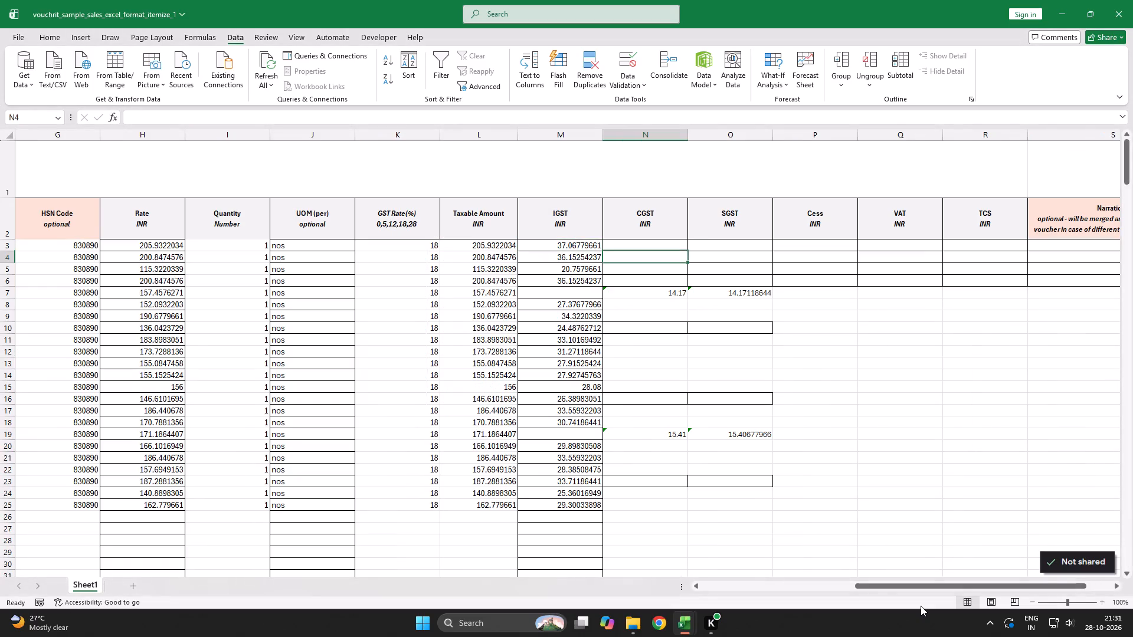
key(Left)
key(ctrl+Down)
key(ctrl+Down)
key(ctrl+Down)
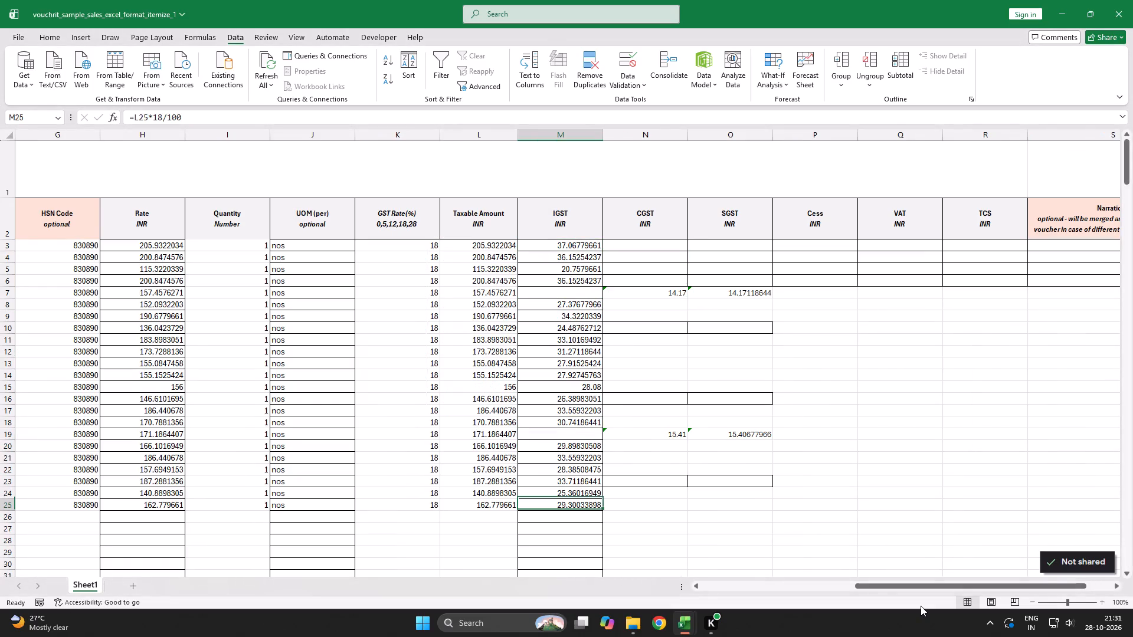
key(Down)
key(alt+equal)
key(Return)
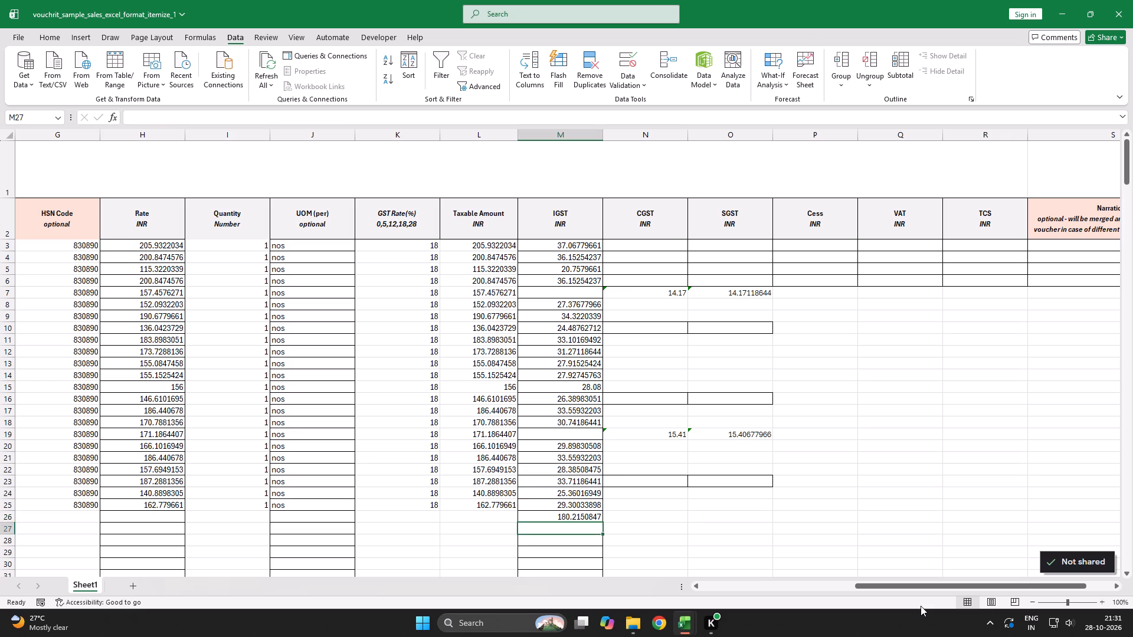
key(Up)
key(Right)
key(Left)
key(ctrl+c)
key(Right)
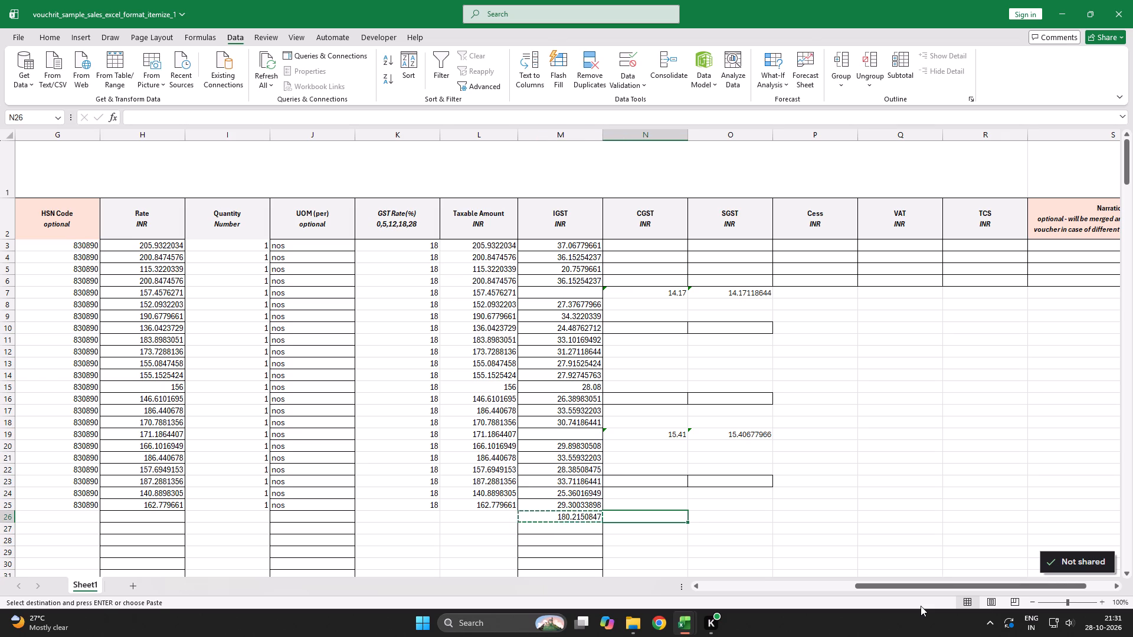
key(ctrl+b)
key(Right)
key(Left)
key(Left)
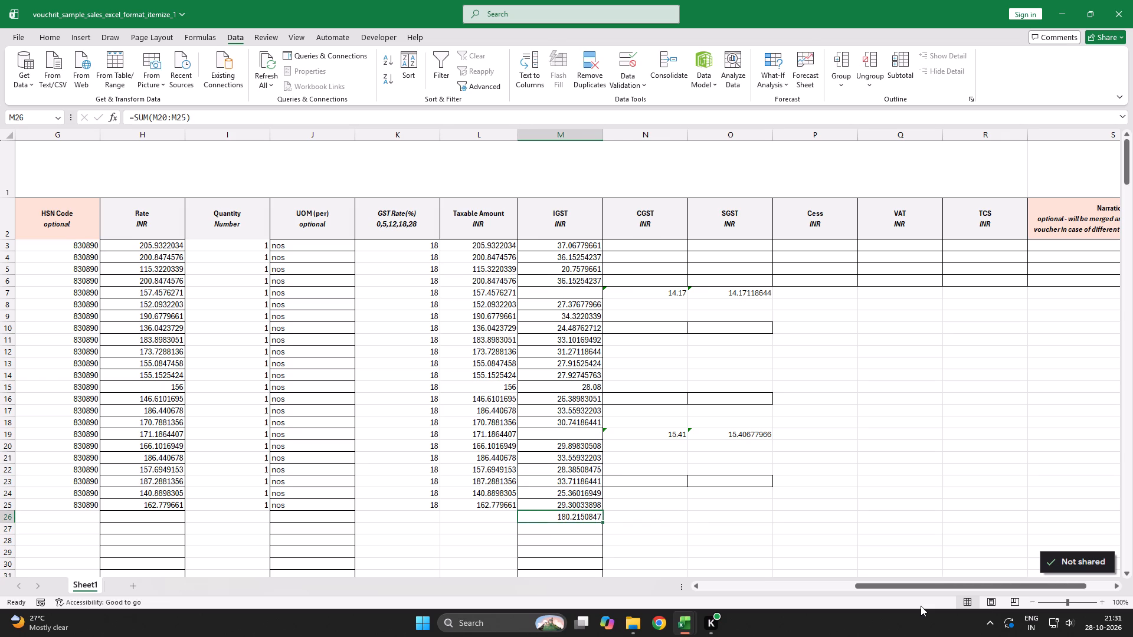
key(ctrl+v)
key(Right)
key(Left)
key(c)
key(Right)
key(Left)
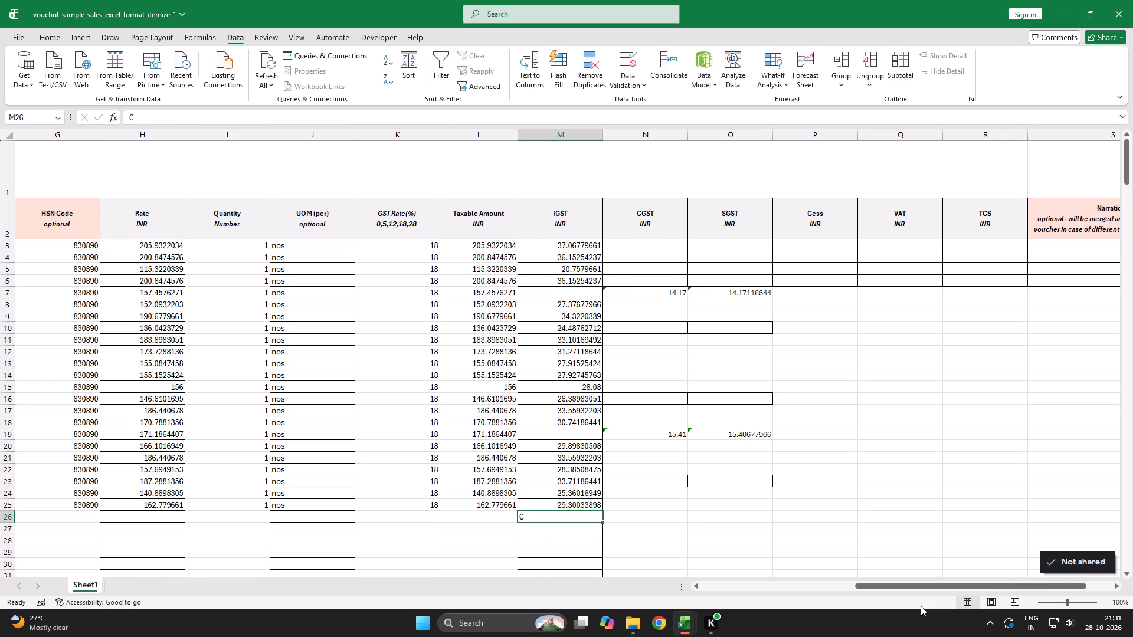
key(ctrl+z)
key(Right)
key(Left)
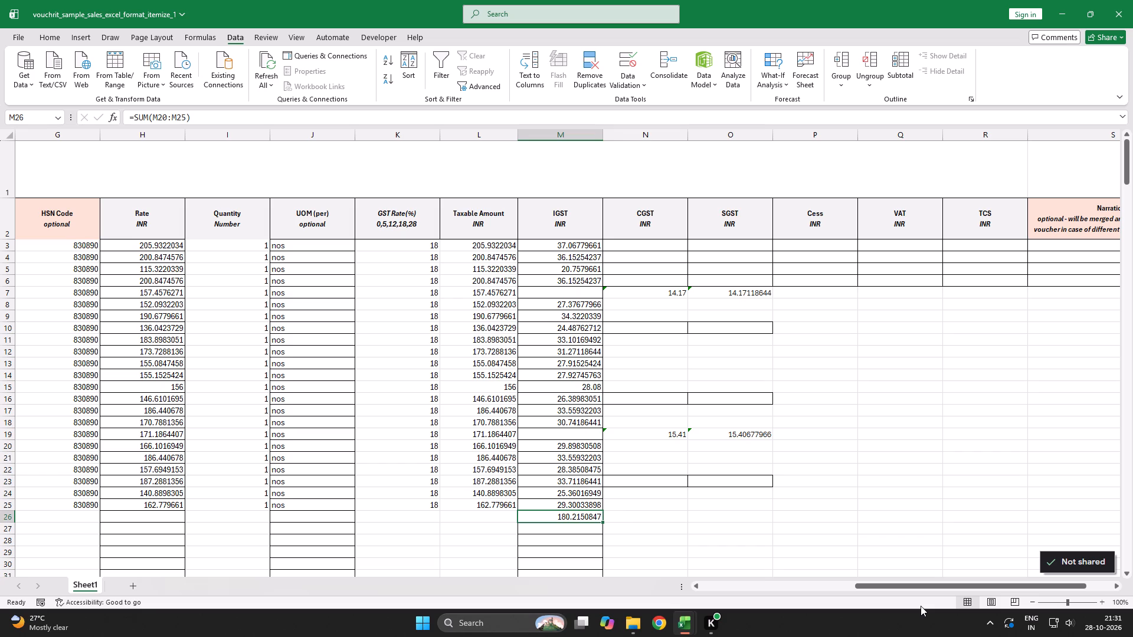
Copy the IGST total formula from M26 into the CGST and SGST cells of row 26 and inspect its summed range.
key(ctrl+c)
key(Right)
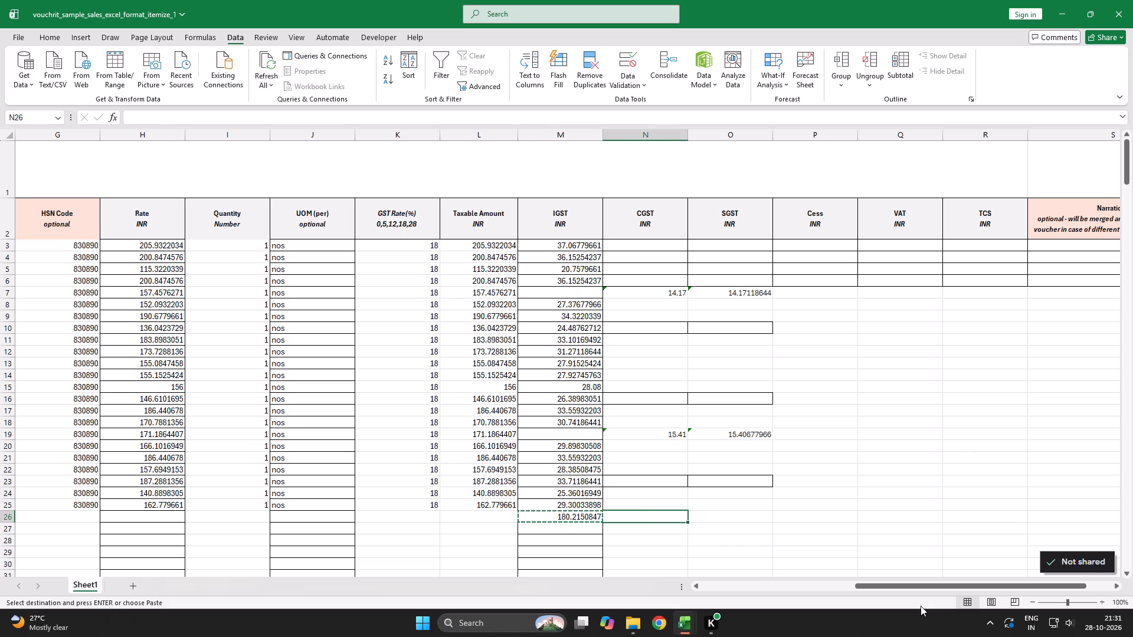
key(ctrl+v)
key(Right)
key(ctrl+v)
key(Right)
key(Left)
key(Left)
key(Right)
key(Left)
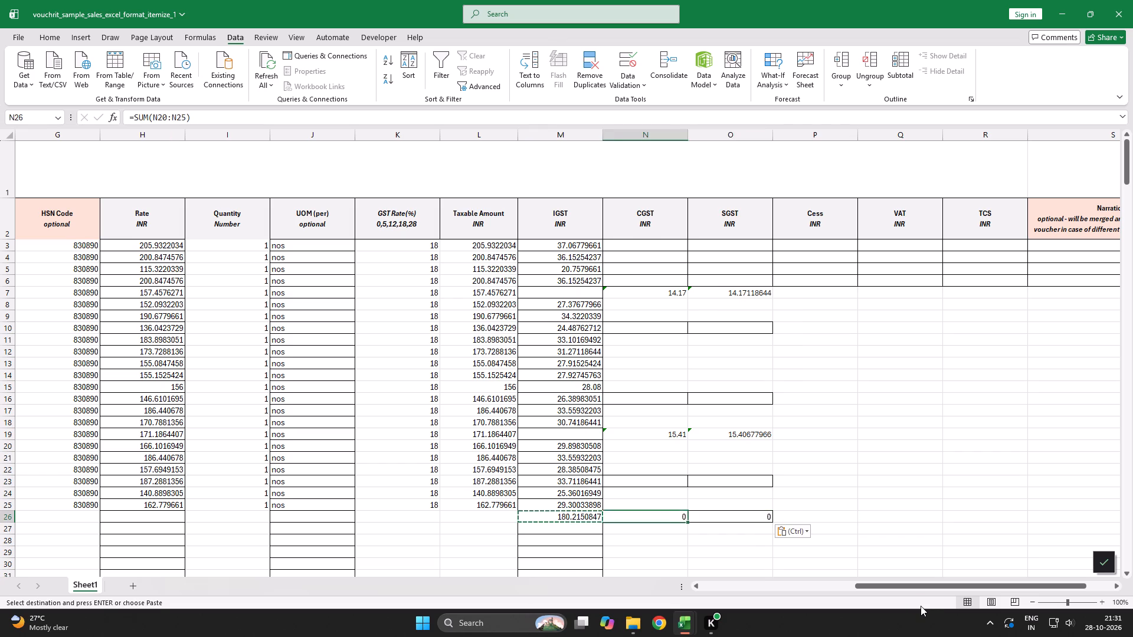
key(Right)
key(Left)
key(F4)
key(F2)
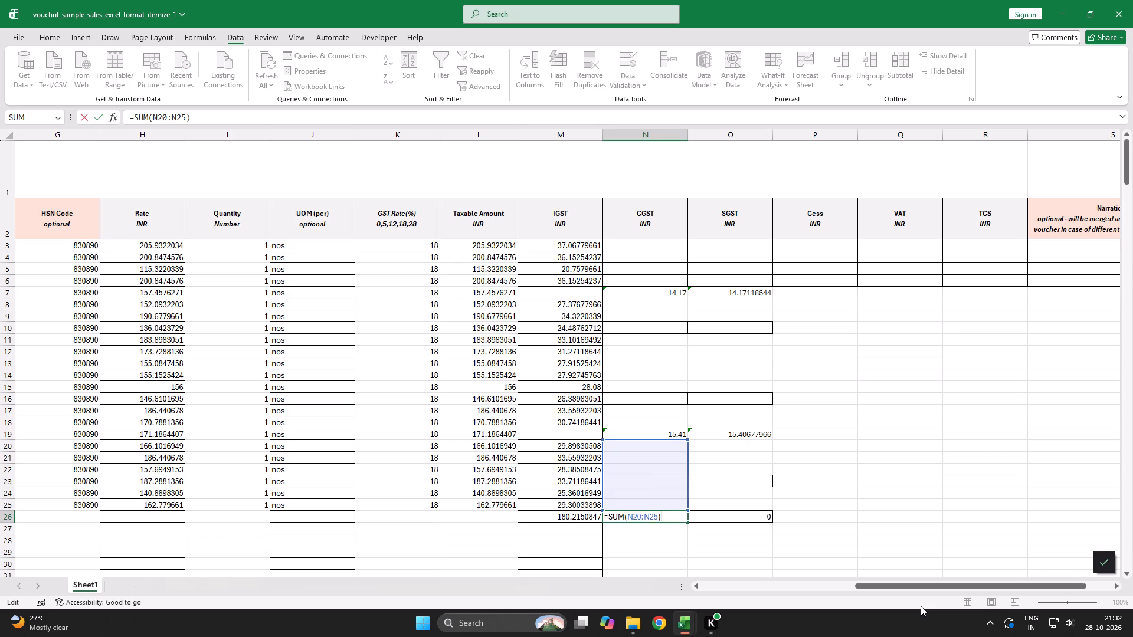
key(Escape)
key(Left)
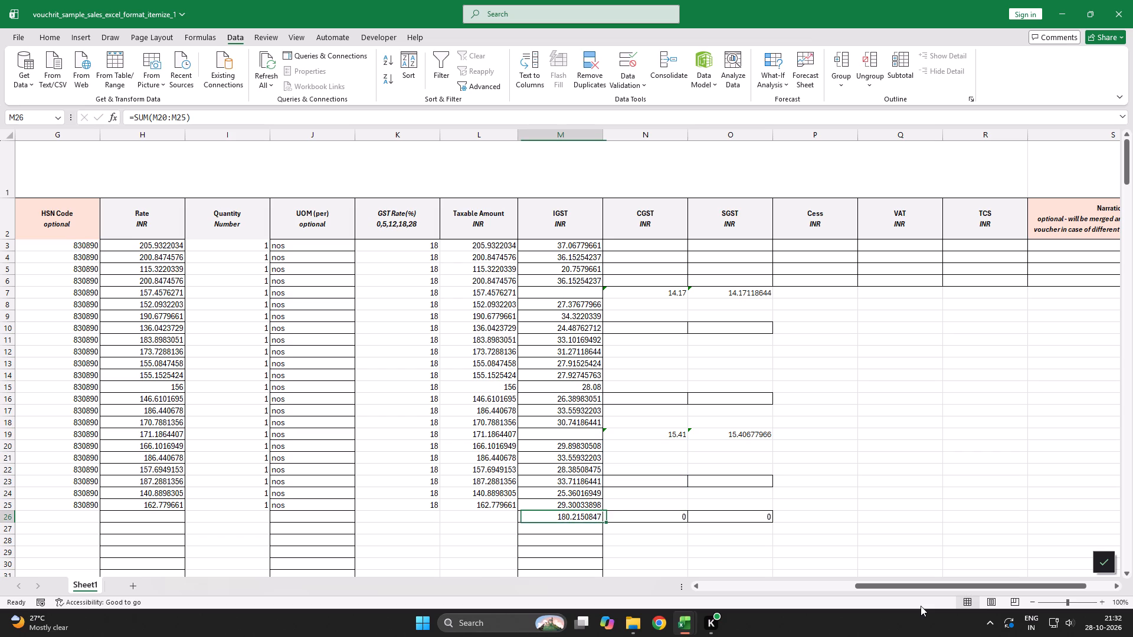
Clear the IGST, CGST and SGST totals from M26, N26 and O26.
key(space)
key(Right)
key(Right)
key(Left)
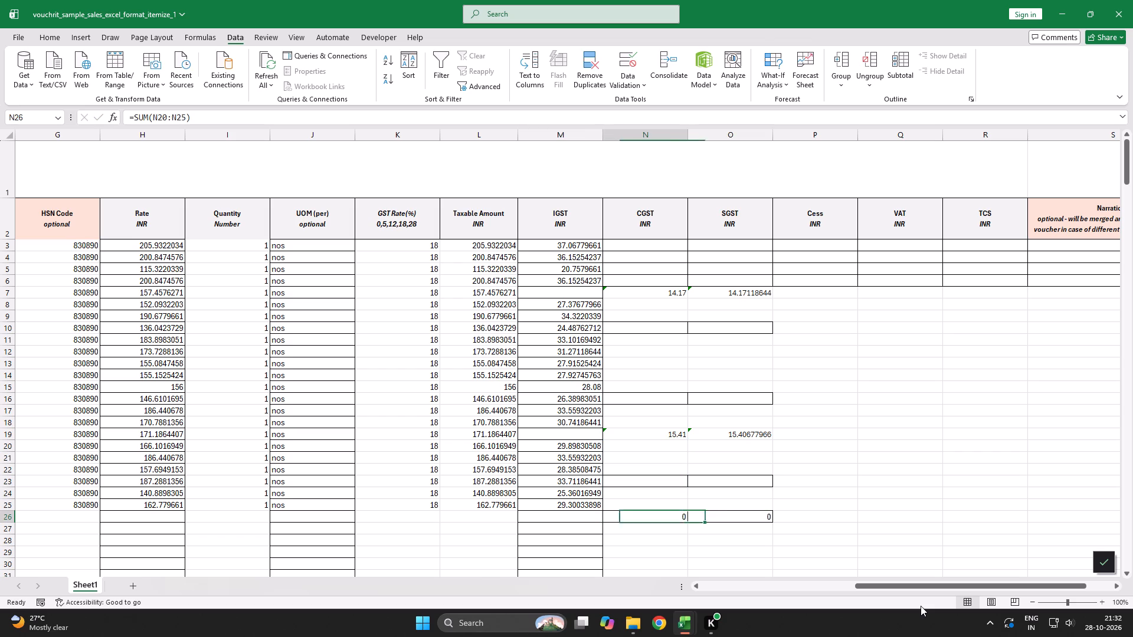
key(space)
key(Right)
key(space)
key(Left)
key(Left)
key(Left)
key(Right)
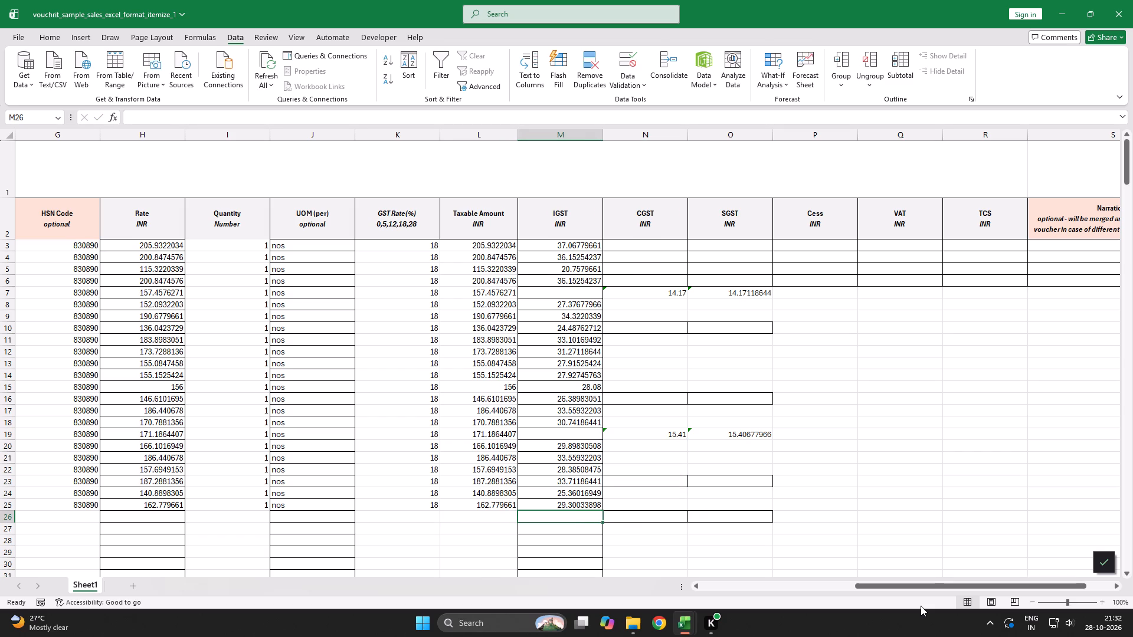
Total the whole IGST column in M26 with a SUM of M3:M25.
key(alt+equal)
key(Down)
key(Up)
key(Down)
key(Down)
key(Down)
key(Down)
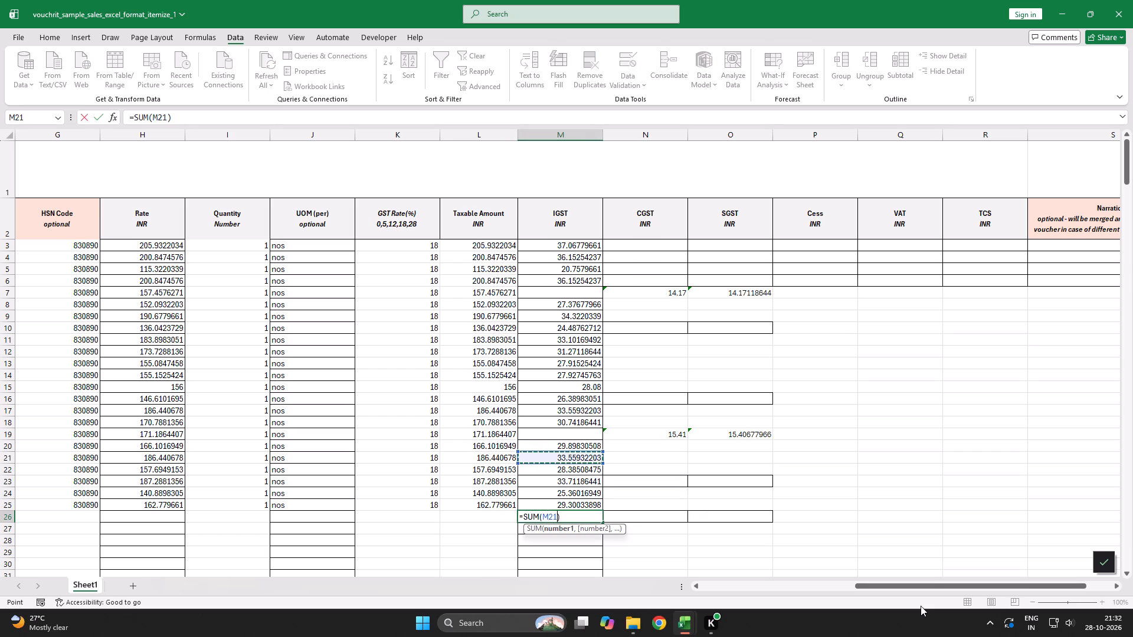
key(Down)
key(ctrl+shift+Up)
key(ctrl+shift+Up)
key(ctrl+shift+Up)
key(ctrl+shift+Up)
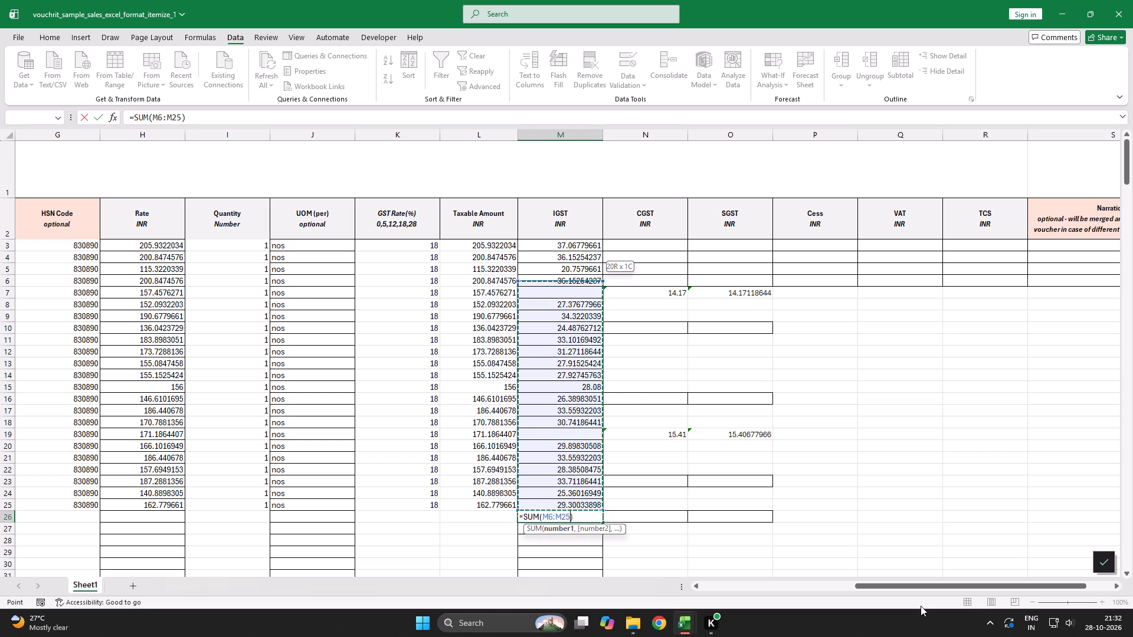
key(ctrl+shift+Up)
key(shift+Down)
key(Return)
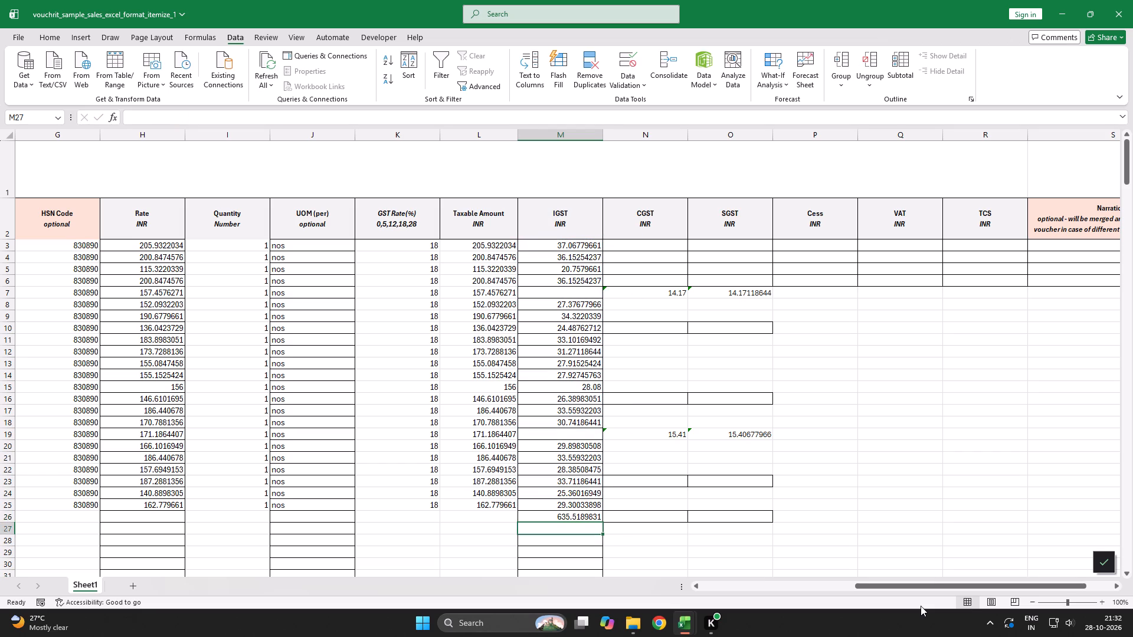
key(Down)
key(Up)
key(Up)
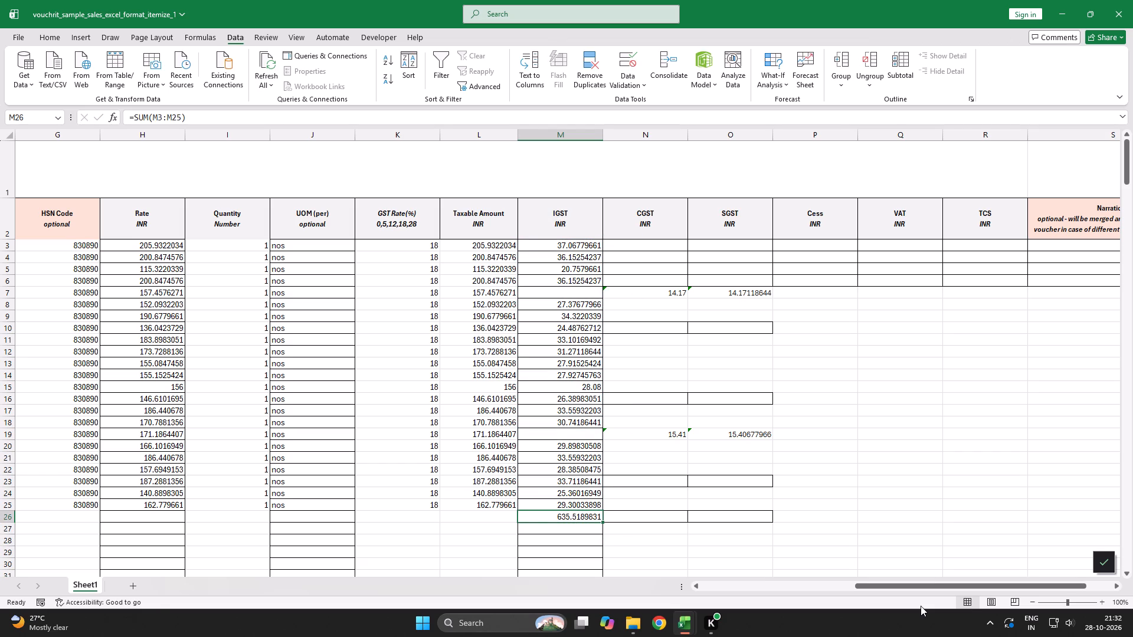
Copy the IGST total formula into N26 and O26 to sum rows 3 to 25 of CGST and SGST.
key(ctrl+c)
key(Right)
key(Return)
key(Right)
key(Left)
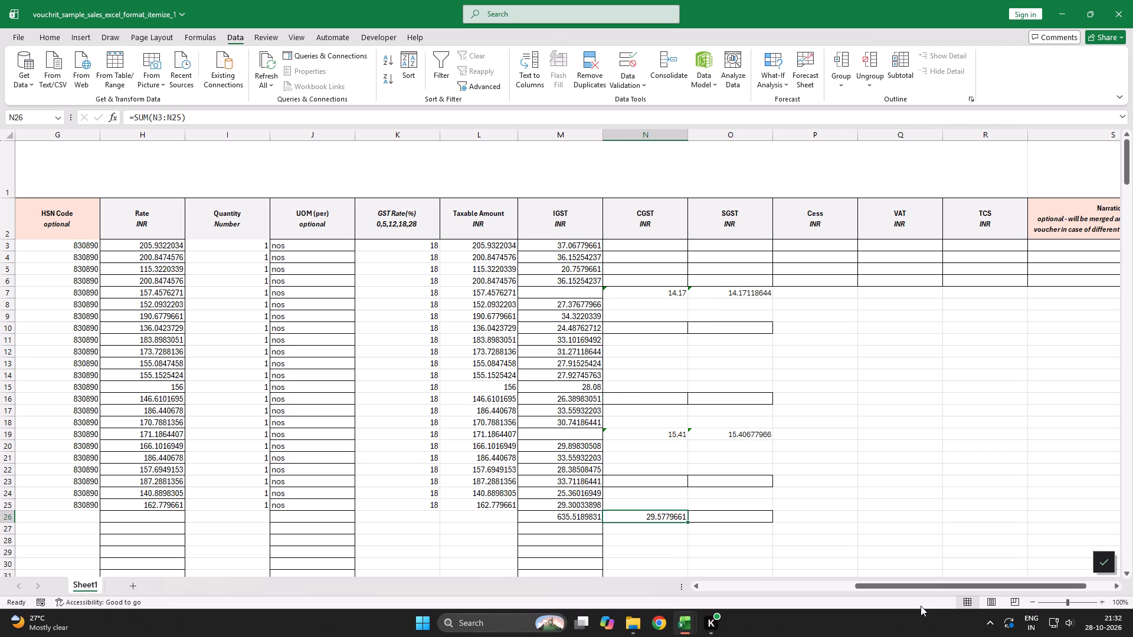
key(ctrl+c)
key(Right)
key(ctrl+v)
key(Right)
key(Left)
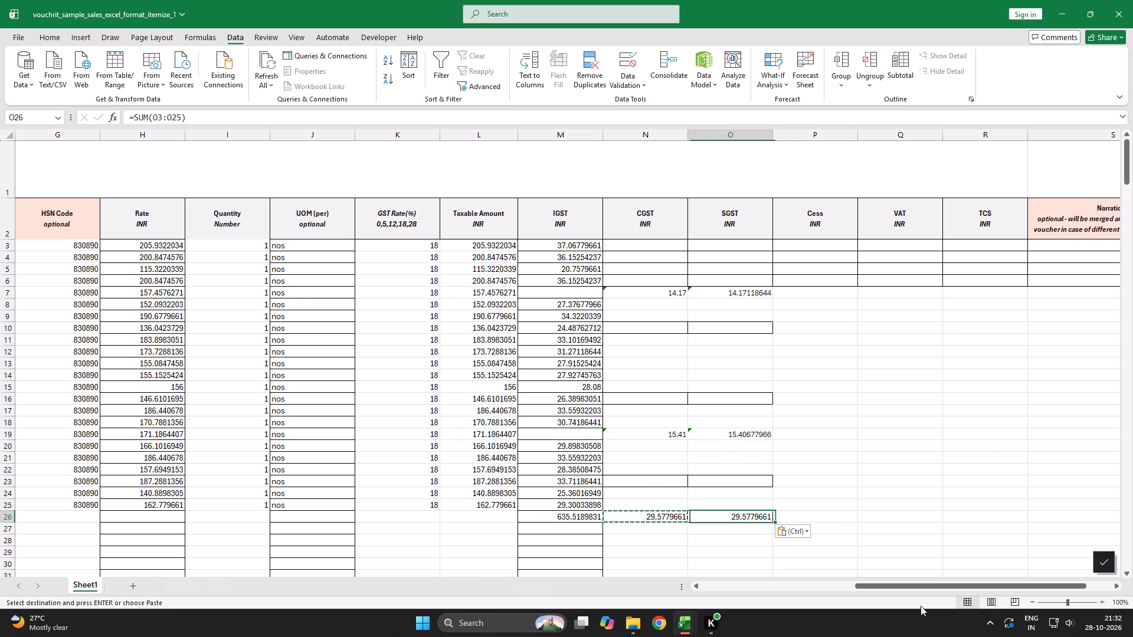
Compare the combined IGST, CGST and SGST totals in row 26 with the tax_amount total pasted in the tcs_sales workbook.
key(Left)
key(Left)
key(shift+Right)
key(shift+Right)
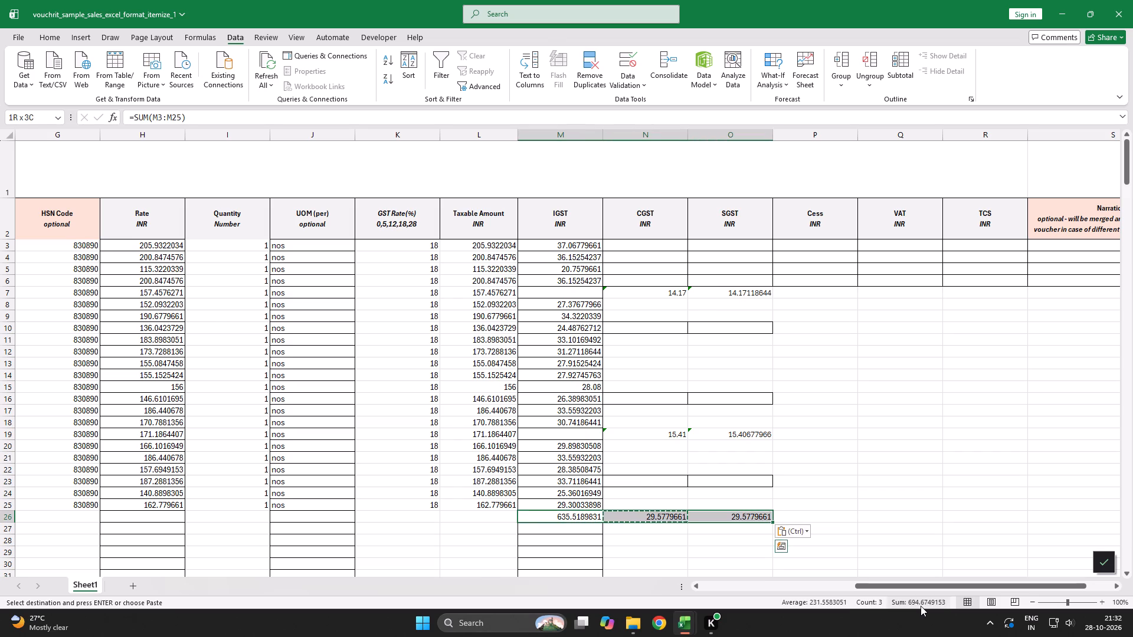
key(alt+Tab)
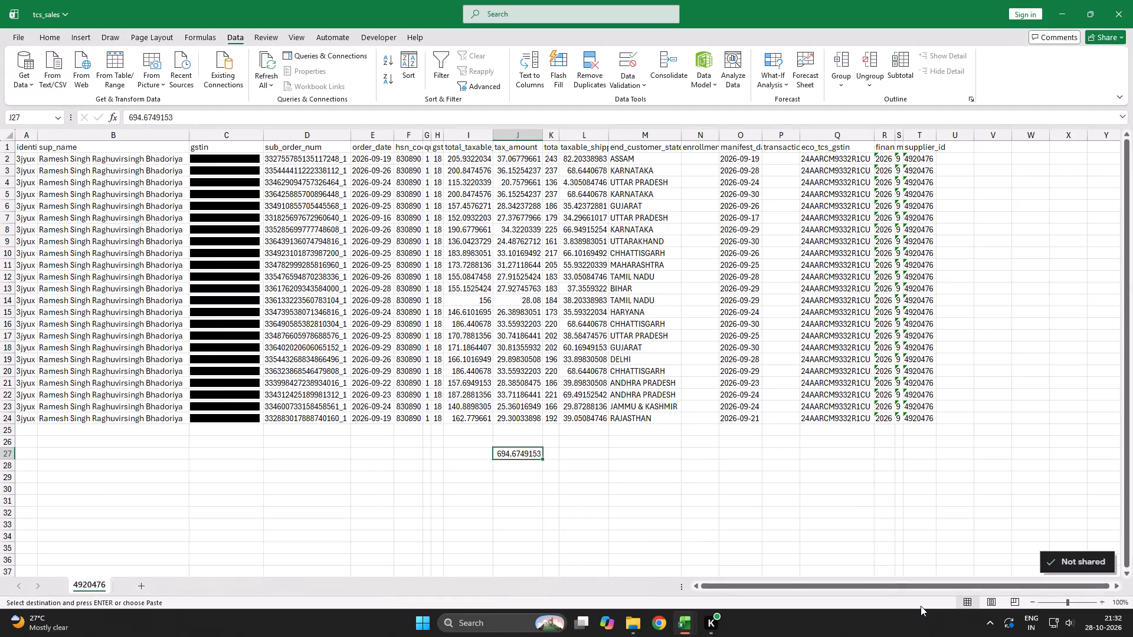
key(alt+Tab)
key(alt+Tab)
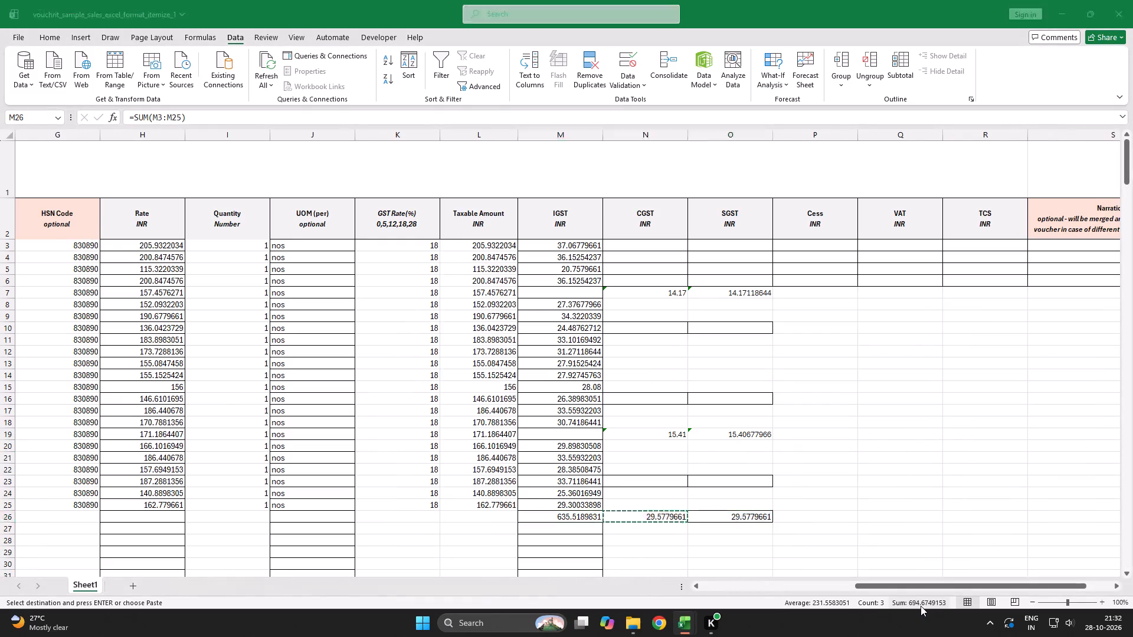
key(alt+Tab)
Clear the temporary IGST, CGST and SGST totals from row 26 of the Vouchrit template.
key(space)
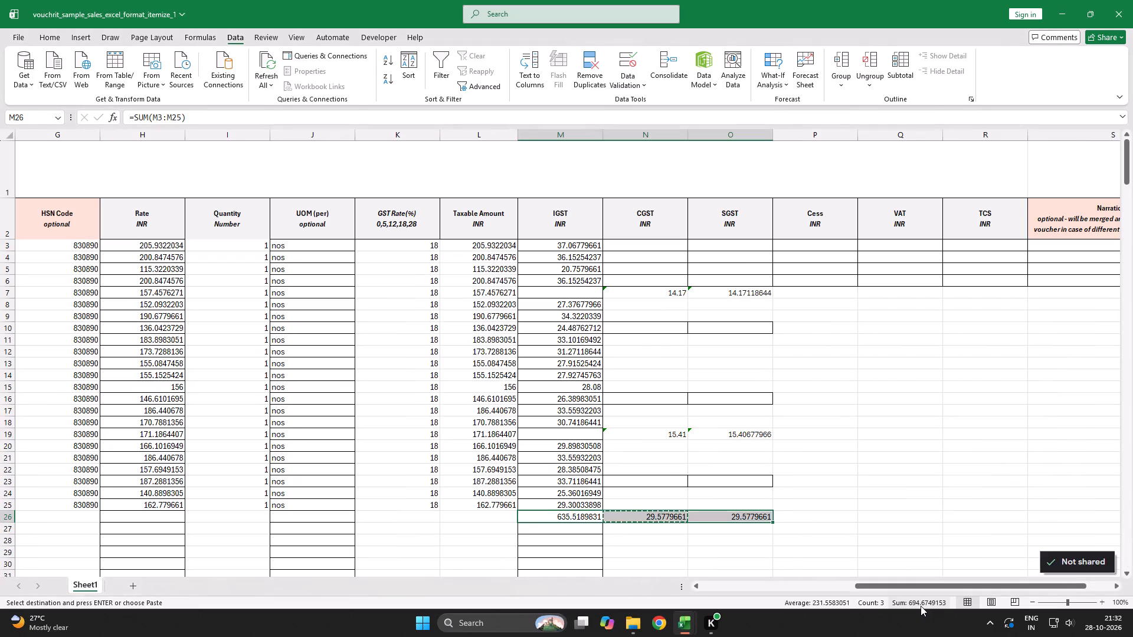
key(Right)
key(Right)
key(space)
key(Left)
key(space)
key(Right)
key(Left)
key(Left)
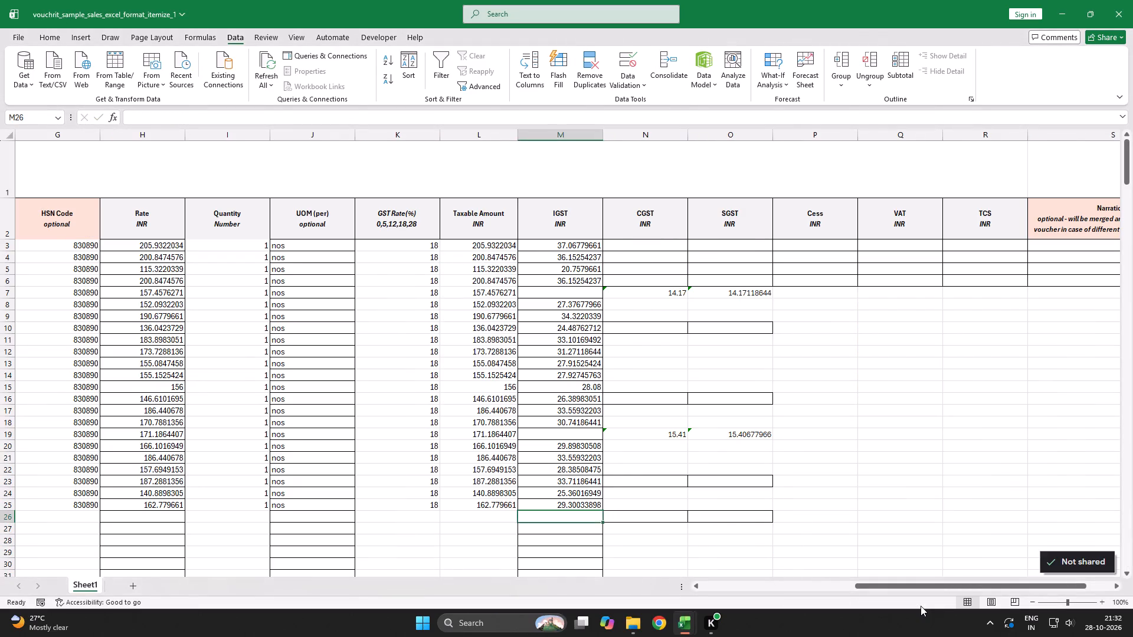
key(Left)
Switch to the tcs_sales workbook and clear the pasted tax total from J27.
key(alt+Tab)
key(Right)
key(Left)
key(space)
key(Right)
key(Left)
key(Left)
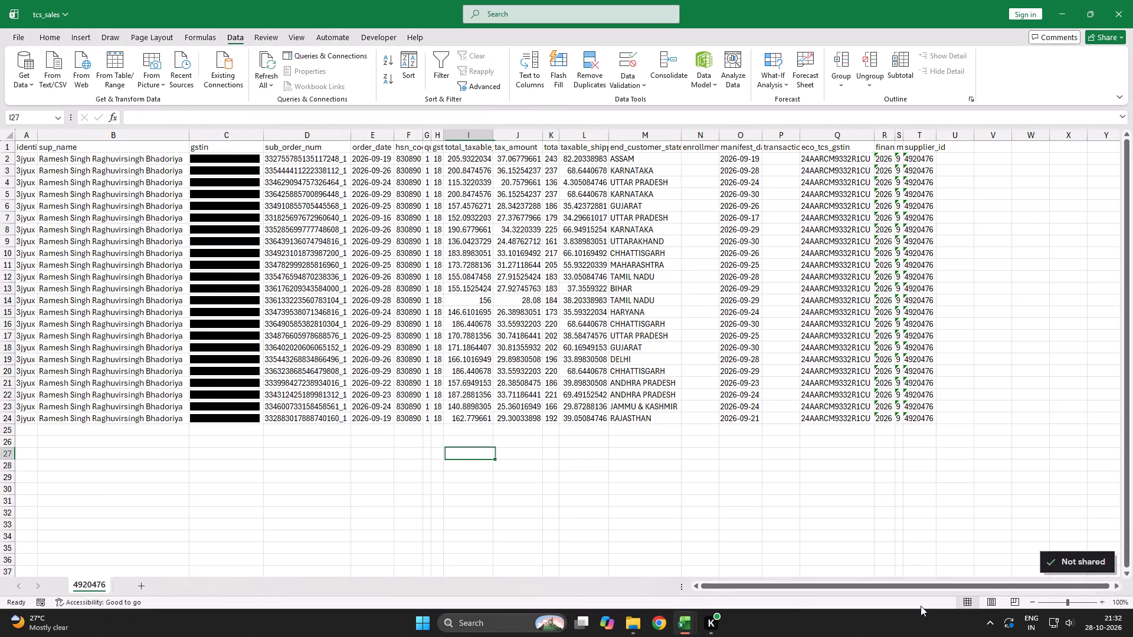
Save the tcs_sales workbook.
key(ctrl+s)
key(Right)
key(Left)
key(Right)
key(Left)
key(Right)
key(Left)
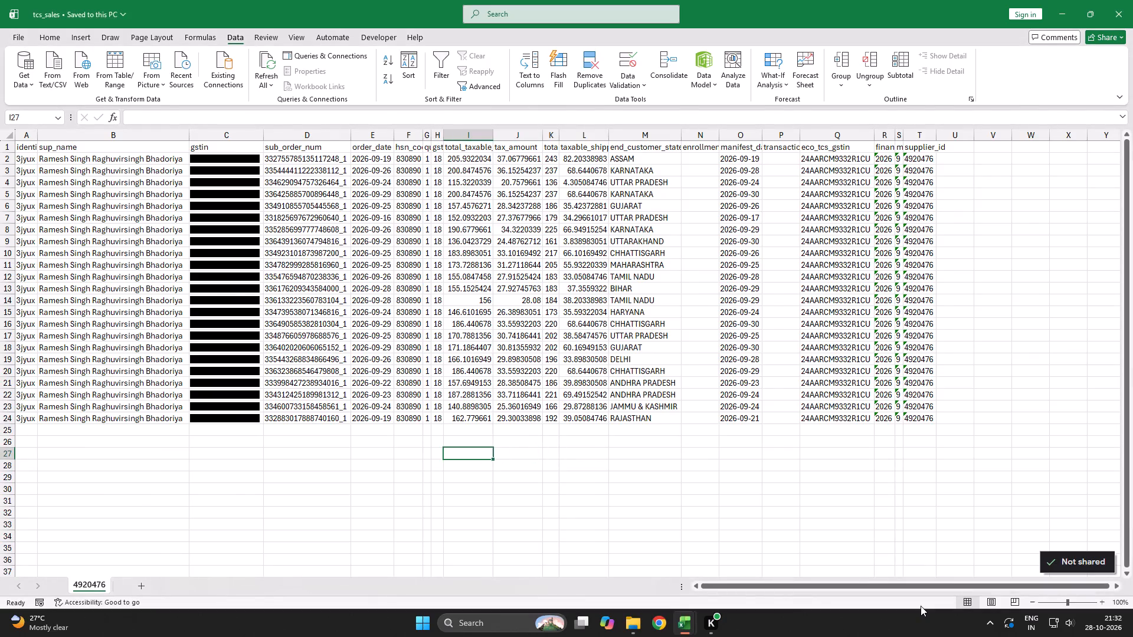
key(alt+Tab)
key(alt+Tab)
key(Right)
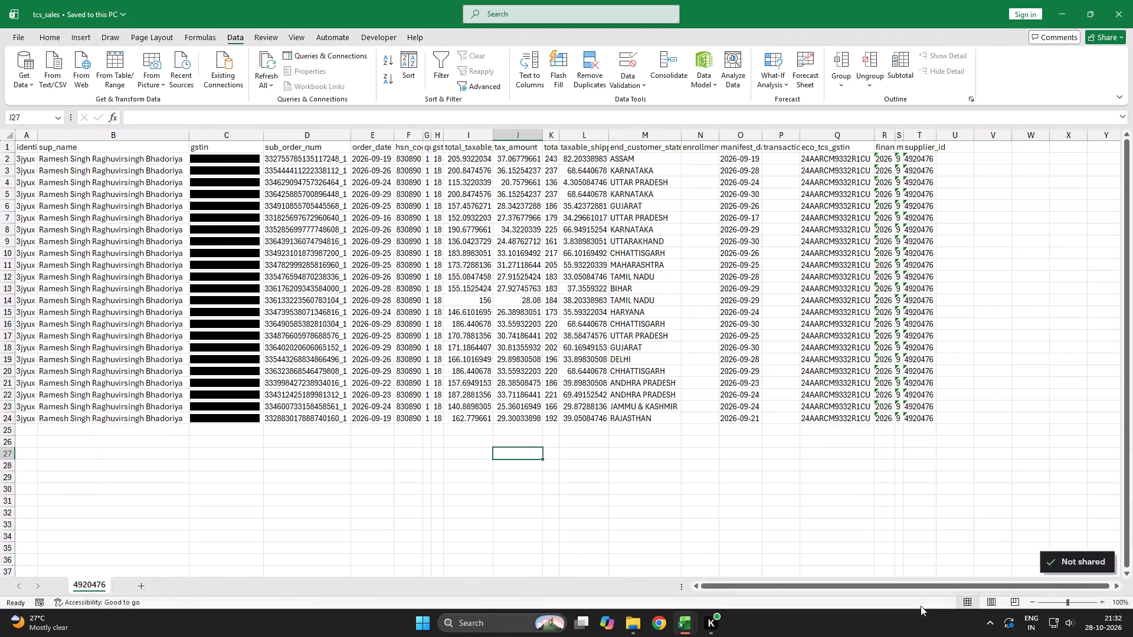
Save the tcs_sales workbook again.
key(ctrl+s)
key(Left)
key(Right)
key(Left)
Switch to the Vouchrit sales template and review its last filled row from Party Name across to the tax columns.
key(alt+Tab)
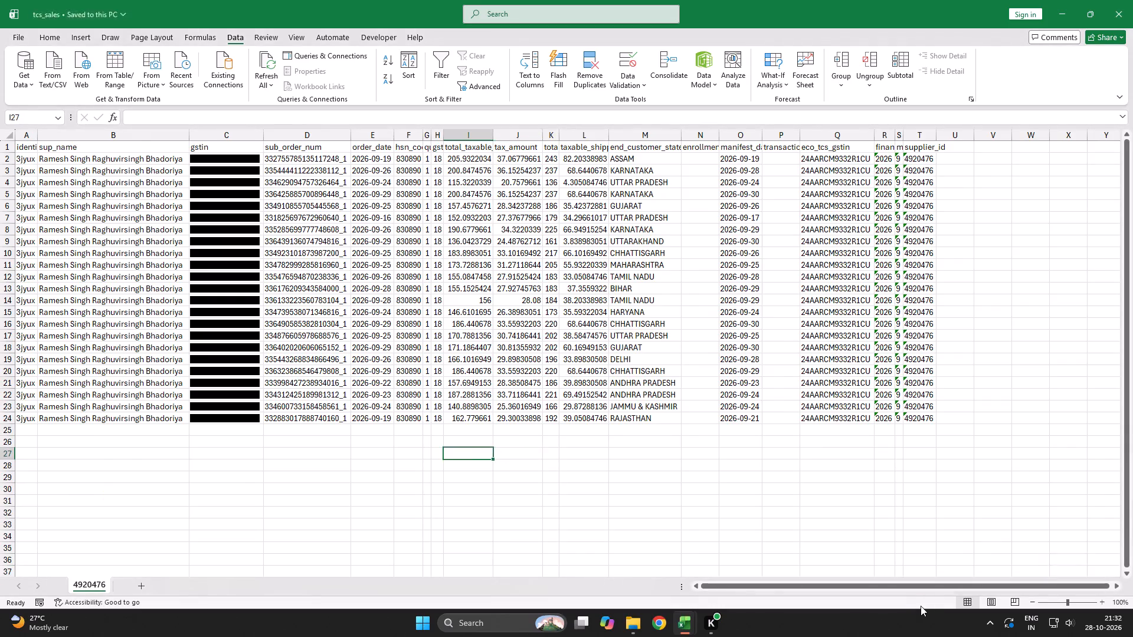
key(Right)
key(Left)
key(Right)
key(Left)
key(Left)
key(Left)
key(Left)
key(Left)
key(Left)
key(Left)
key(Left)
key(Left)
key(Left)
key(Left)
key(Left)
key(Left)
key(Left)
key(Left)
key(Left)
key(Left)
key(Left)
key(Left)
key(Left)
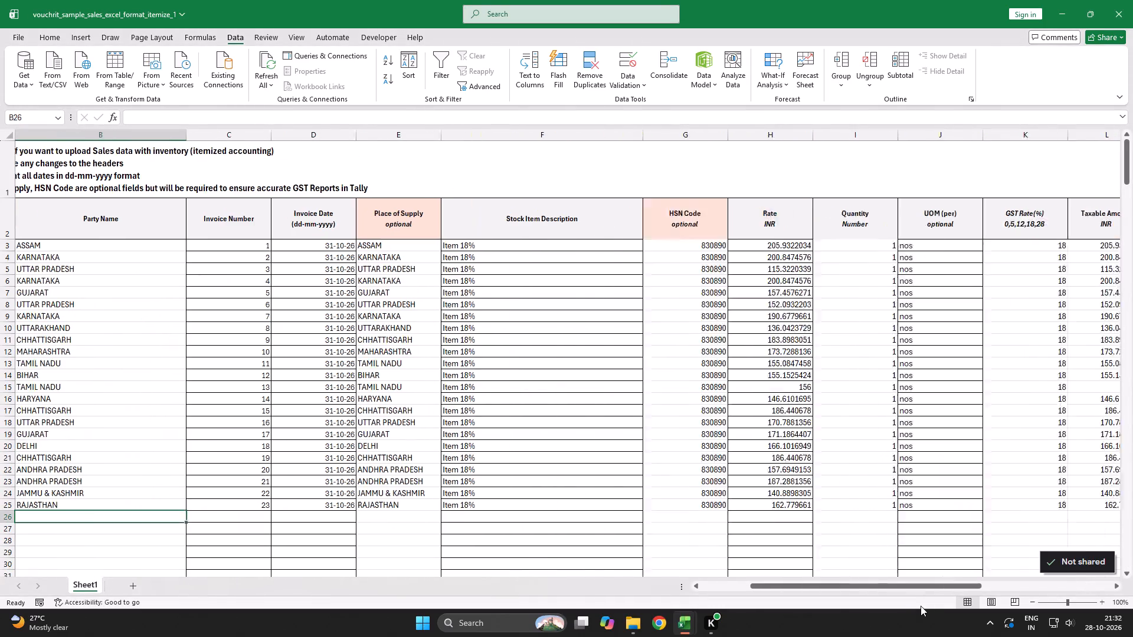
key(Right)
key(Up)
key(Right)
key(Right)
key(Right)
key(Right)
key(Right)
key(Right)
key(Right)
key(Right)
key(Right)
key(Right)
key(Right)
key(Right)
key(Right)
key(Right)
key(Right)
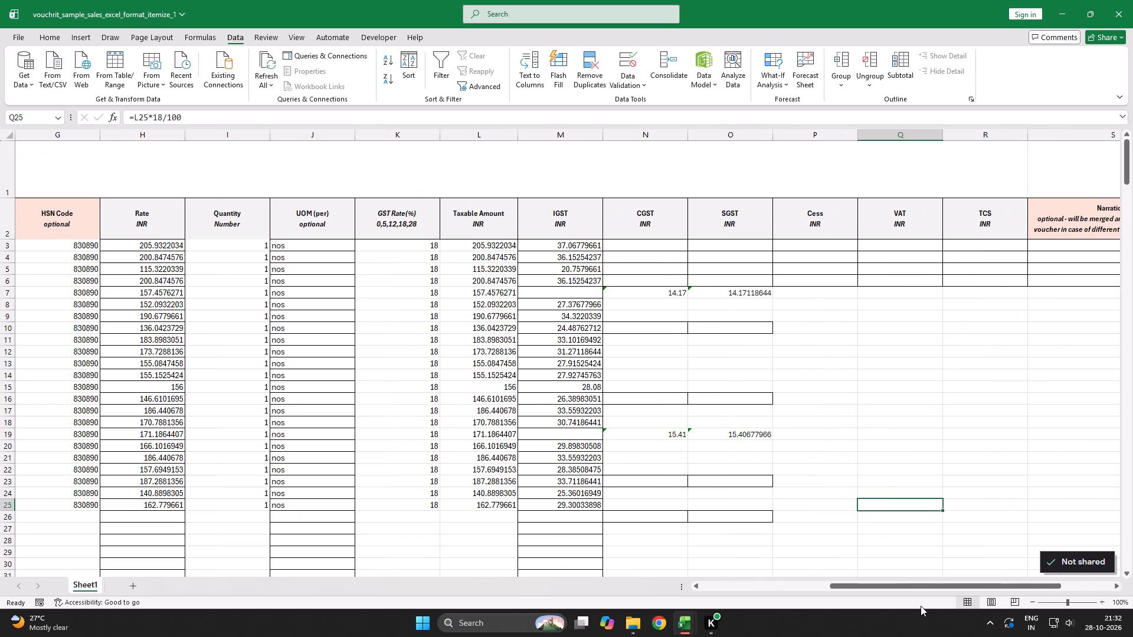
Save the Vouchrit sales template.
key(Left)
key(Left)
key(ctrl+s)
Check the Vouchrit template's invoice rows and the cleared area beneath them, from the GSTIN column across to SGST.
key(Left)
key(Left)
key(Left)
key(Left)
key(Left)
key(Left)
key(Left)
key(Left)
key(Left)
key(Left)
key(Left)
key(Left)
key(Left)
key(Left)
key(Left)
key(Left)
key(Left)
key(Left)
key(Left)
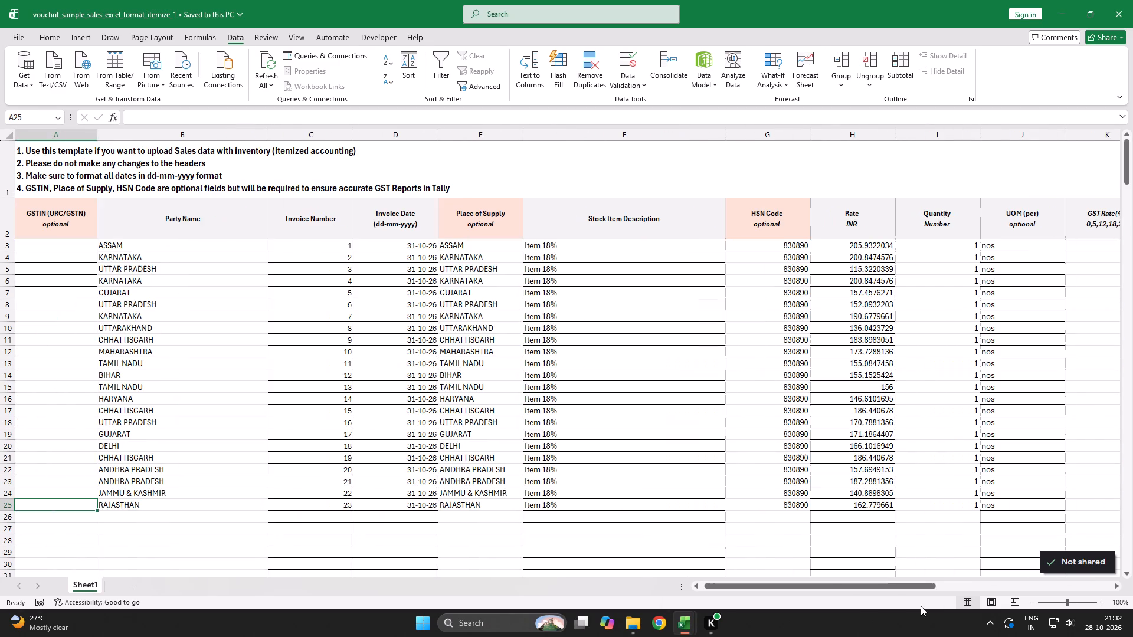
key(Down)
key(Down)
key(Down)
key(Down)
key(Down)
key(Down)
key(Right)
key(Right)
key(Right)
key(Right)
key(Right)
key(Right)
key(Right)
key(Right)
key(Right)
key(Right)
key(Right)
key(Right)
key(Right)
key(Right)
key(Right)
key(Right)
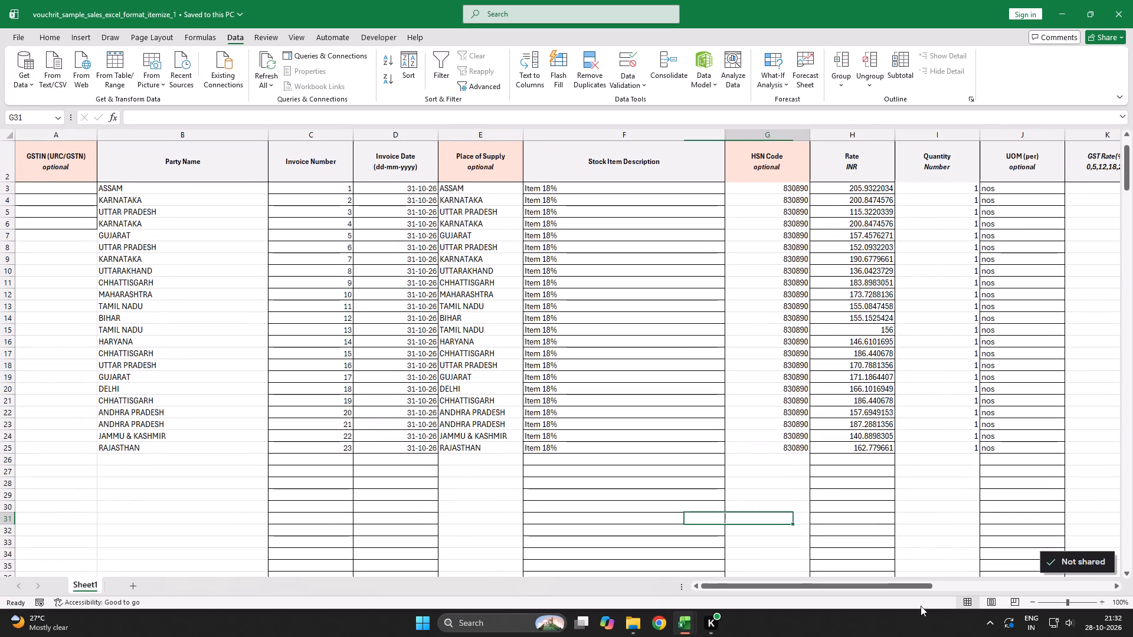
key(Left)
key(Left)
Save the Vouchrit sales template again.
key(ctrl+s)
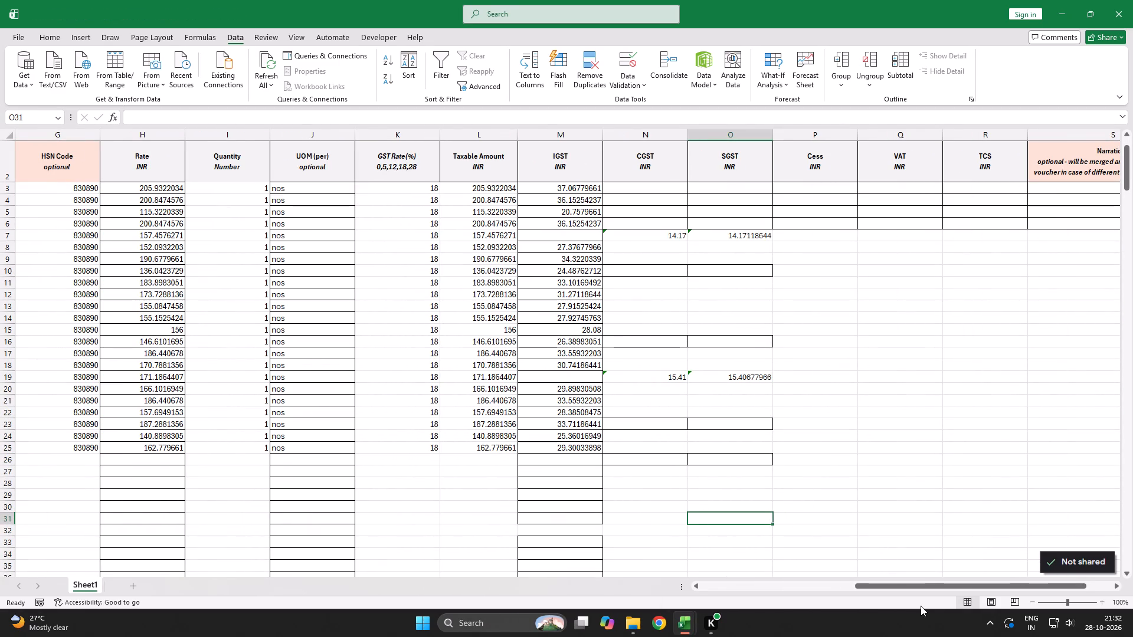
Review the Vouchrit template's entries from the Taxable Amount column back to the GSTIN and Party Name columns.
key(Left)
key(Left)
key(Left)
key(Up)
key(Up)
key(Up)
key(Up)
key(Up)
key(Up)
key(Up)
key(Up)
key(Up)
key(Up)
key(Up)
key(Up)
key(Up)
key(Up)
key(Up)
key(Up)
key(Up)
key(Up)
key(Up)
key(Up)
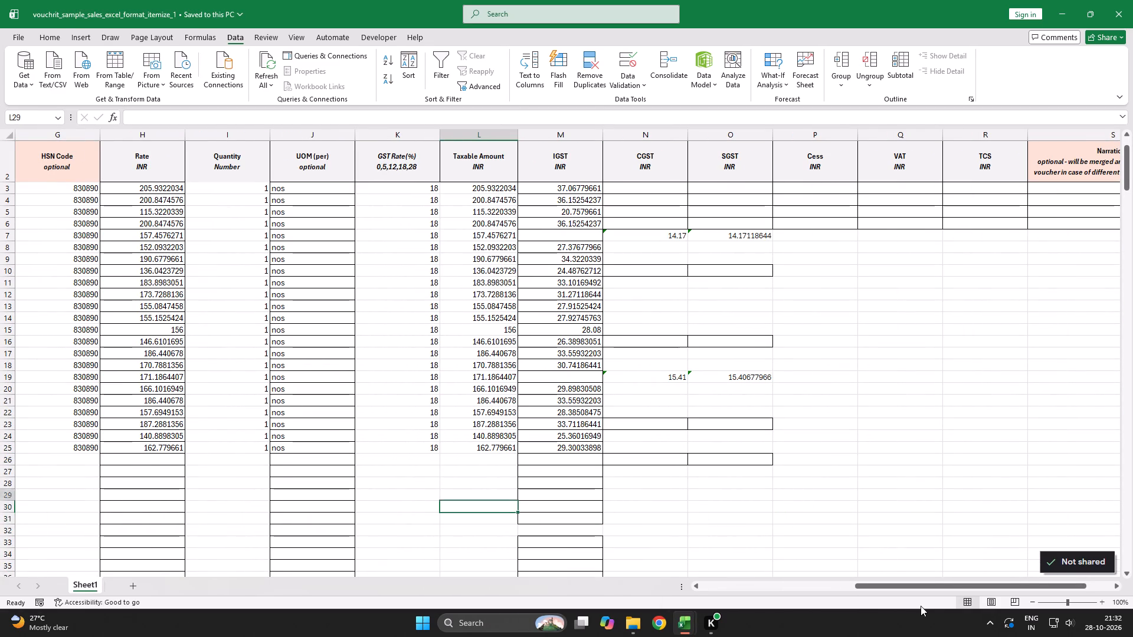
key(Left)
key(Left)
key(Left)
key(Left)
key(Left)
key(Left)
key(Left)
key(Left)
key(Left)
key(Left)
key(Left)
key(Left)
key(Left)
key(Left)
key(Left)
key(Left)
key(Left)
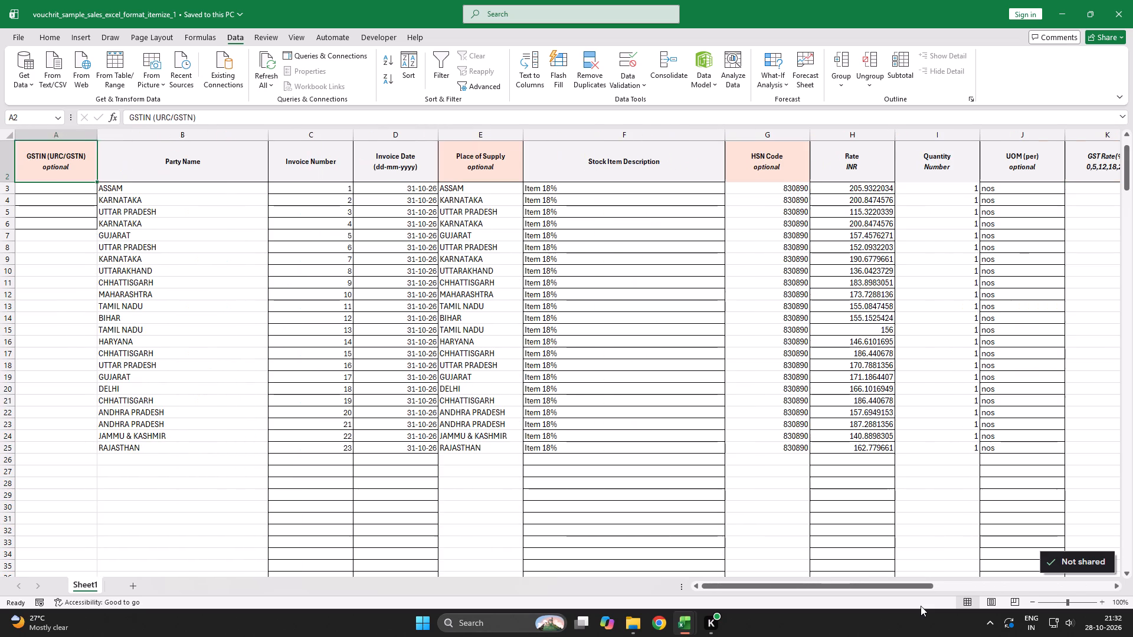
key(Right)
key(Down)
key(Down)
key(Down)
Save the reviewed Vouchrit sales template.
key(ctrl+s)
Switch back to the tcs_sales workbook and save it.
key(alt+Tab)
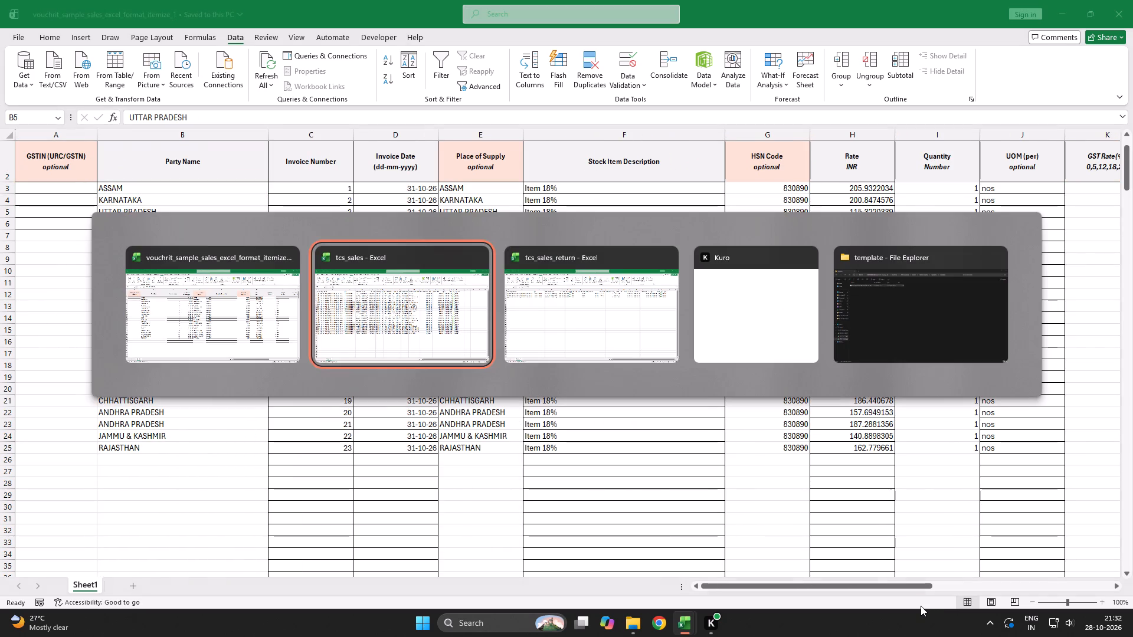
key(alt+Tab)
key(alt+Left)
key(alt+Right)
key(alt+Left)
key(Right)
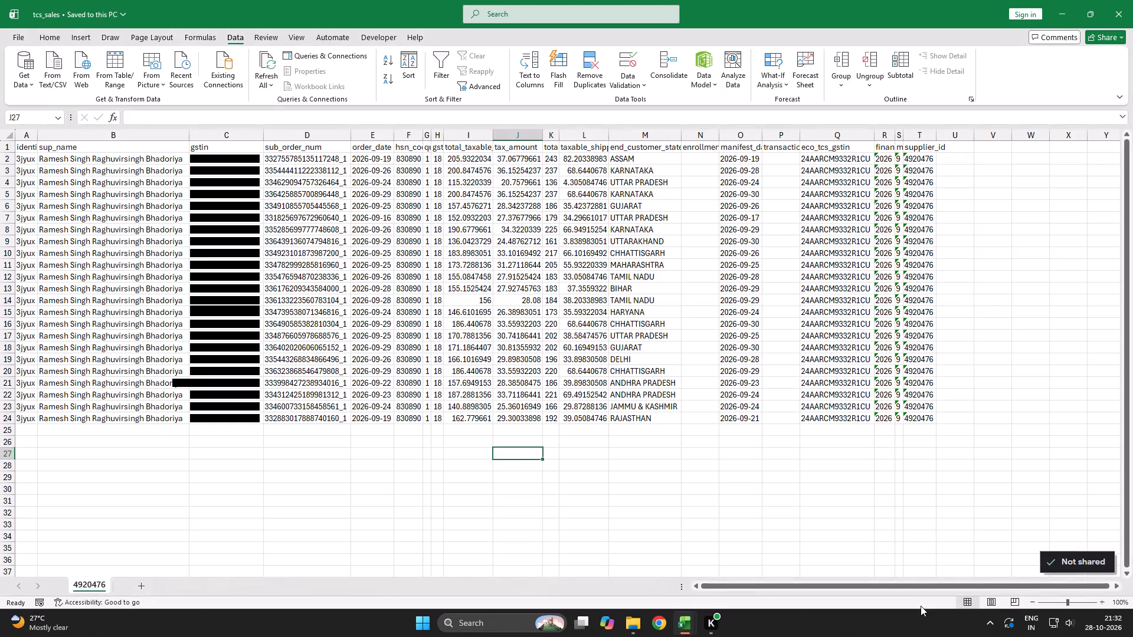
key(ctrl+s)
Examine the customer state and manifest date columns for the later orders in the tcs_sales sheet.
key(Up)
key(Up)
key(Up)
key(Up)
key(Up)
key(Up)
key(Up)
key(Up)
key(Up)
key(Right)
key(Right)
key(Right)
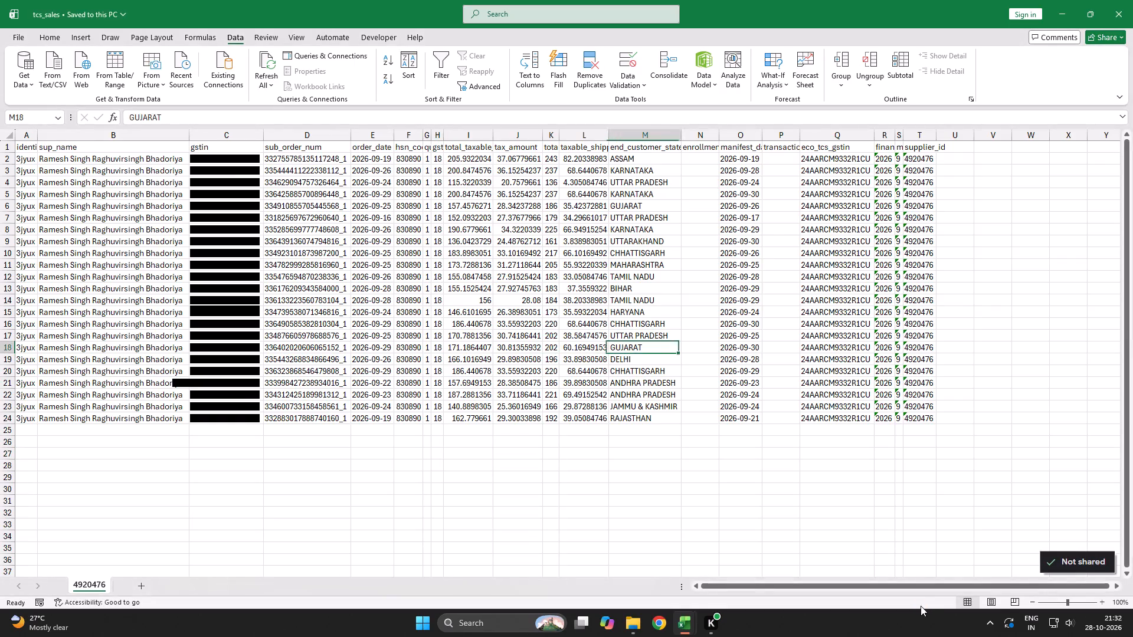
key(Right)
key(Right)
key(Down)
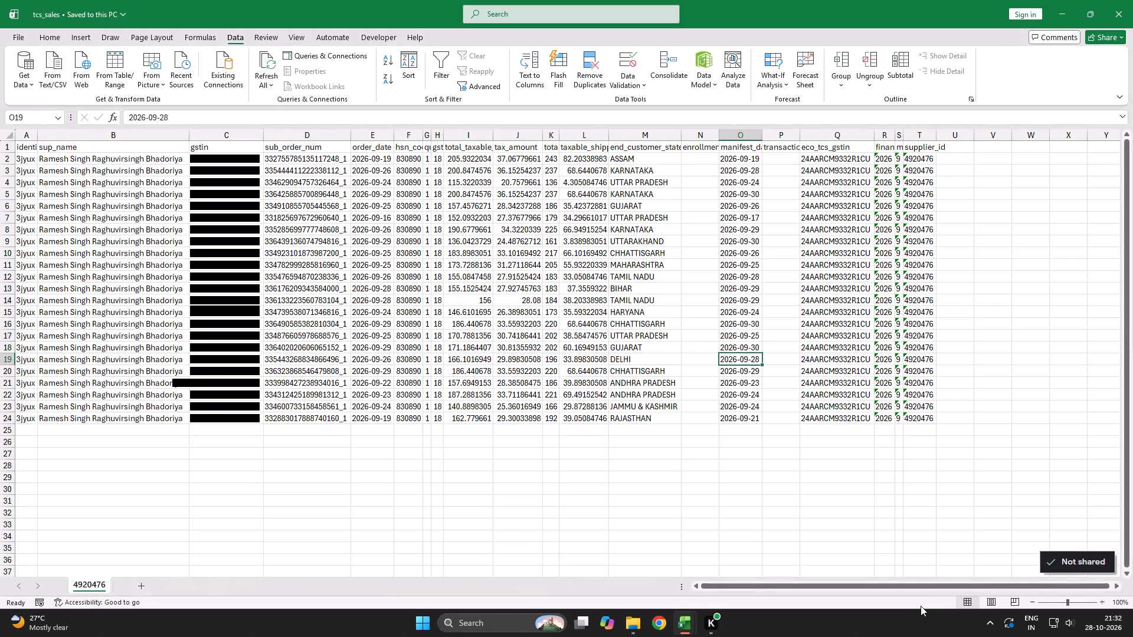
Fill the manifest_date column in yellow from its header through the last order in the tcs_sales sheet.
key(Down)
key(Down)
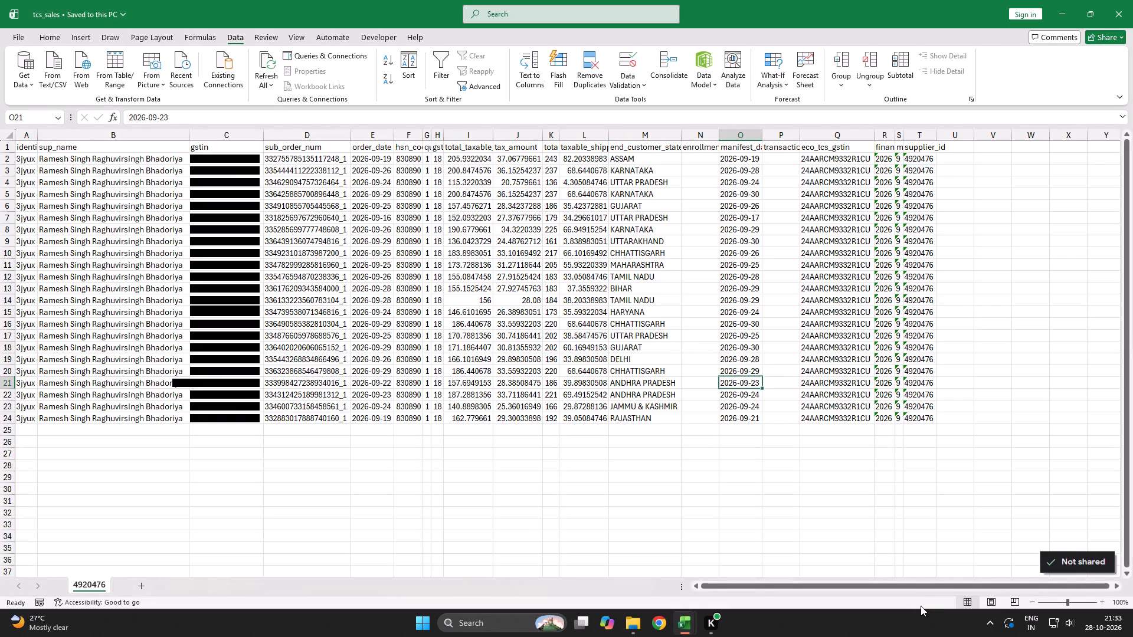
key(Down)
key(Down)
key(Down)
key(ctrl+shift+Up)
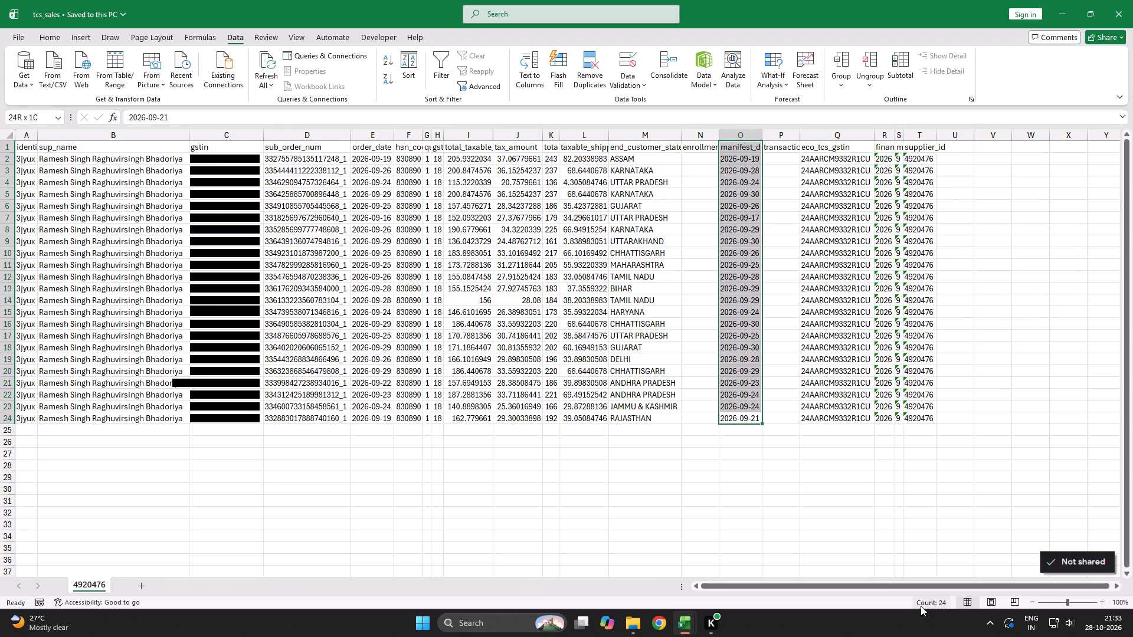
text(HOIHH)
key(Down)
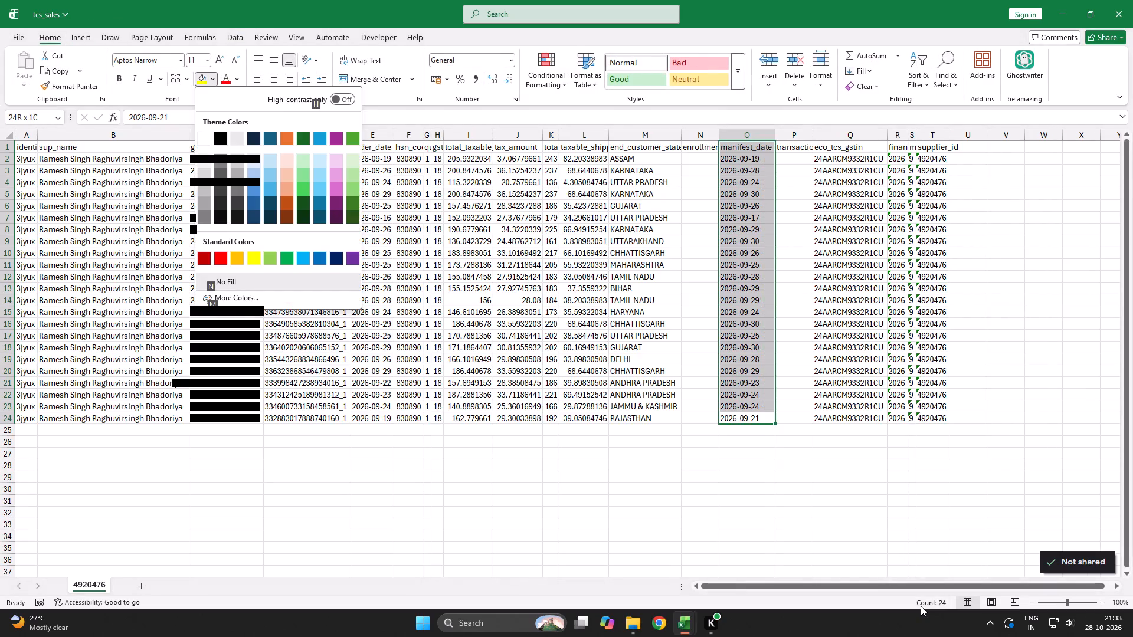
key(Down)
key(Down)
key(Down)
key(Down)
key(Down)
key(Right)
key(Right)
key(Right)
key(Return)
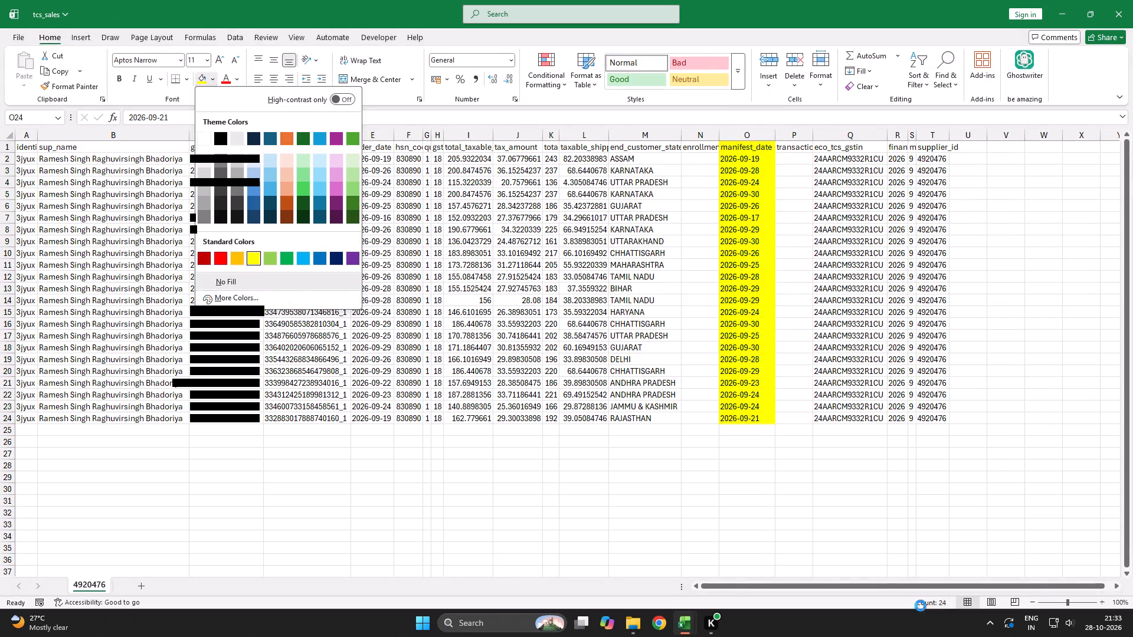
Save the tcs_sales workbook with the highlighted manifest_date column.
key(Down)
key(Down)
key(Down)
key(Down)
key(ctrl+s)
Examine the manifest_date entries from the header down to the last order in the tcs_sales sheet.
key(Right)
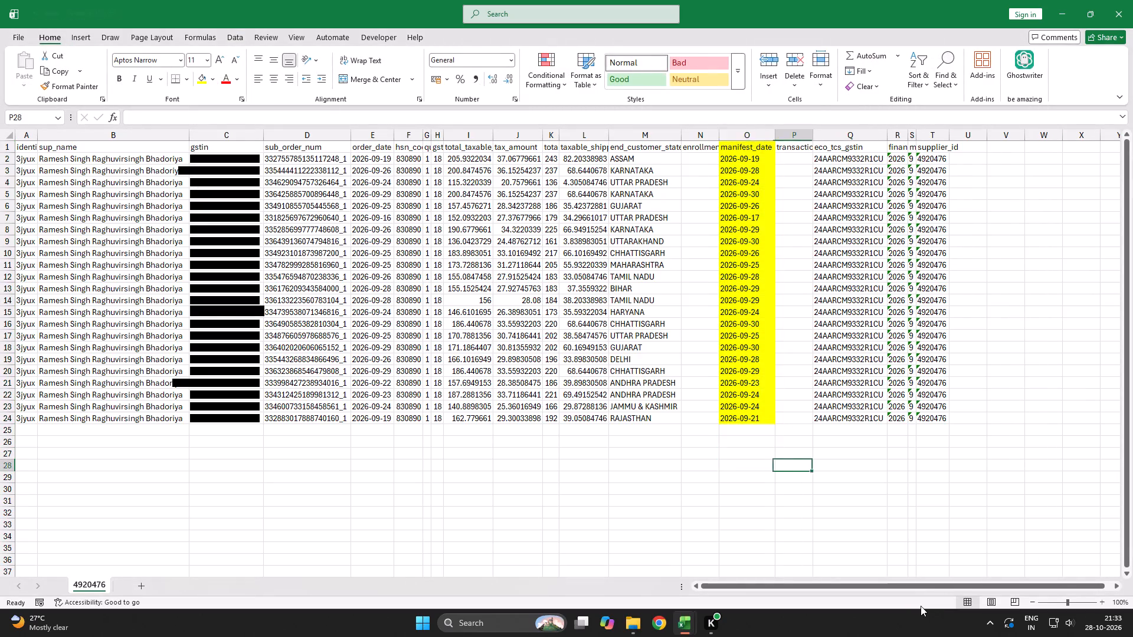
key(Left)
key(Right)
key(Up)
key(Left)
key(Up)
key(Up)
key(Up)
key(ctrl+Up)
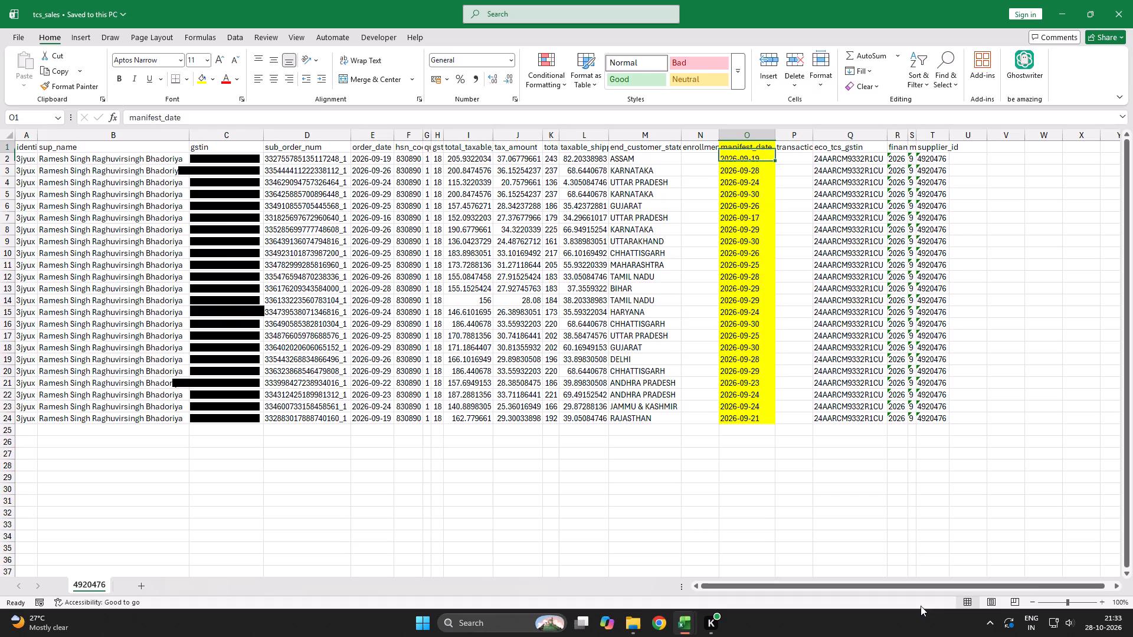
key(Down)
key(Down)
key(Up)
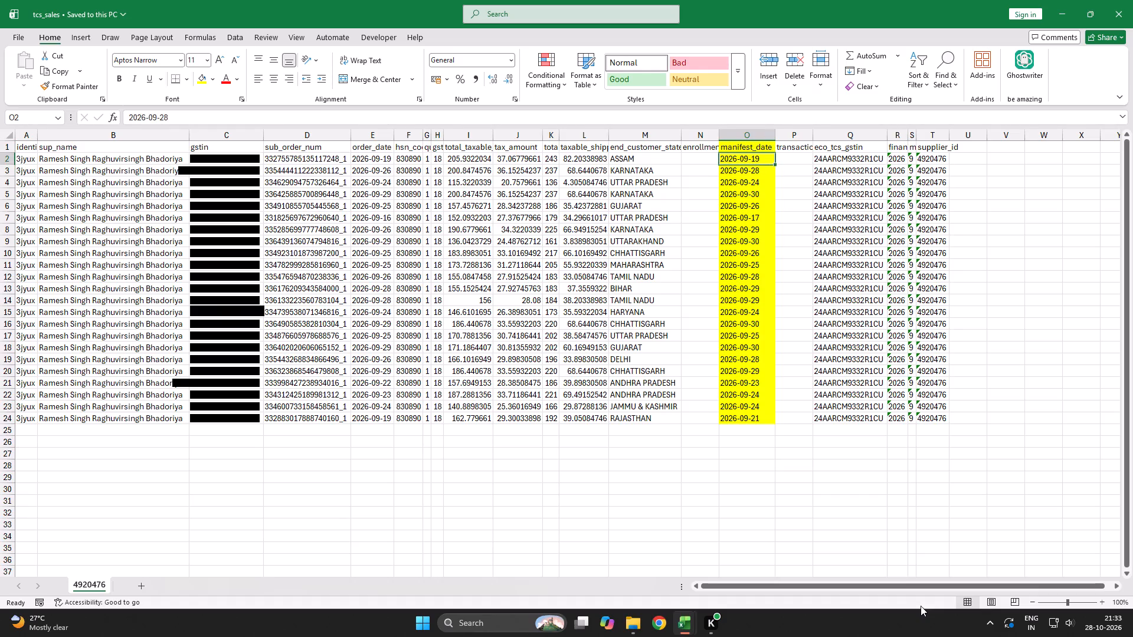
key(Down)
key(Down)
key(Down)
key(Down)
key(Down)
key(Down)
key(Down)
key(Down)
key(Down)
key(Down)
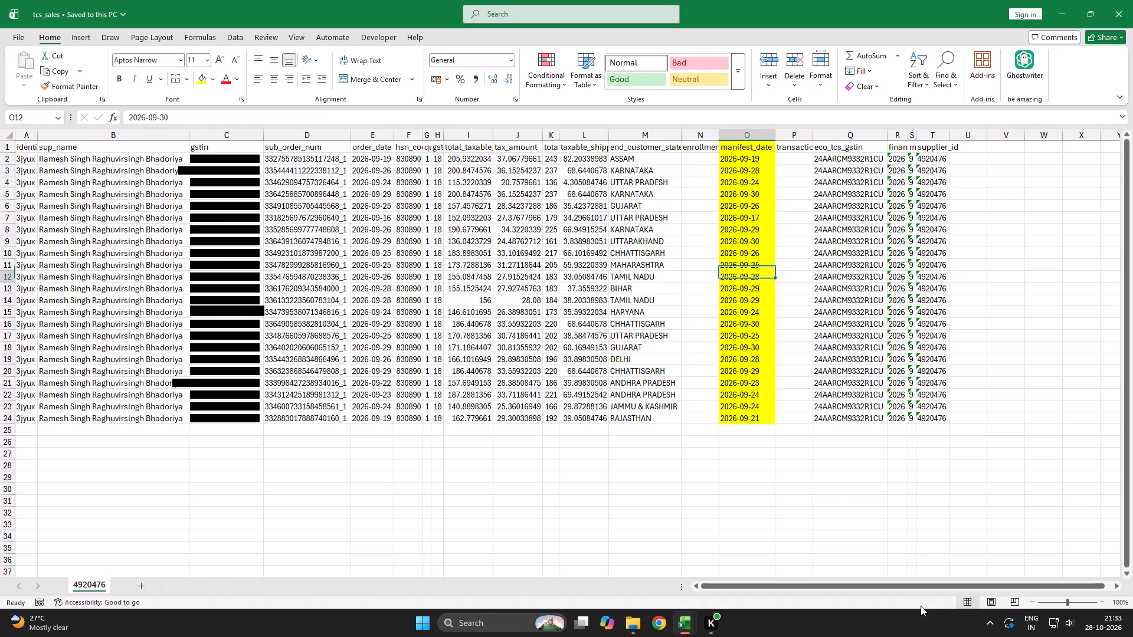
key(Down)
key(Down)
key(Down)
key(Down)
key(Down)
key(Down)
key(Down)
key(Down)
key(Down)
key(Down)
key(Down)
key(Down)
Review the tcs_sales columns from manifest_date back to the identifier, including the sub_order_num and order_date headers.
key(Up)
key(Left)
key(Left)
key(Left)
key(Left)
key(Left)
key(Left)
key(Left)
key(Left)
key(Left)
key(Left)
key(Left)
key(Left)
key(Left)
key(Left)
key(Left)
key(Left)
key(Left)
key(Left)
key(Left)
key(Left)
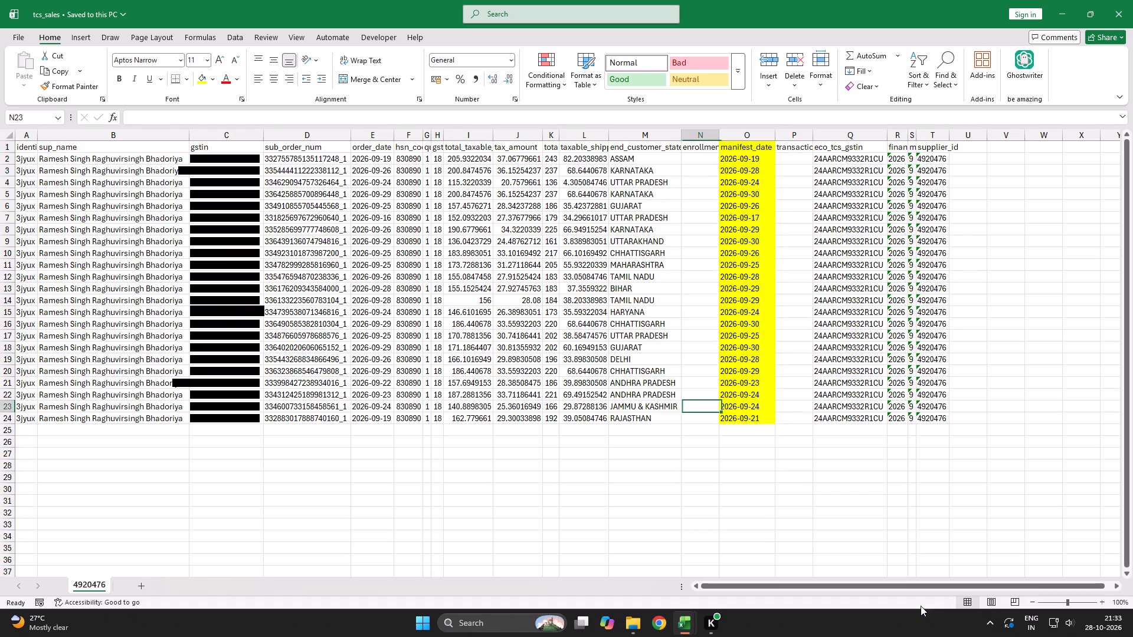
key(Right)
key(Left)
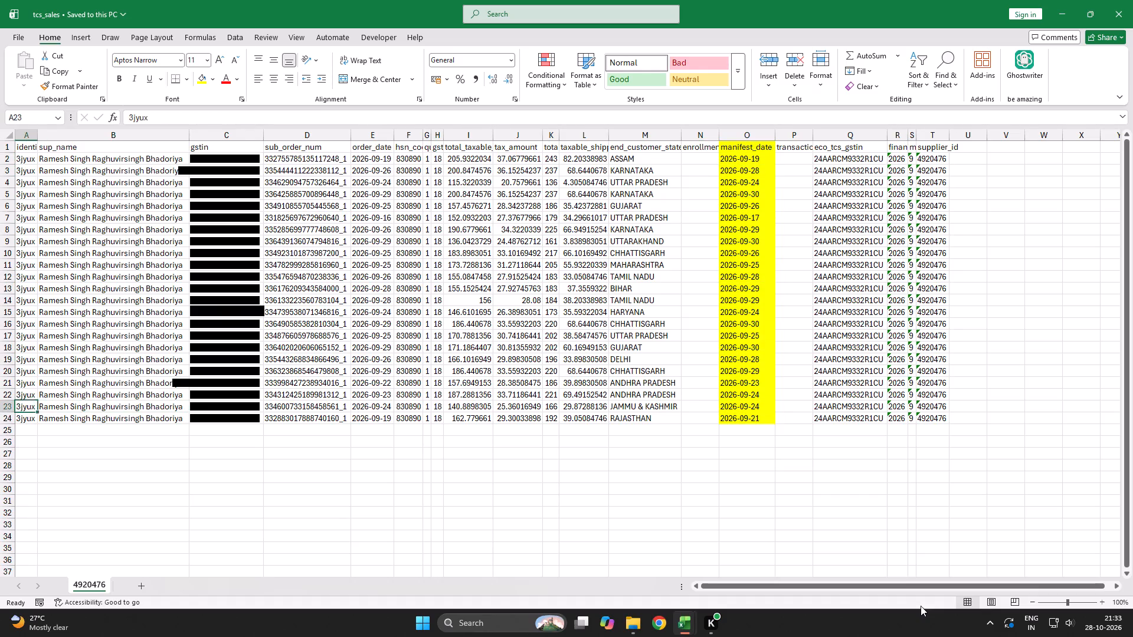
key(Up)
key(ctrl+Up)
key(Right)
key(Right)
key(Right)
key(Left)
key(Right)
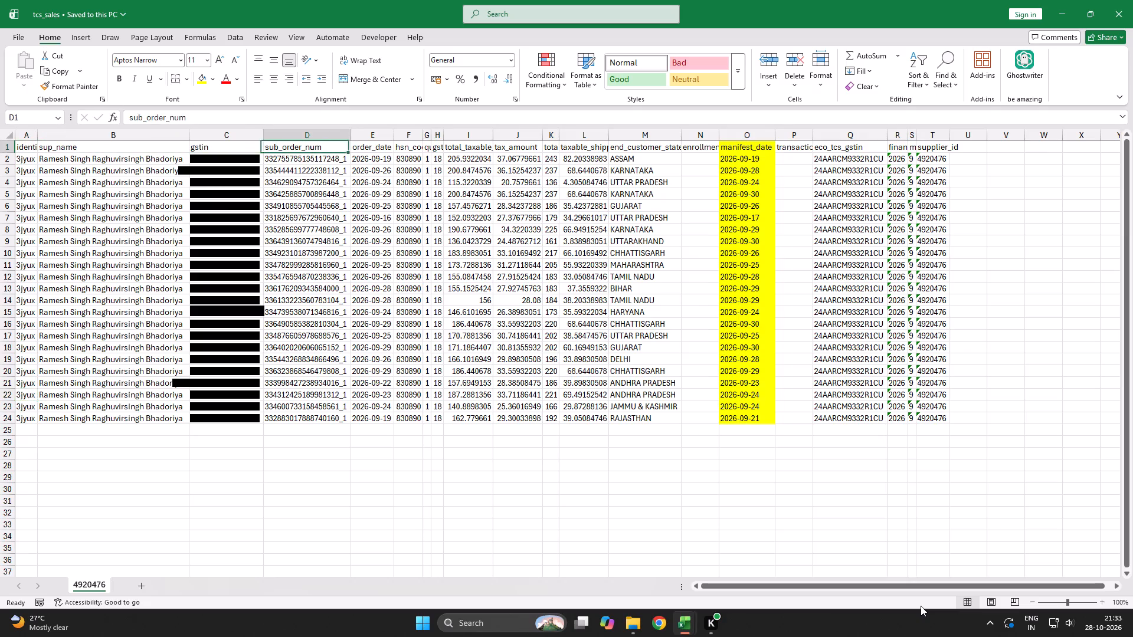
key(Right)
key(Right)
key(Right)
key(Left)
key(Down)
Switch to the Vouchrit sales template and apply filters to its header row, row 2.
key(alt+Tab)
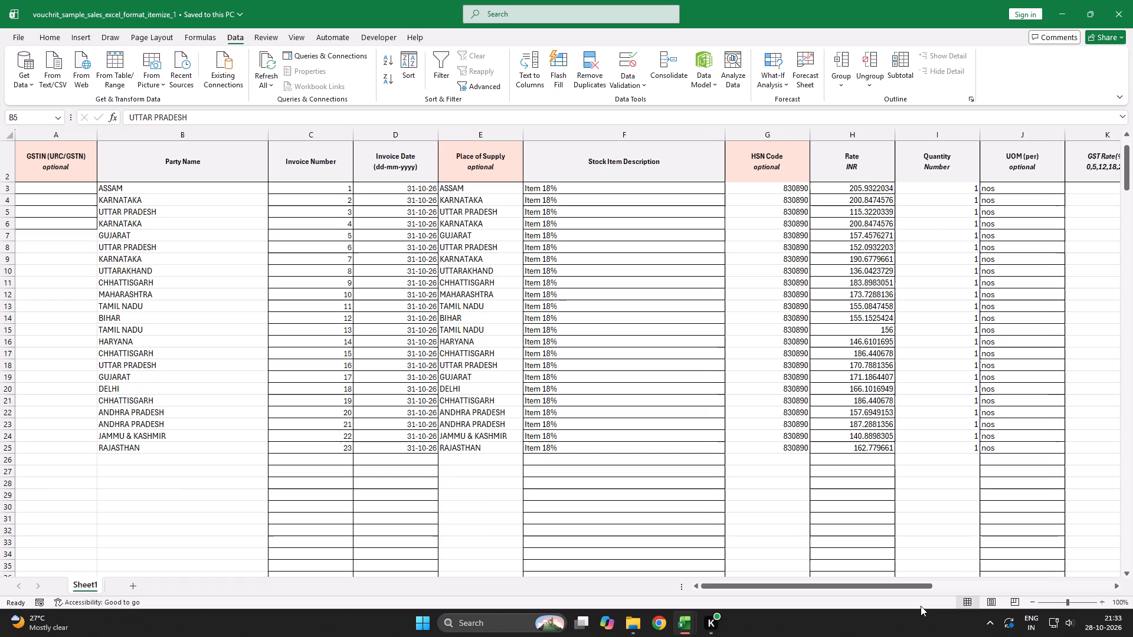
key(Right)
key(Right)
key(Right)
key(Right)
key(Right)
key(Left)
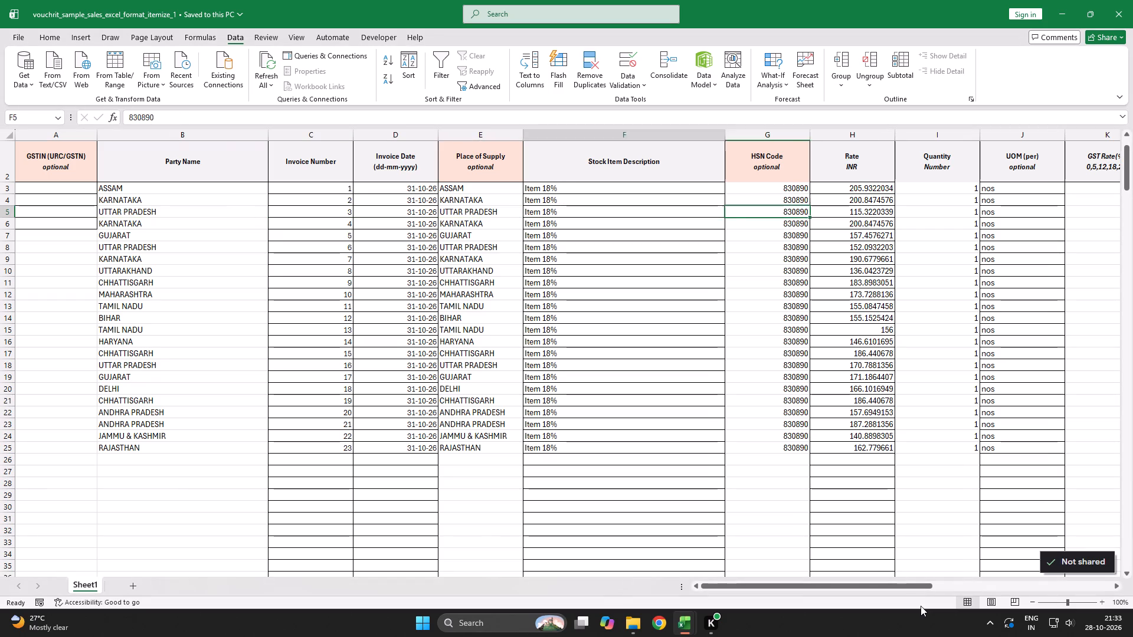
key(Left)
key(Left)
key(Left)
key(Left)
key(Left)
key(Left)
key(Left)
key(Left)
key(Left)
key(Left)
key(Left)
key(Left)
key(Up)
key(Up)
key(Up)
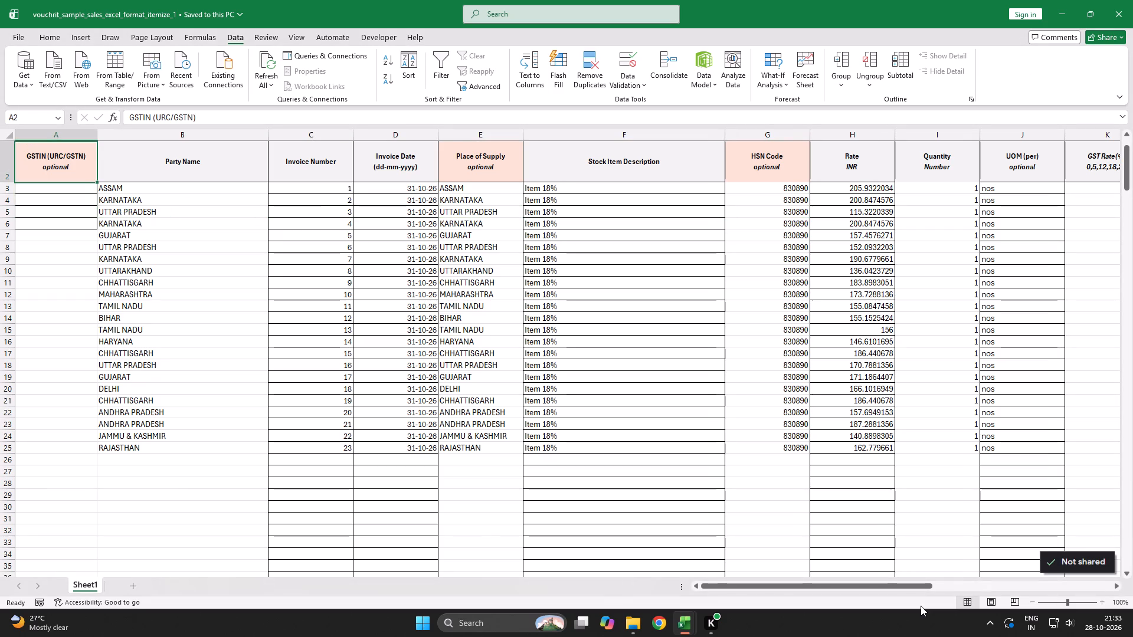
key(shift+space)
key(alt+a)
key(t)
Review the template's filtered header columns from GSTIN across to Narrations and back, including the tax amount columns.
key(Right)
key(Left)
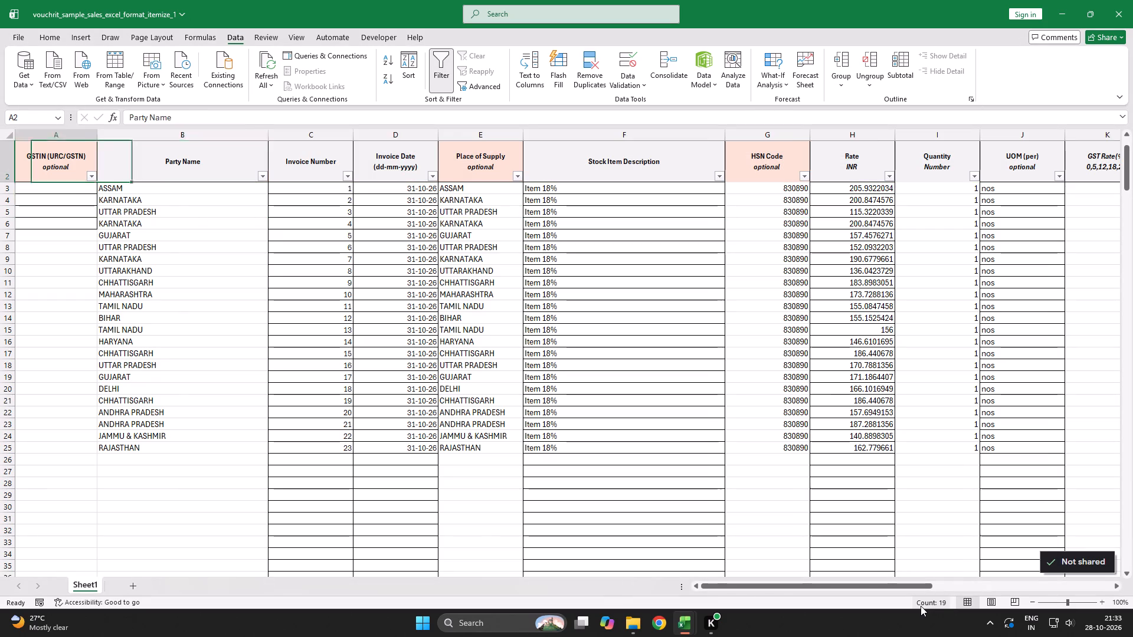
key(Right)
key(Right)
key(Right)
key(Right)
key(Right)
key(Right)
key(Right)
key(Right)
key(Right)
key(Right)
key(Right)
key(Right)
key(Right)
key(Right)
key(Right)
key(Right)
key(Right)
key(Right)
key(Right)
key(Right)
key(Right)
key(Right)
key(Left)
key(Left)
key(Left)
key(Left)
key(Left)
key(Left)
key(Left)
key(Left)
key(Left)
key(Left)
key(Left)
key(Left)
key(Left)
key(Left)
key(Left)
key(Left)
key(Left)
key(Left)
key(Left)
key(Left)
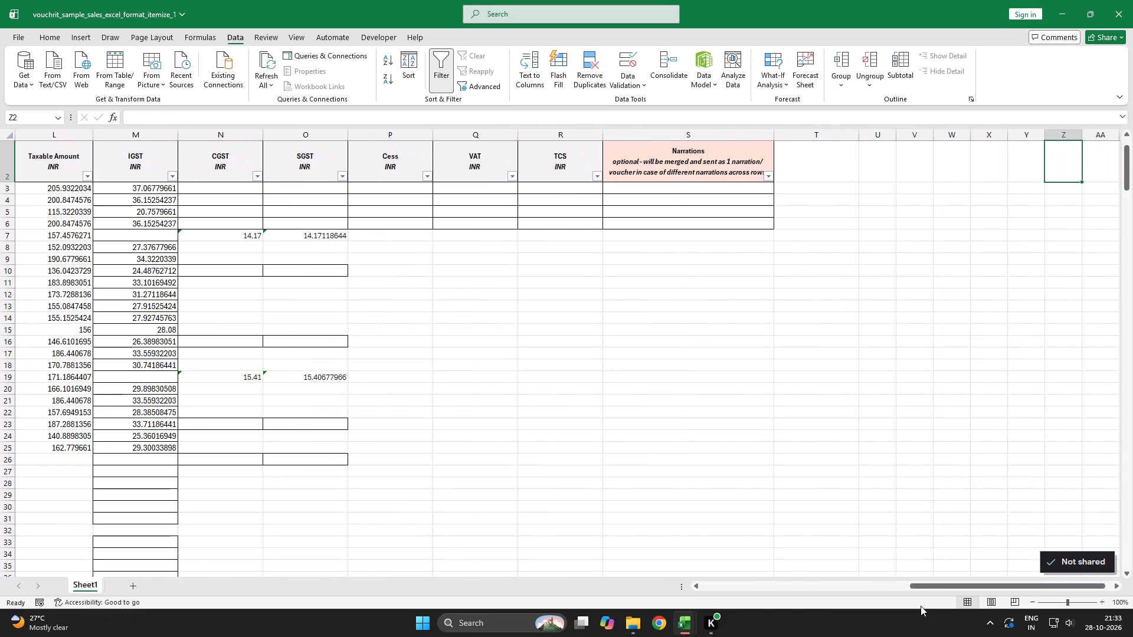
Remove the filters from the sales template's header row, row 2.
key(shift+space)
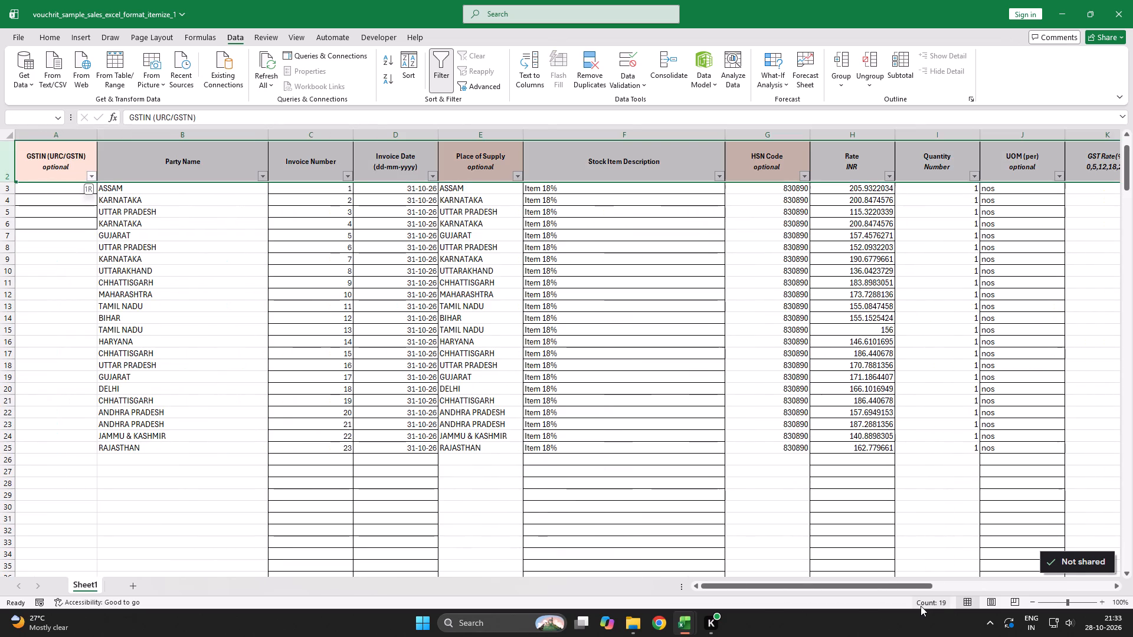
key(alt+a)
key(t)
key(Right)
key(Left)
key(Down)
key(Down)
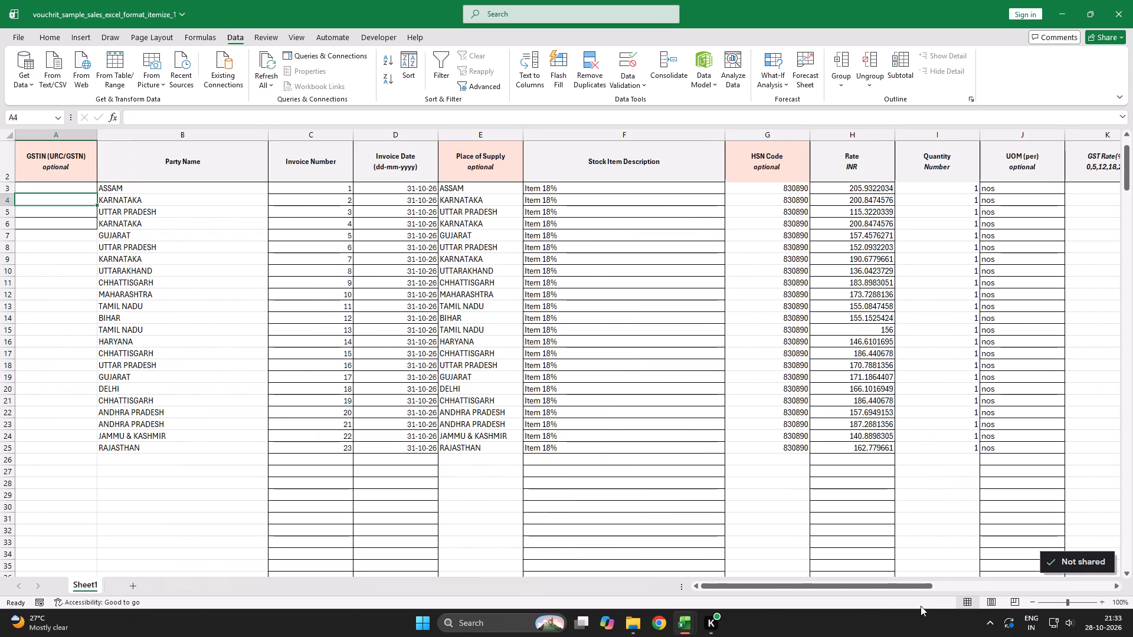
Save the Vouchrit sales template workbook.
key(ctrl+s)
key(Right)
key(Left)
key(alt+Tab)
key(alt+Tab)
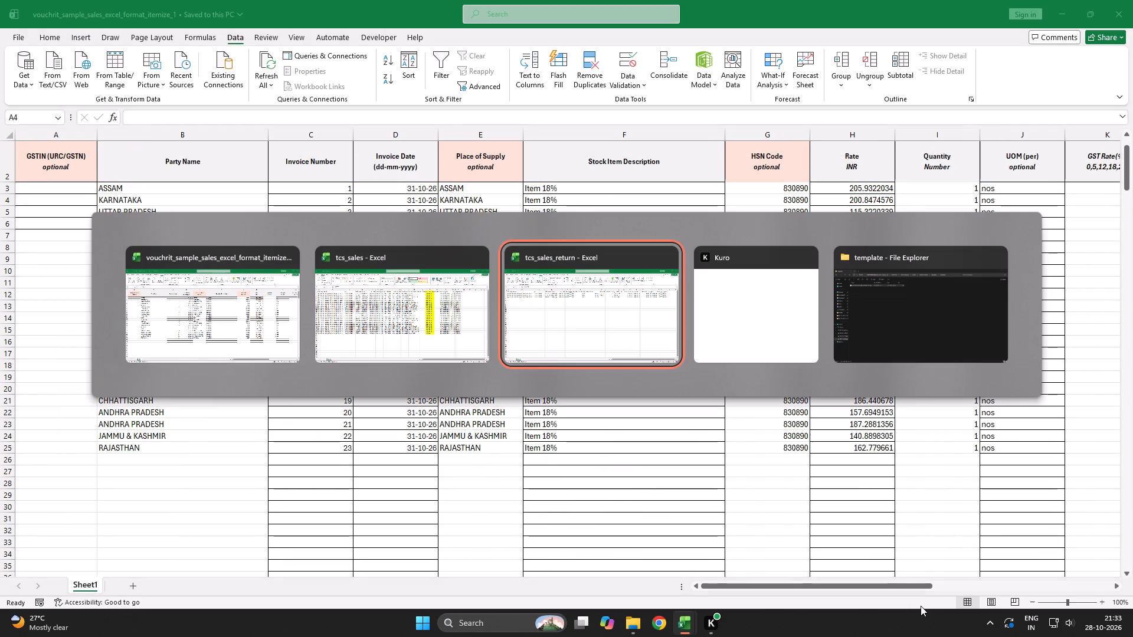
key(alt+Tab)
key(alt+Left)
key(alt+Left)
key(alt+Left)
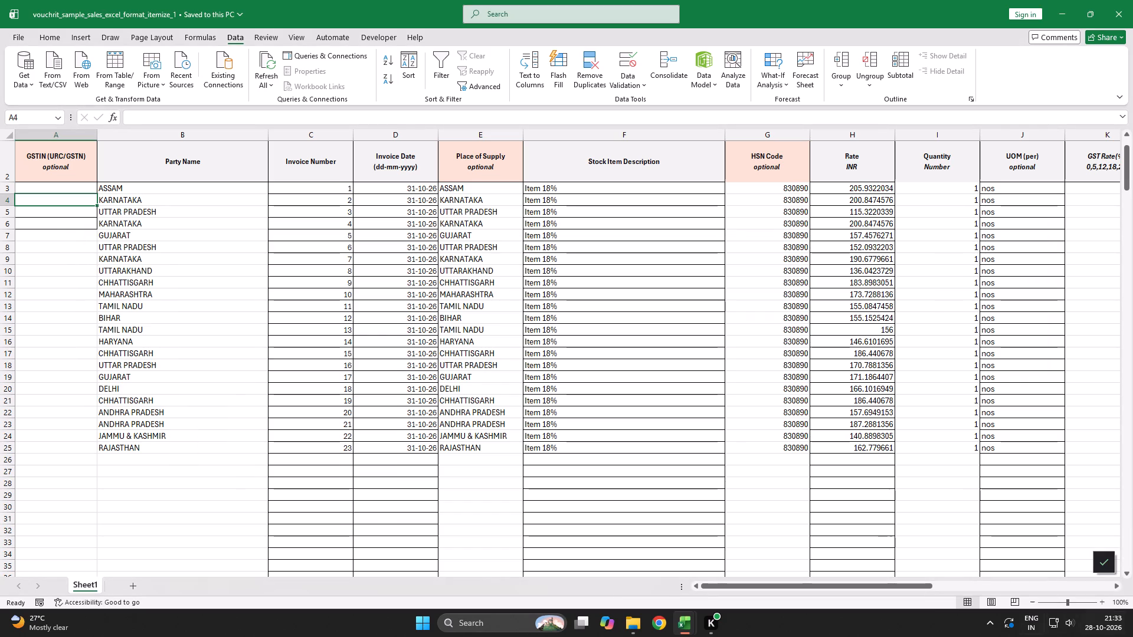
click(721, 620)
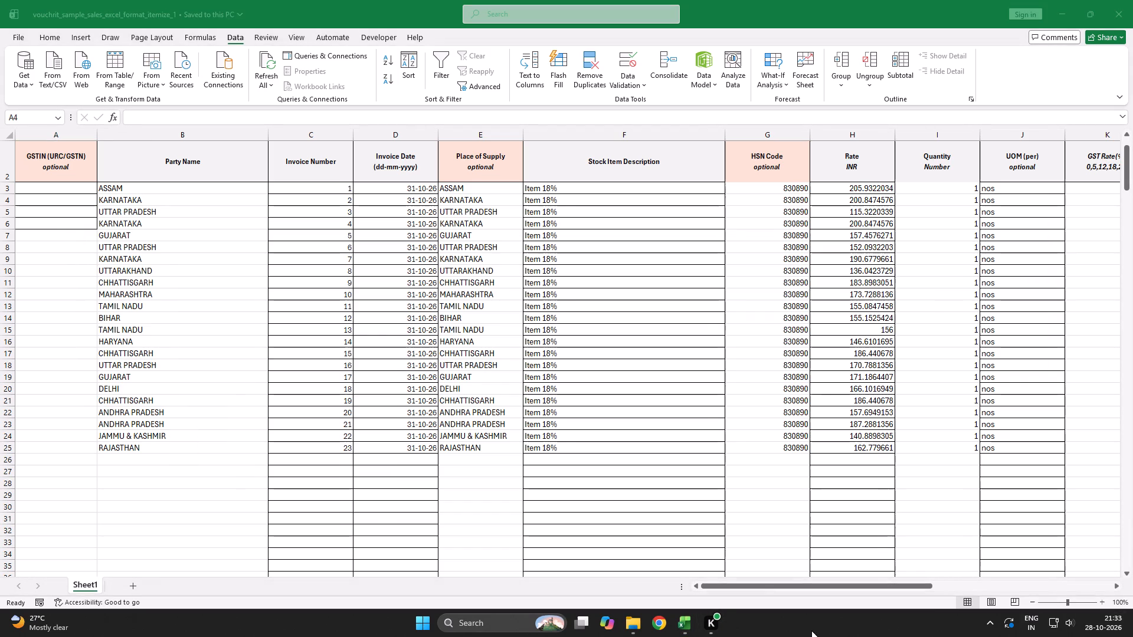
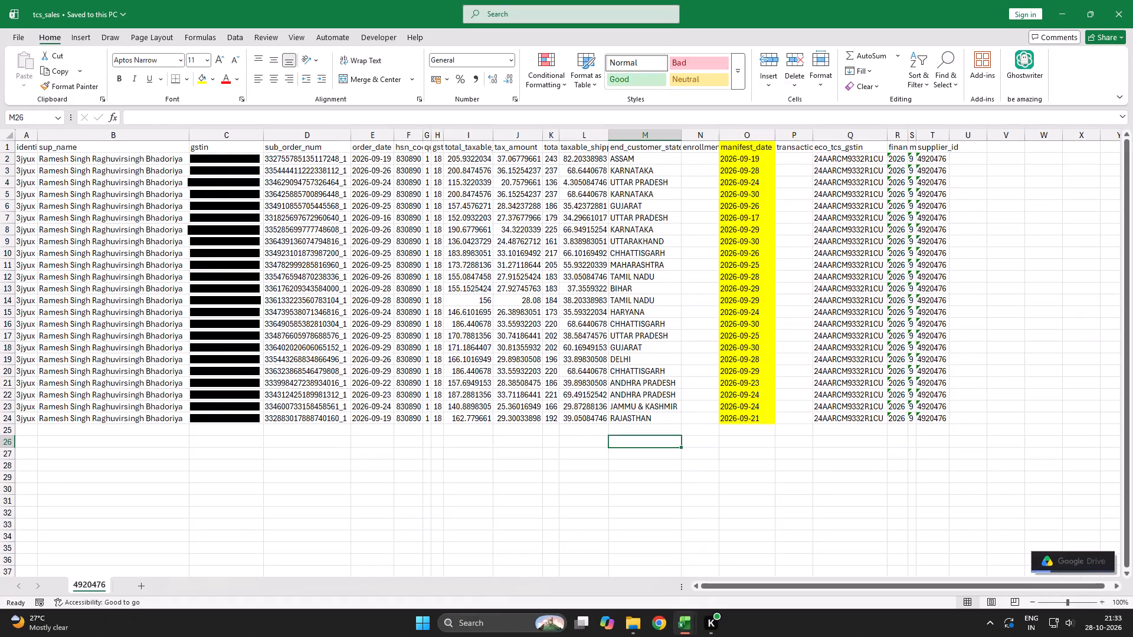
Save the tcs_sales workbook.
click(761, 465)
click(696, 446)
key(ctrl+s)
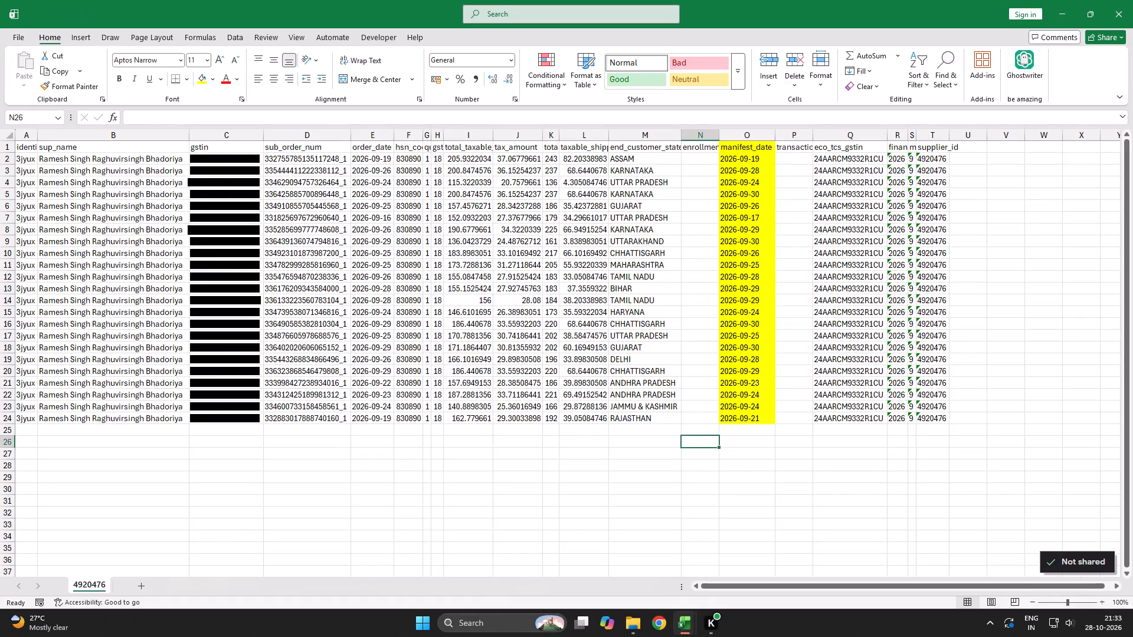
scroll(456, 308, up, 6)
Open the vouchrit_template_credit_note_itemized workbook from the Credit Note folder inside Shrisha Trends' Template folder.
key(alt+Tab)
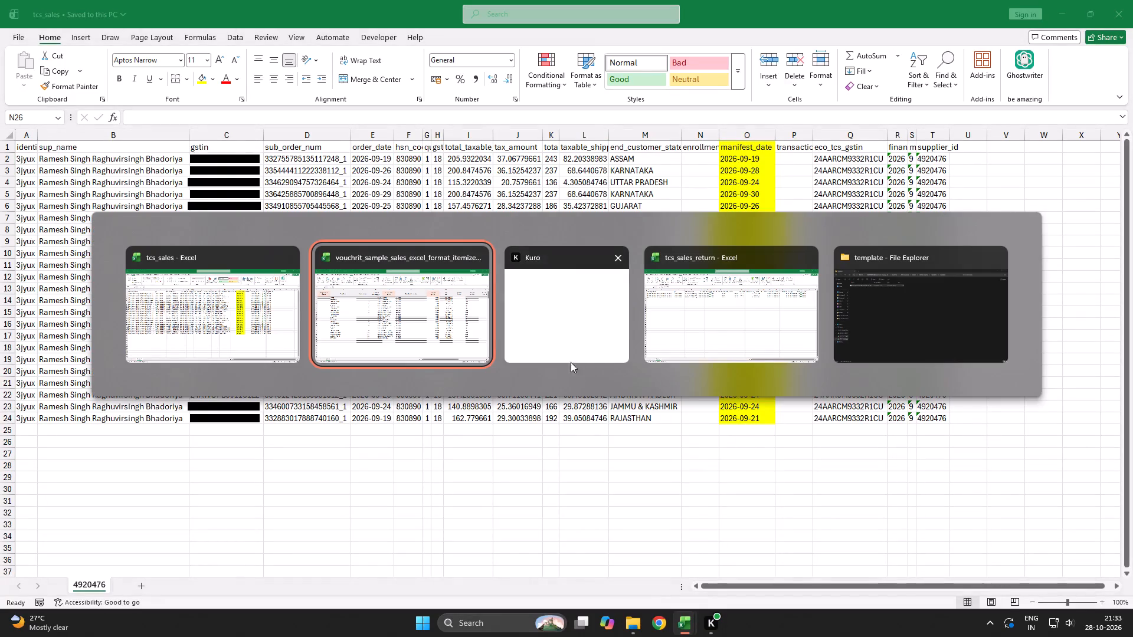
key(alt+Tab)
key(alt+Tab)
key(alt+Tab)
key(alt+Up)
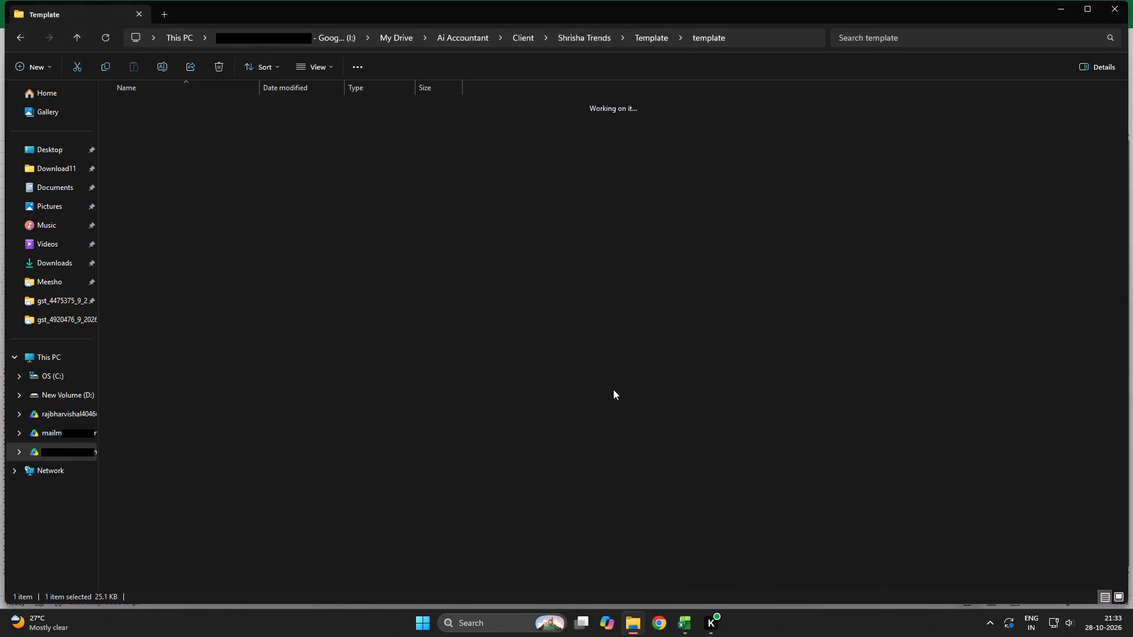
key(Up)
key(Return)
key(Down)
key(Up)
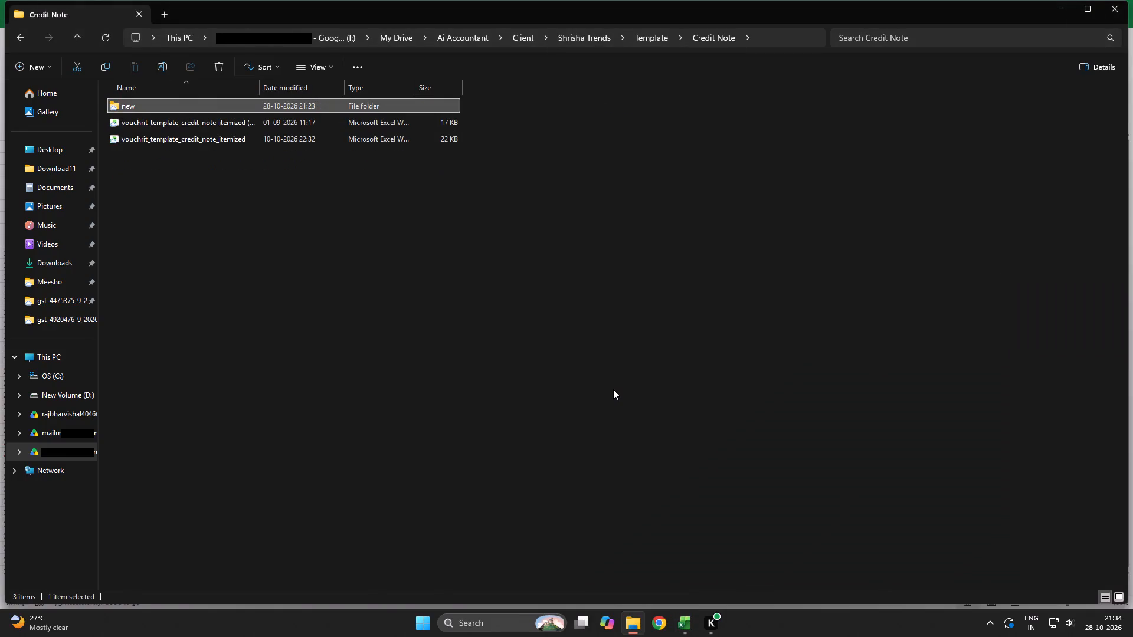
key(Down)
key(Down)
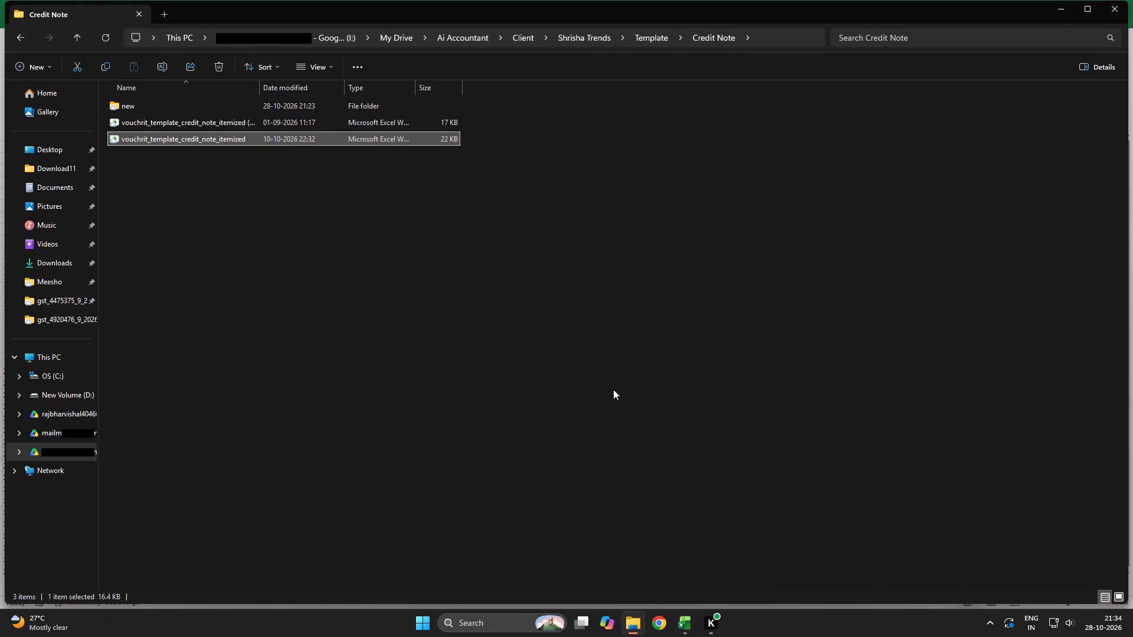
key(ctrl+c)
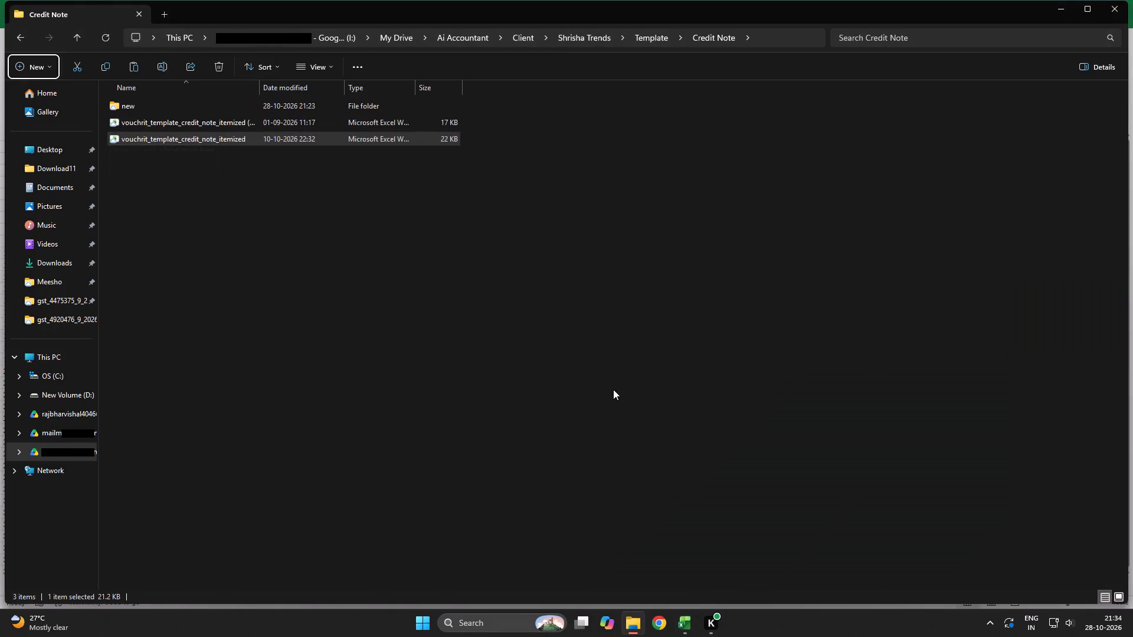
key(Return)
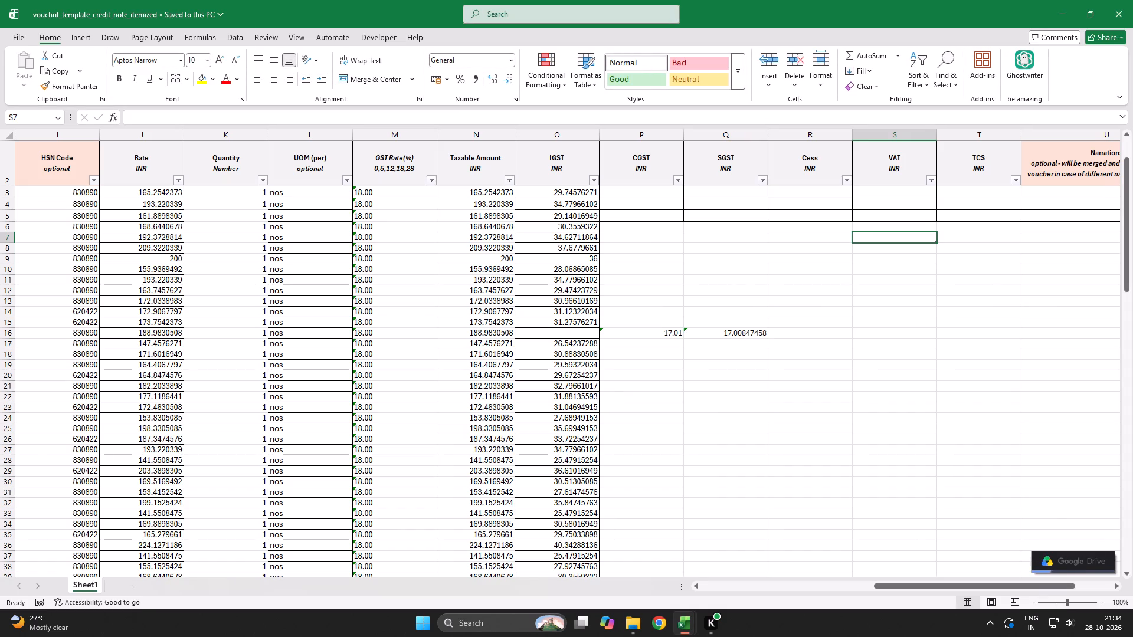
Clear the contents of all credit note entry rows from row 4 downward, keeping the headers and row 3.
key(Left)
key(Left)
key(Left)
key(Up)
key(Up)
key(Up)
key(Left)
key(Left)
key(Left)
key(Left)
key(Left)
key(Left)
key(Left)
key(Left)
key(Left)
key(Left)
key(Left)
key(Left)
key(Left)
key(Left)
key(Left)
key(Left)
key(Left)
key(Left)
key(Left)
key(Left)
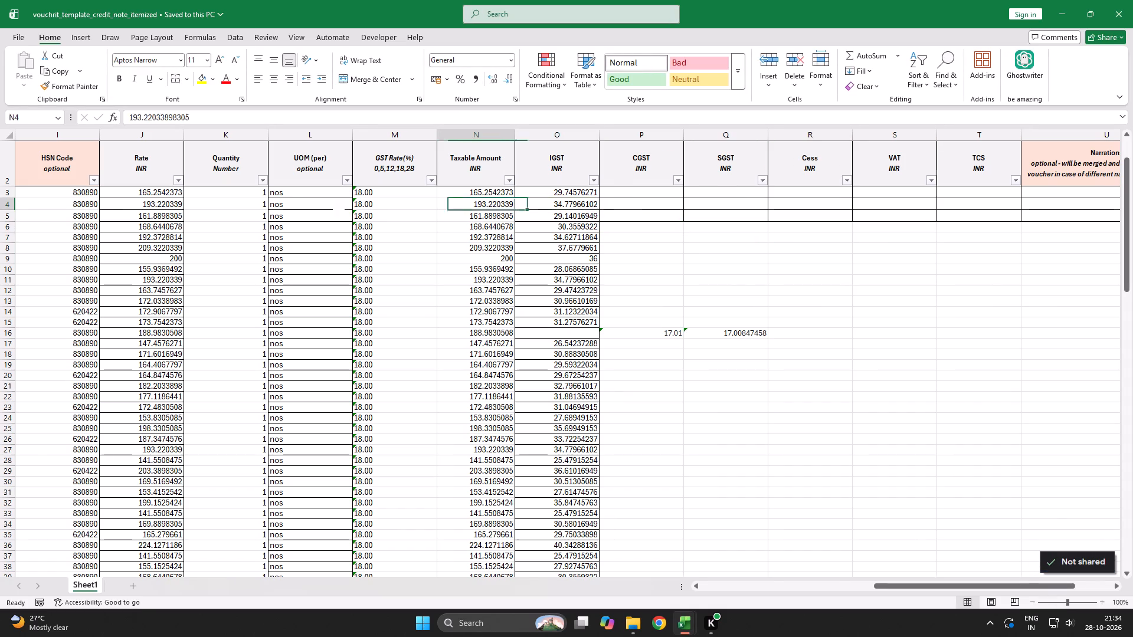
key(Right)
key(Up)
key(Down)
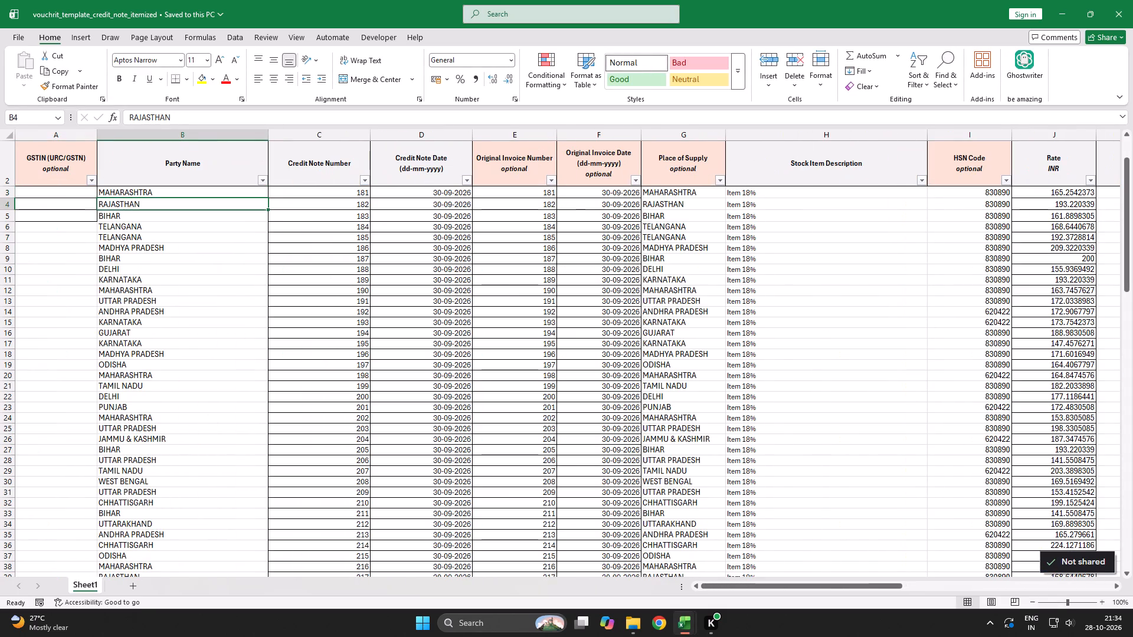
key(shift+space)
key(ctrl+shift+Down)
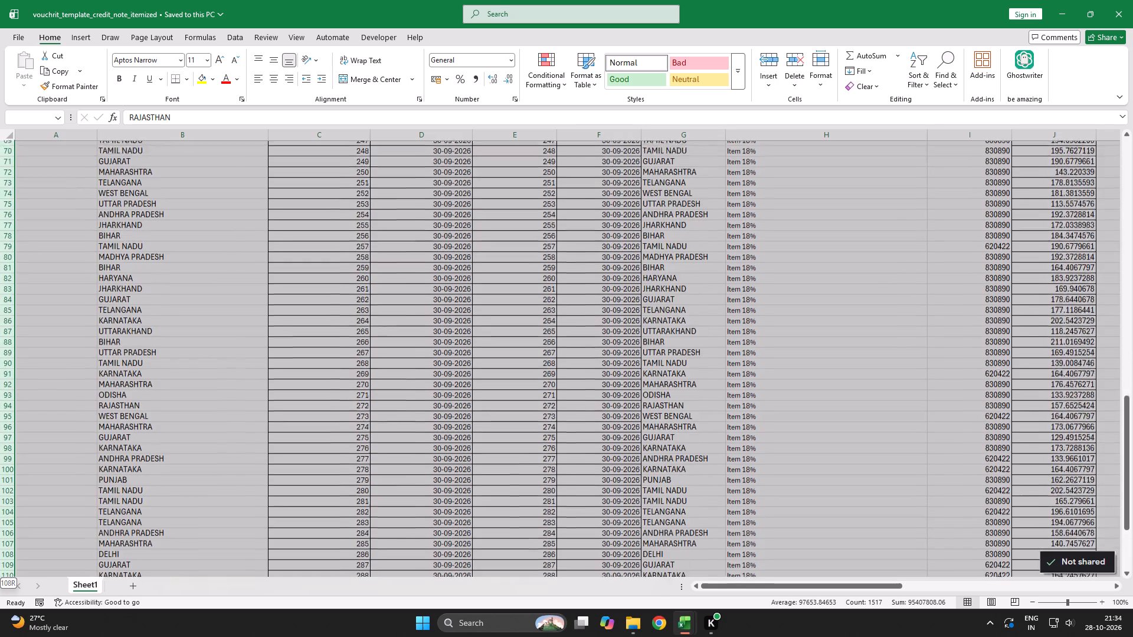
key(Delete)
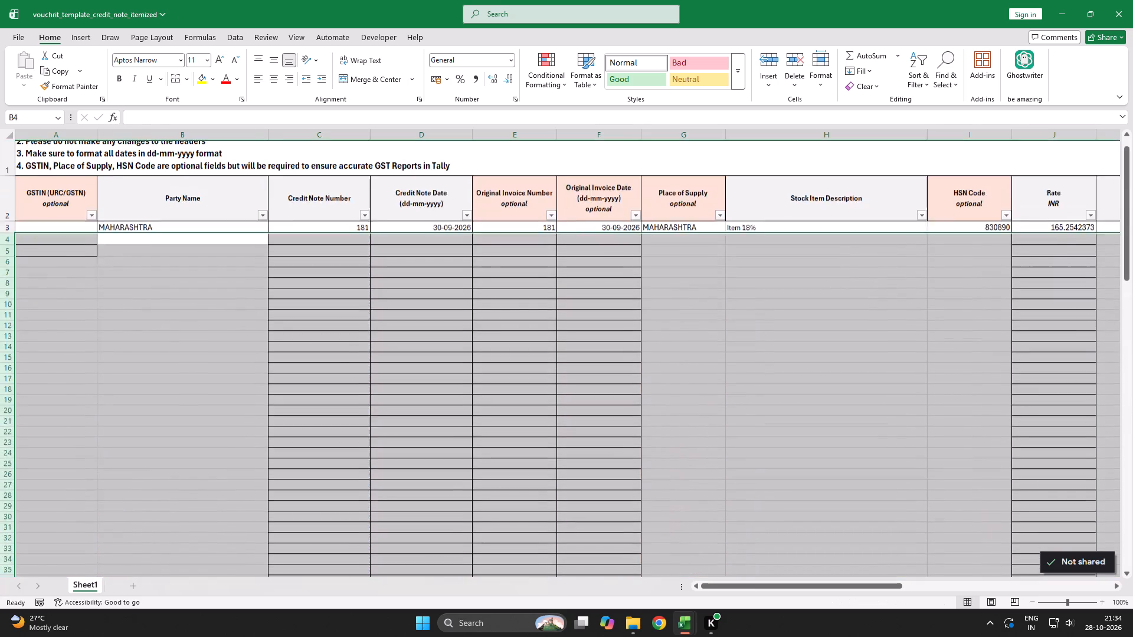
Save the credit note template workbook.
key(Down)
key(Down)
key(ctrl+s)
Switch to the Vouchrit sales template workbook and save it.
key(alt+Tab)
key(alt+Tab)
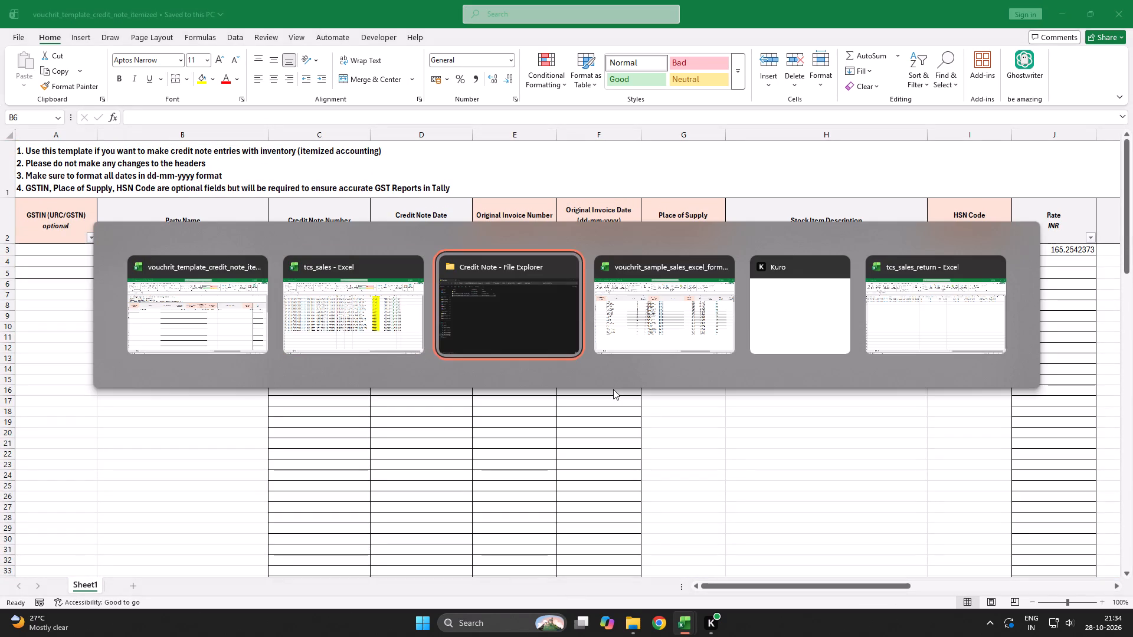
key(alt+Left)
key(alt+Right)
key(alt+Right)
key(Down)
key(Down)
key(Down)
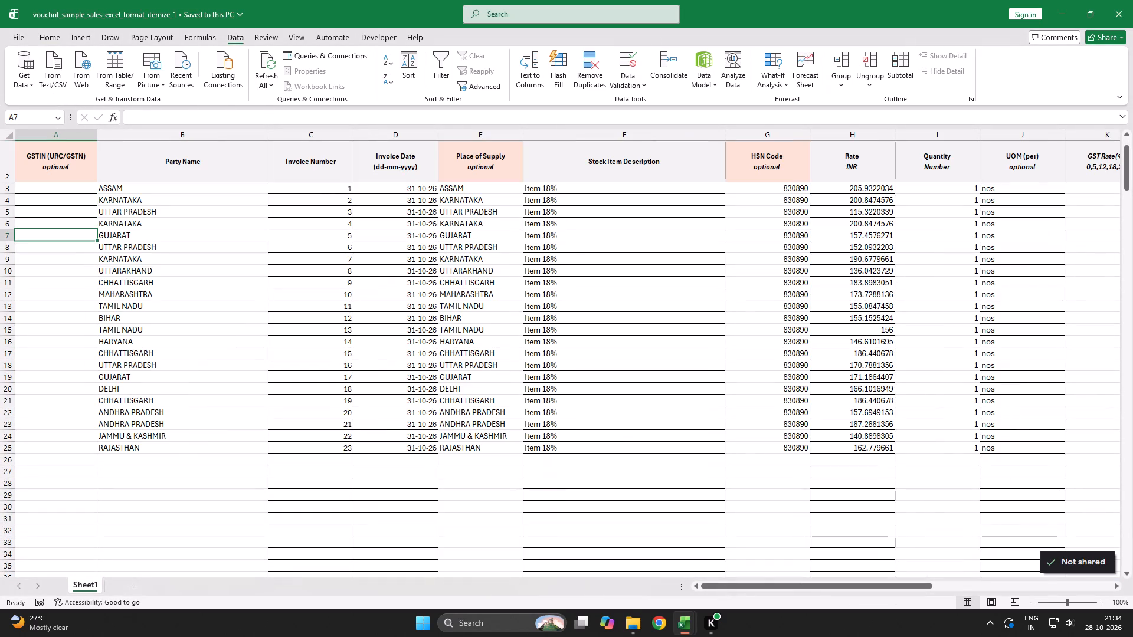
key(ctrl+s)
Save a copy of the sales template under the same file name in Shrisha Trends' GSTR-1 > SEP 2026 folder.
key(F12)
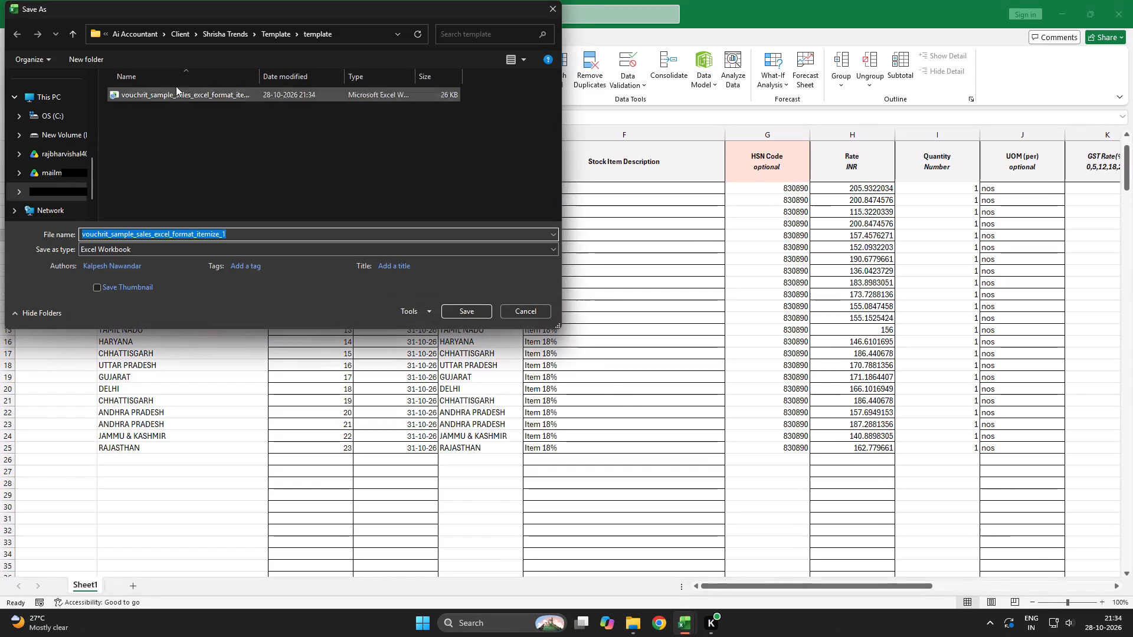
click(268, 34)
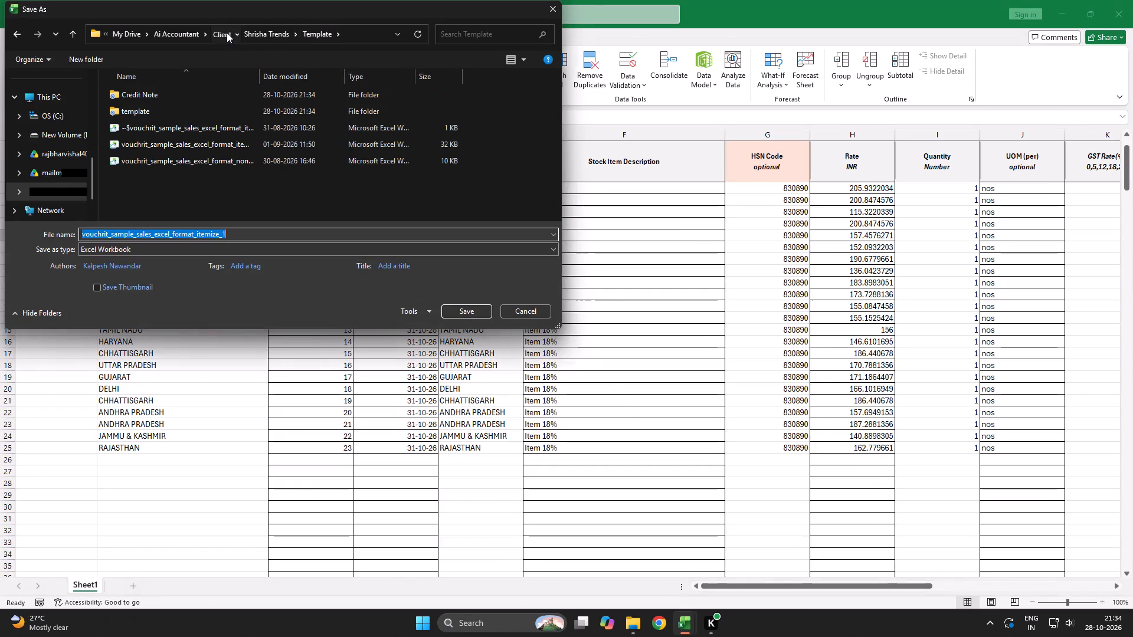
click(227, 32)
click(184, 107)
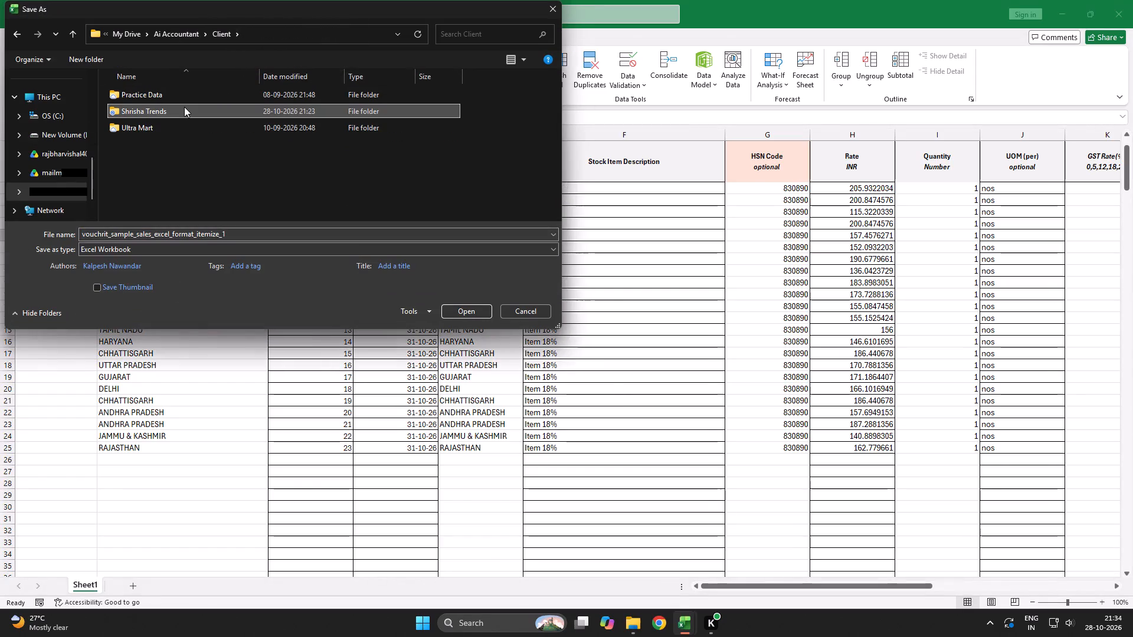
key(Down)
key(Up)
key(Return)
key(Down)
key(Down)
key(Up)
key(Return)
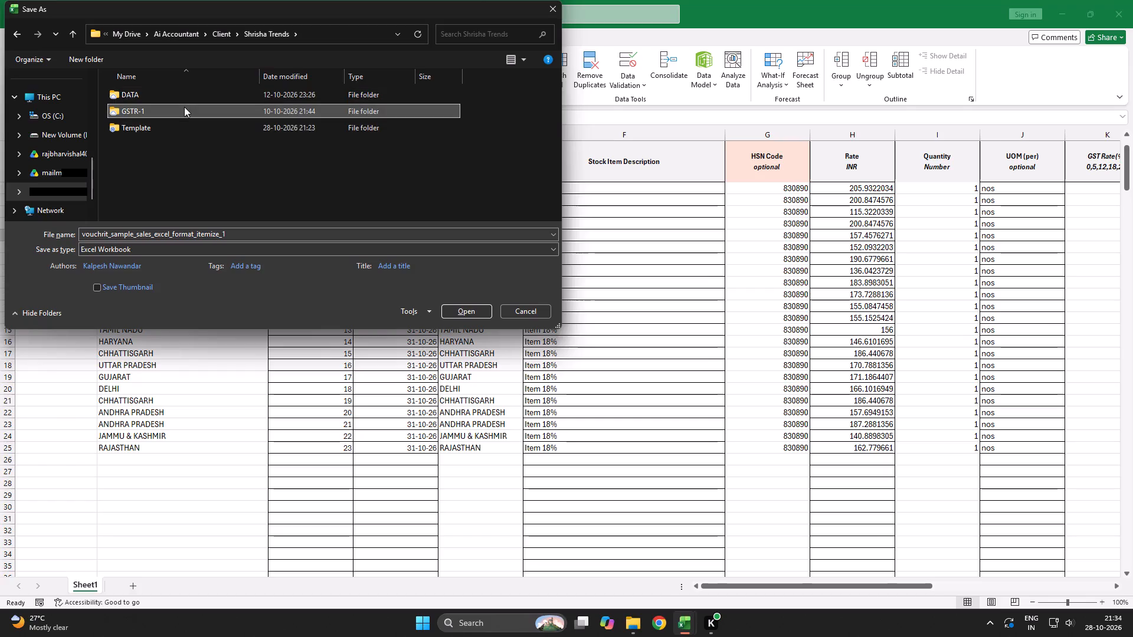
key(Down)
key(Return)
key(Down)
key(Return)
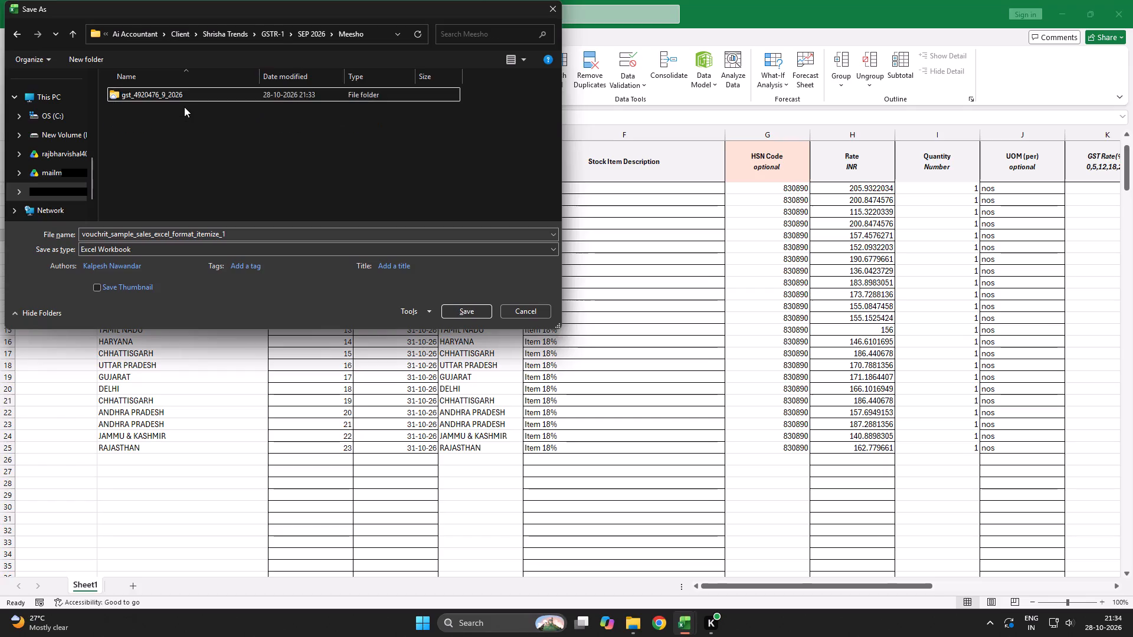
key(Down)
key(alt+Up)
key(Return)
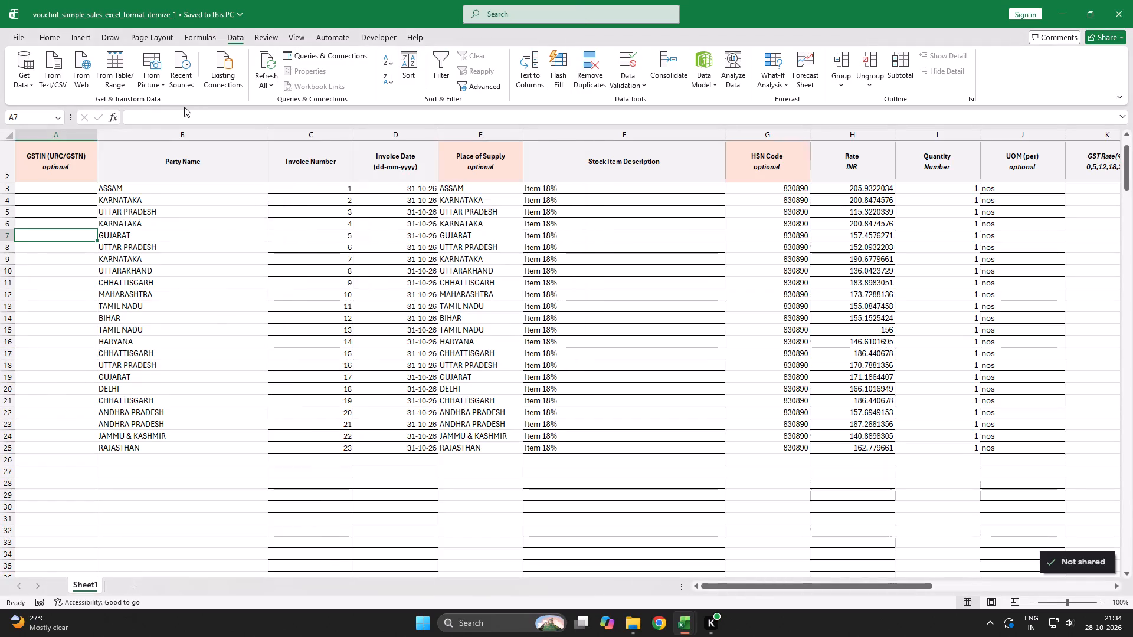
In File Explorer, try to move vouchrit_sample_sales_excel_format_itemize_1 from Shrisha Trends' GSTR-1 > SEP 2026 folder into its Meesho subfolder.
key(alt+Tab)
key(alt+Tab)
key(alt+Tab)
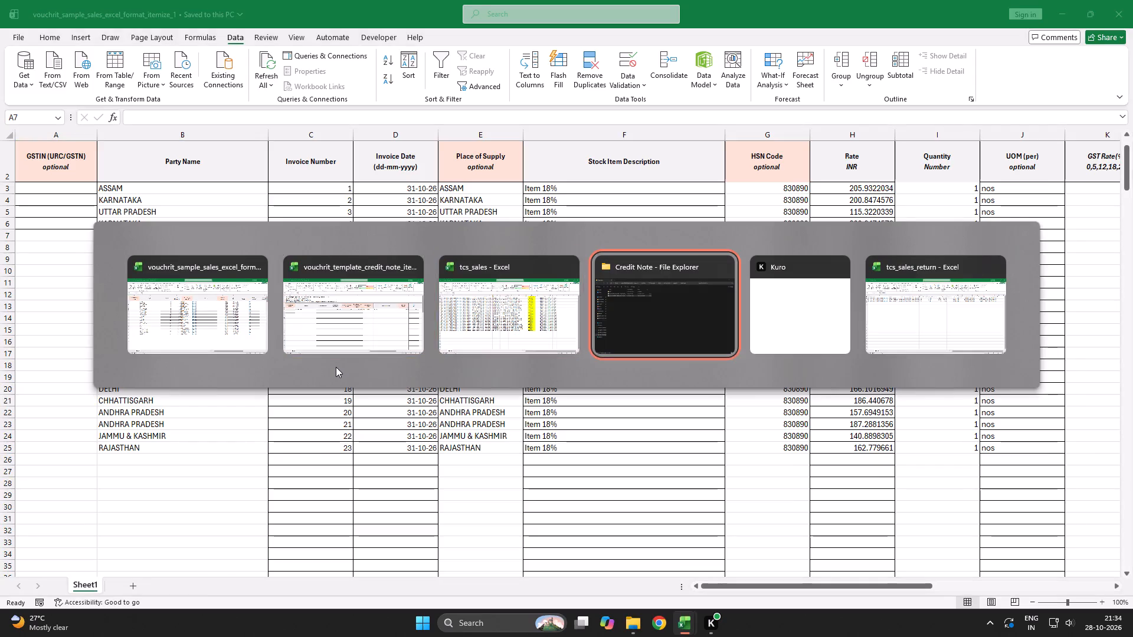
key(alt+Up)
key(Down)
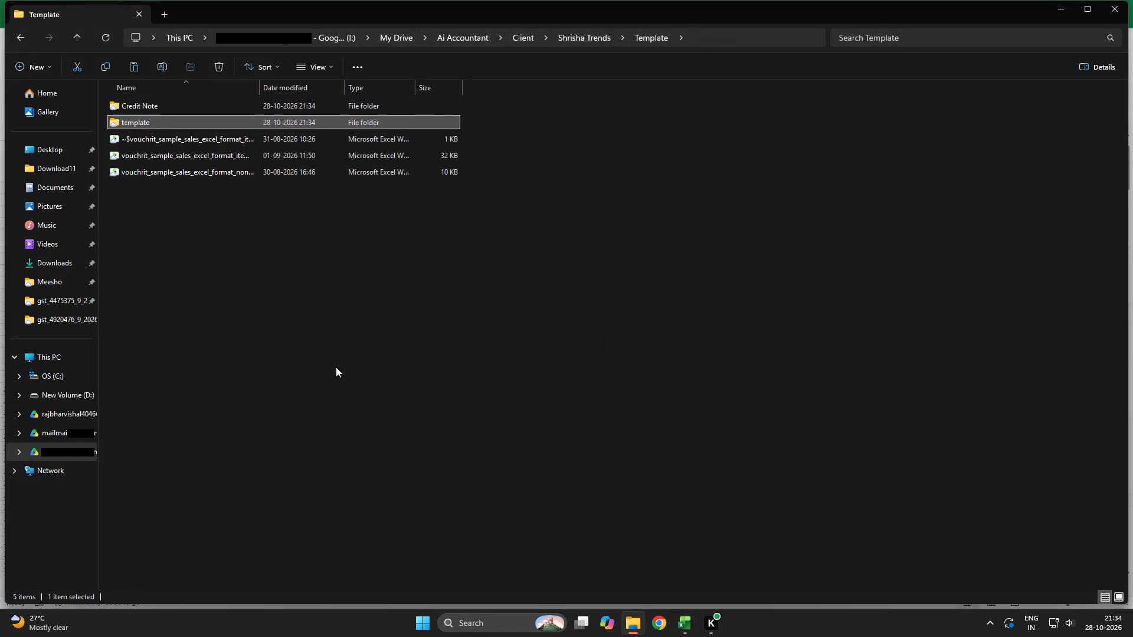
key(alt+Up)
key(Up)
key(Return)
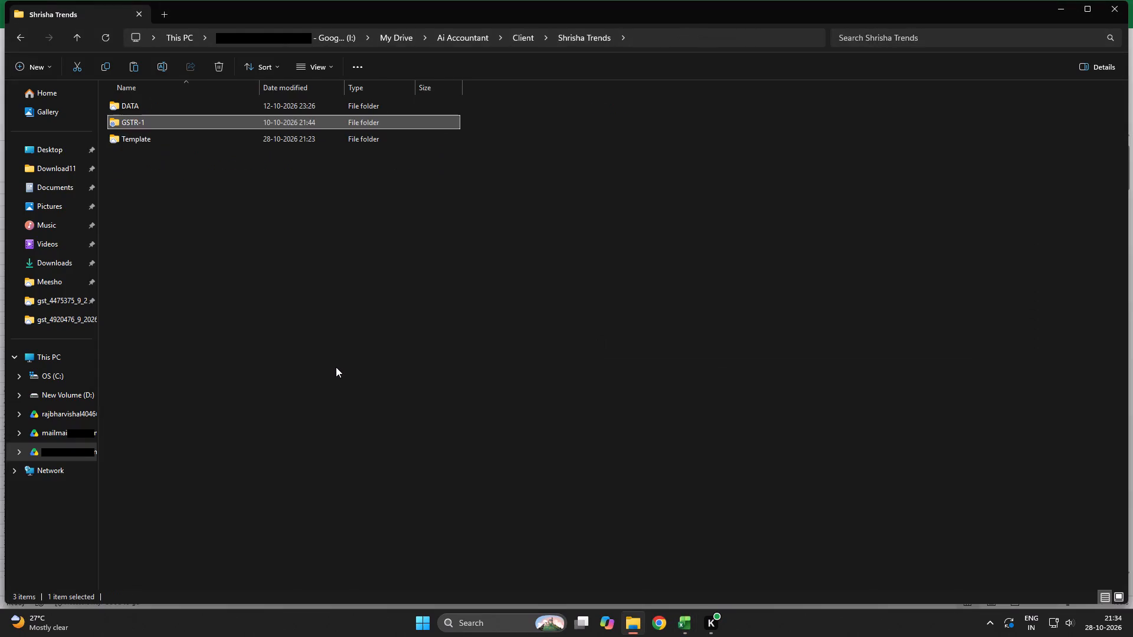
key(Down)
key(Return)
key(Down)
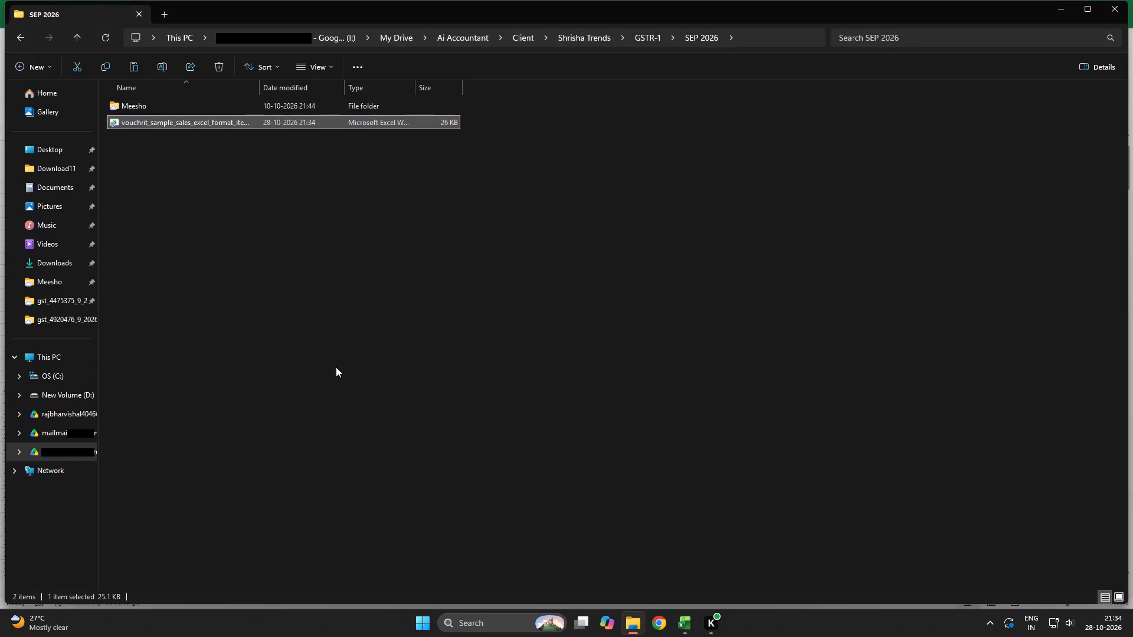
key(Up)
key(Down)
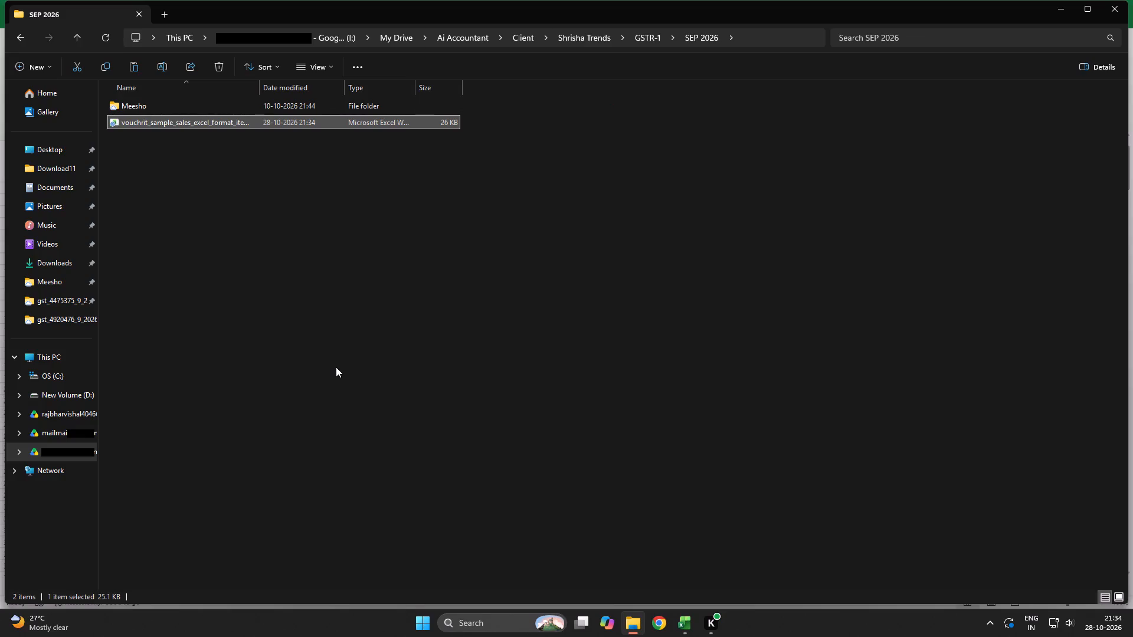
key(Up)
key(Return)
key(Down)
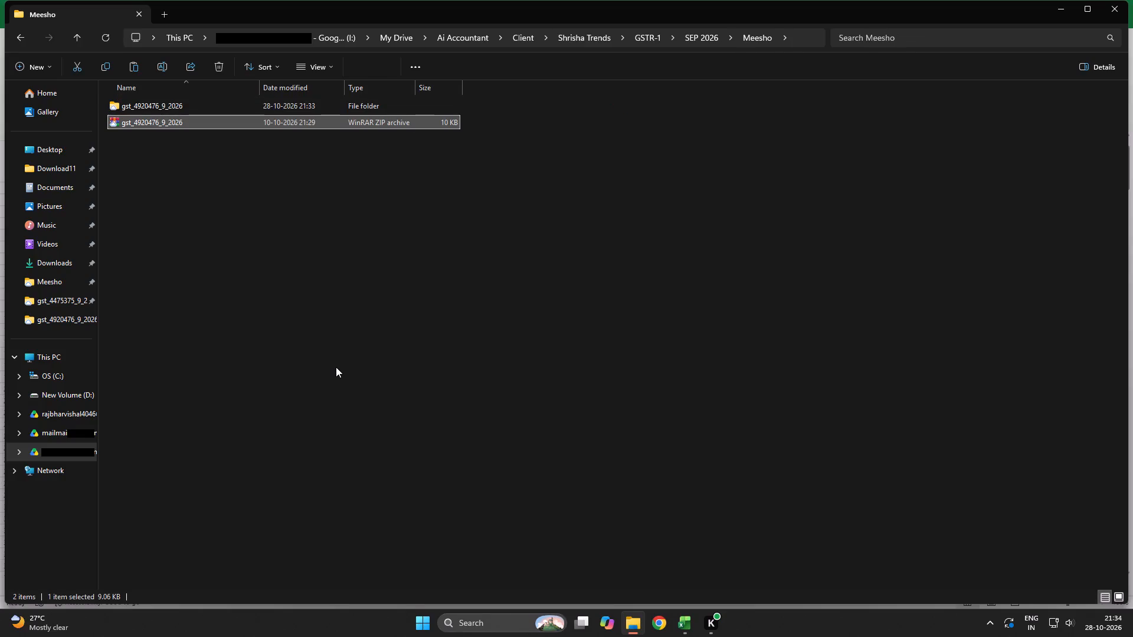
key(Up)
key(alt+Up)
key(Down)
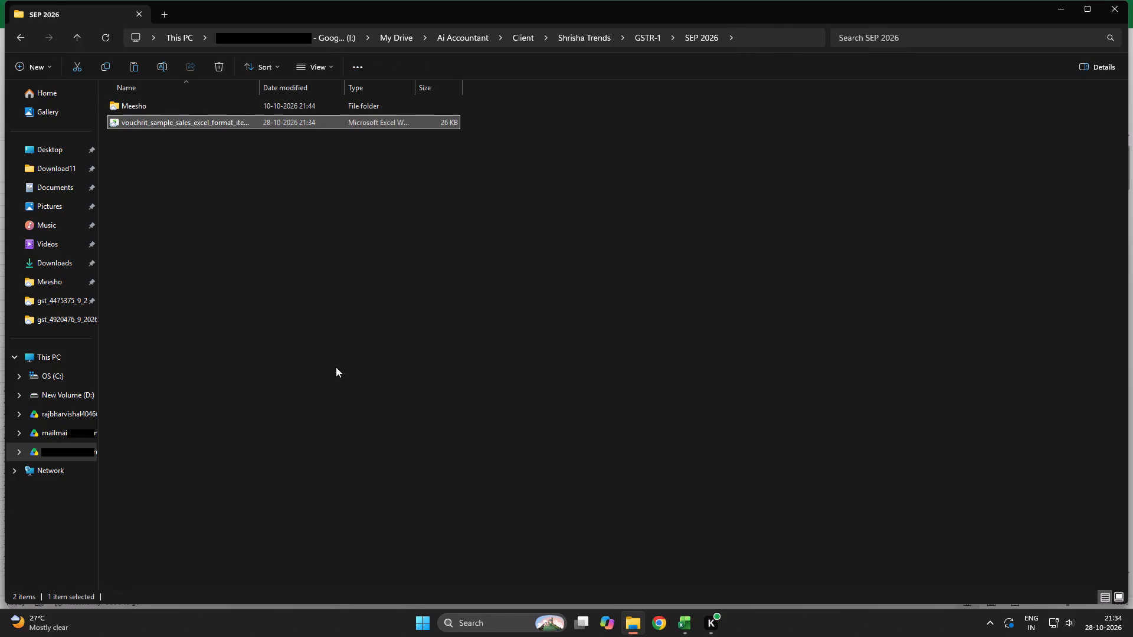
key(ctrl+x)
key(Up)
key(Return)
key(Down)
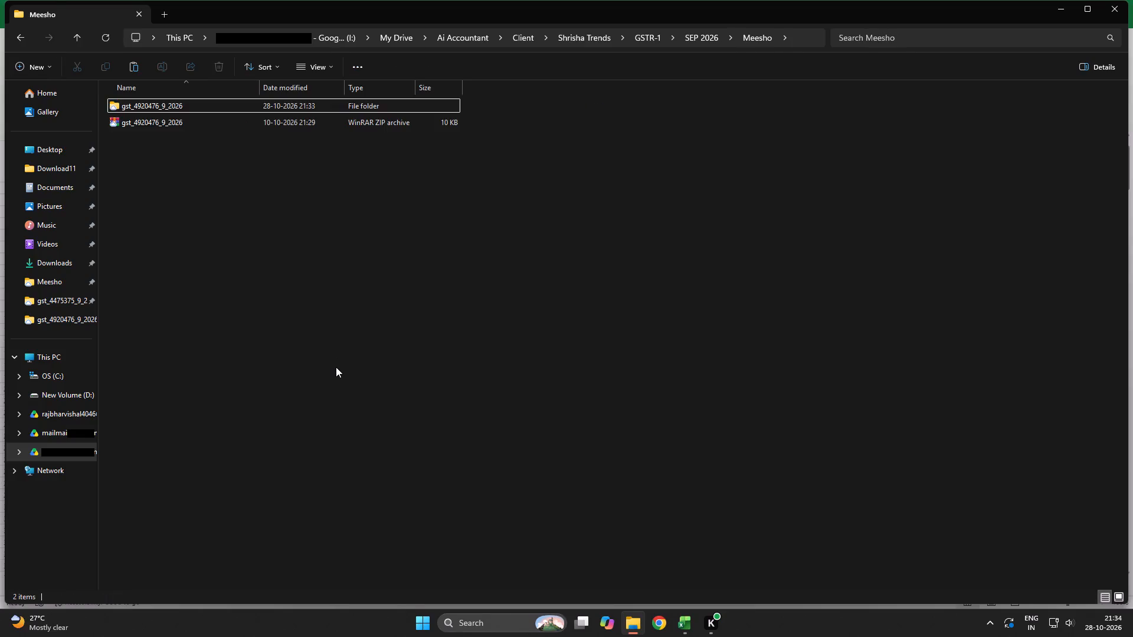
key(ctrl+v)
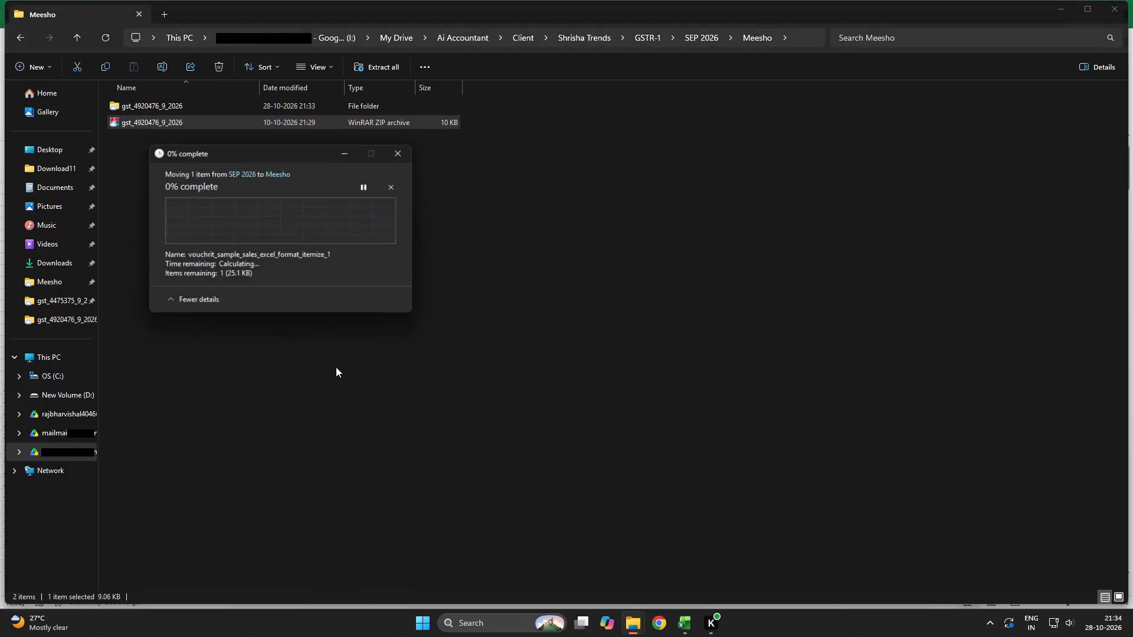
Switch to the sales template workbook, save it and close it.
key(alt+Tab)
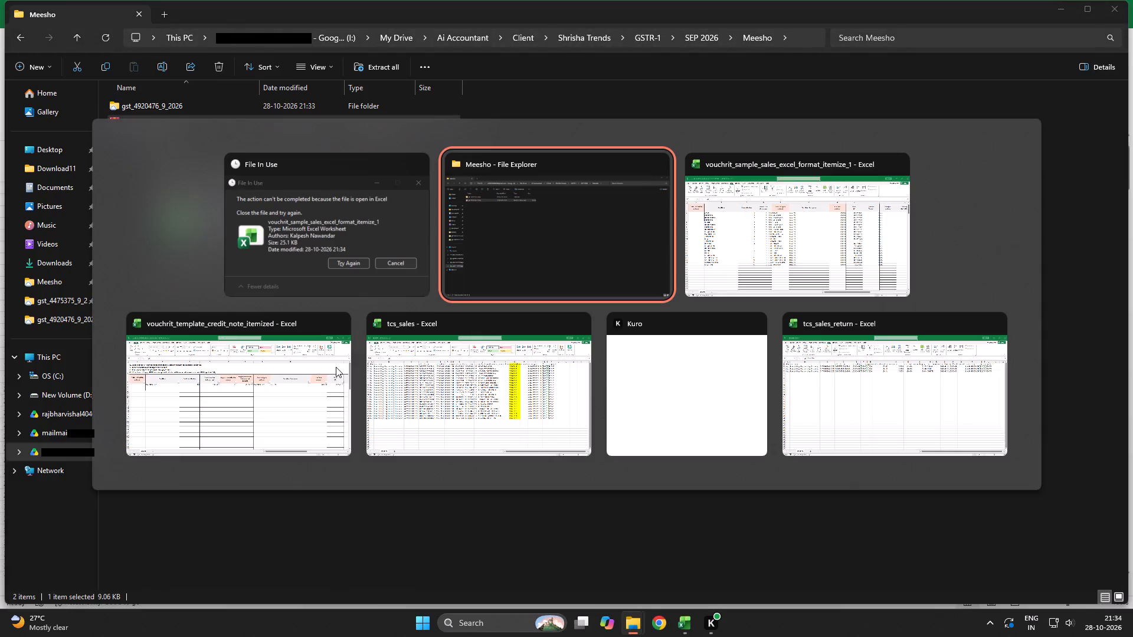
key(alt+Tab)
key(ctrl+s)
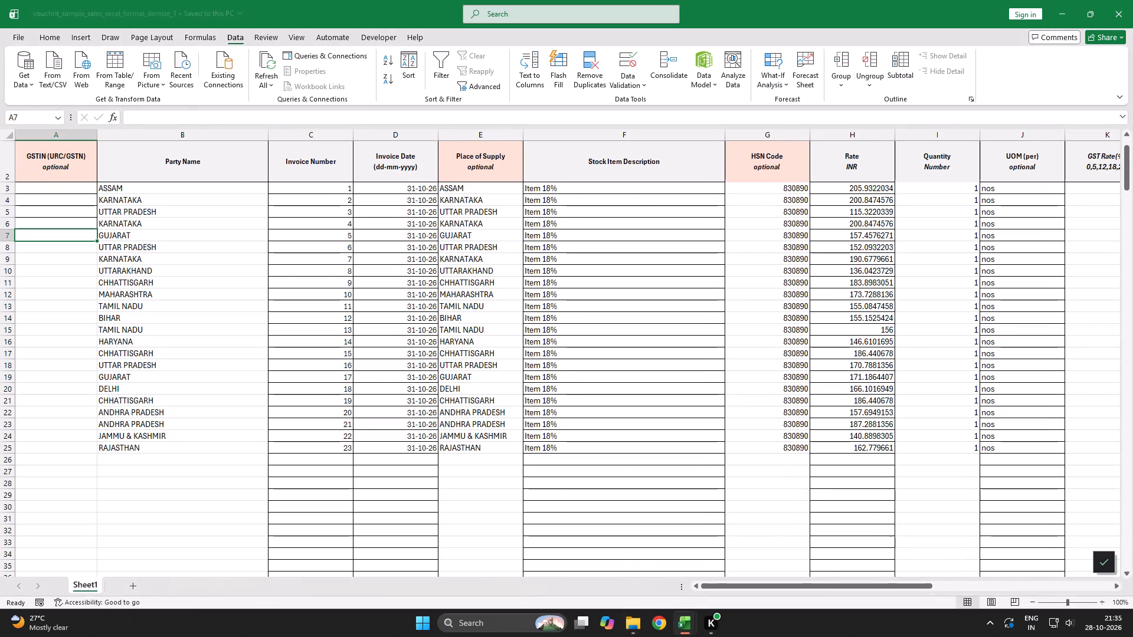
key(alt+F4)
Retry the pending move of the sales workbook into the Meesho folder.
key(alt+Tab)
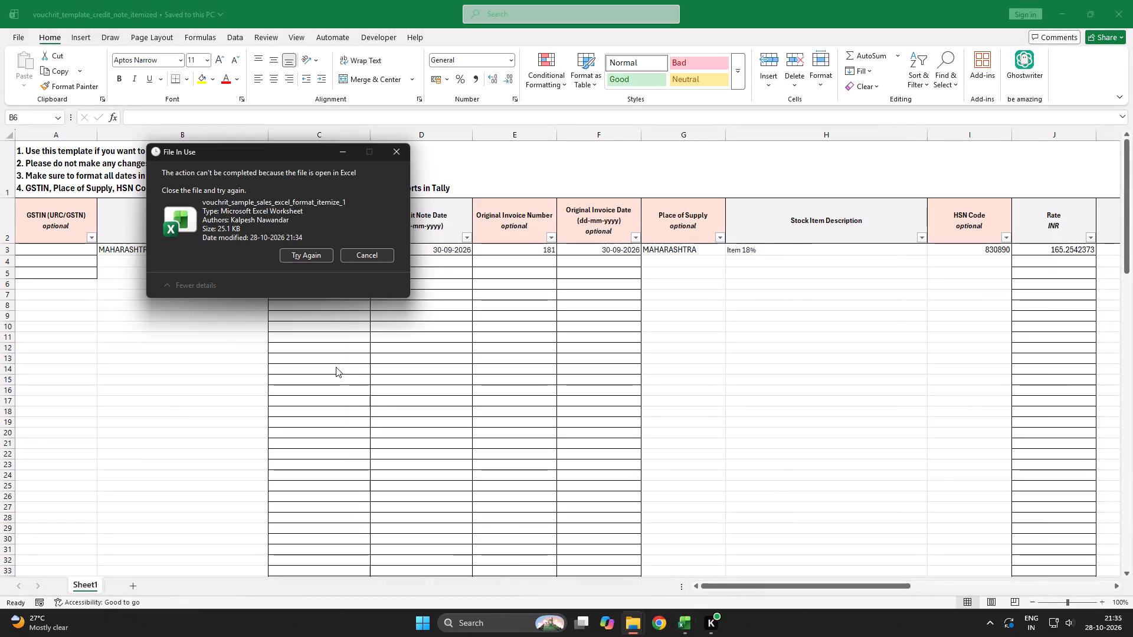
key(Tab)
key(Return)
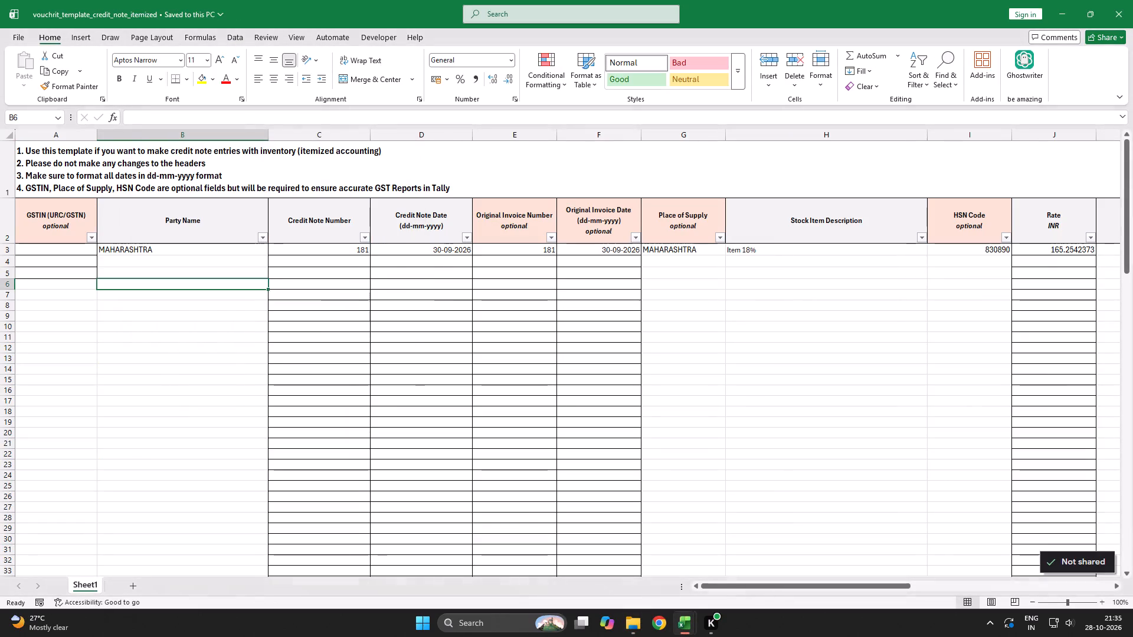
key(Down)
key(Down)
key(Up)
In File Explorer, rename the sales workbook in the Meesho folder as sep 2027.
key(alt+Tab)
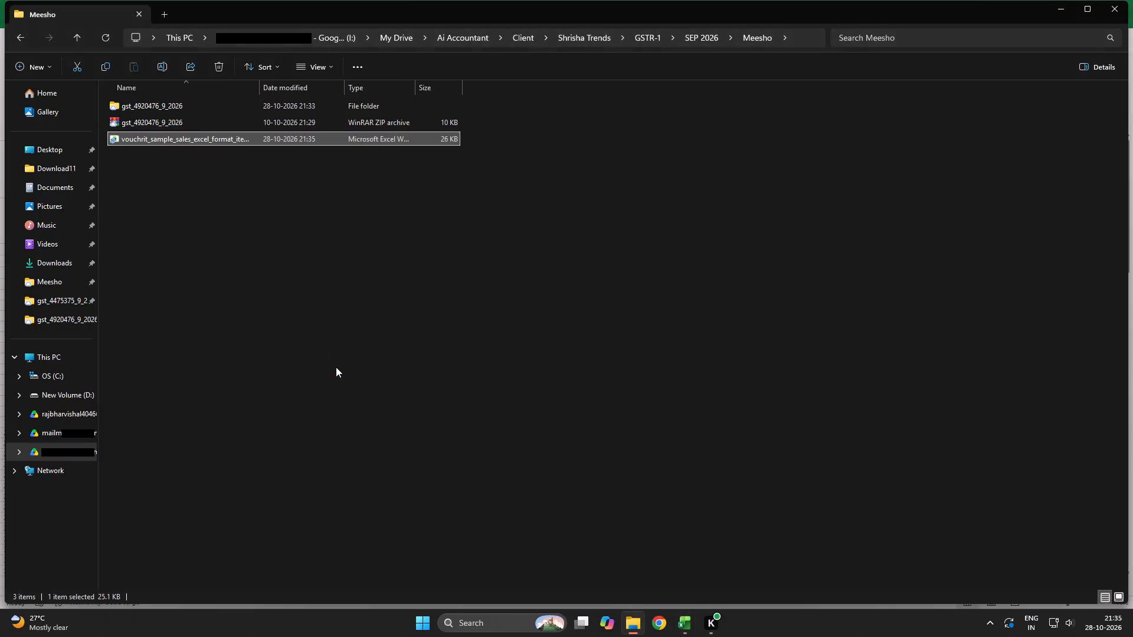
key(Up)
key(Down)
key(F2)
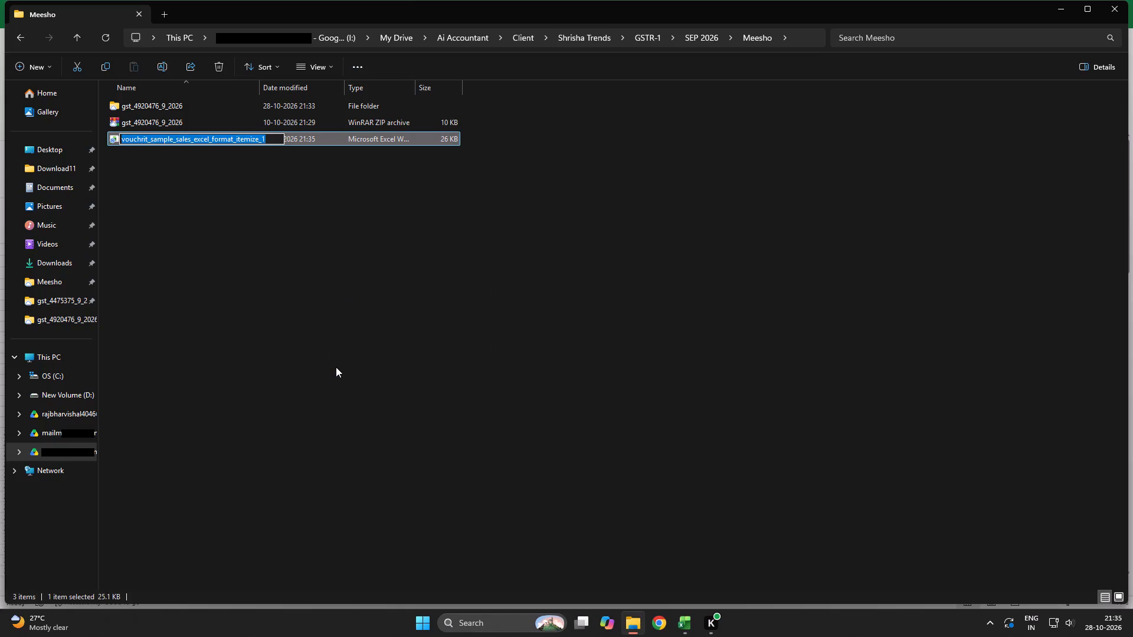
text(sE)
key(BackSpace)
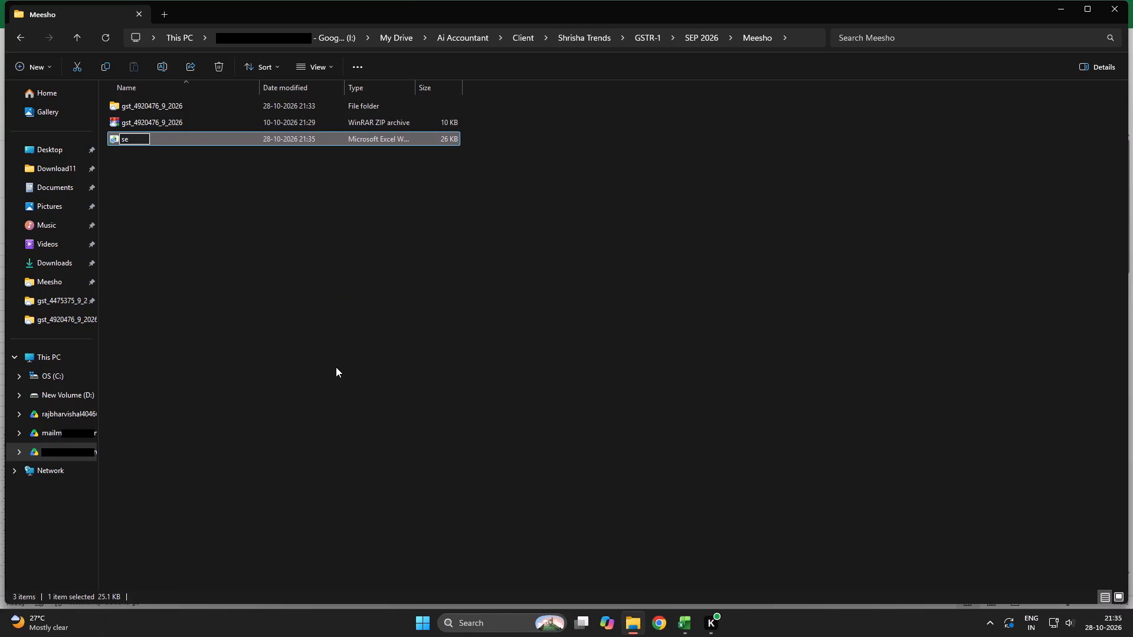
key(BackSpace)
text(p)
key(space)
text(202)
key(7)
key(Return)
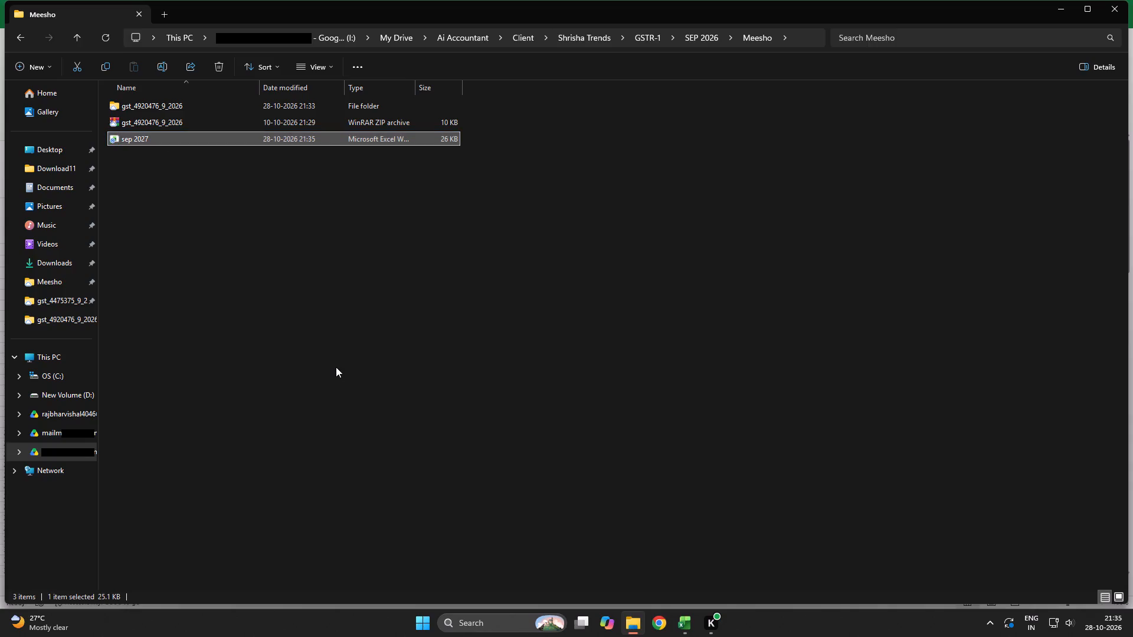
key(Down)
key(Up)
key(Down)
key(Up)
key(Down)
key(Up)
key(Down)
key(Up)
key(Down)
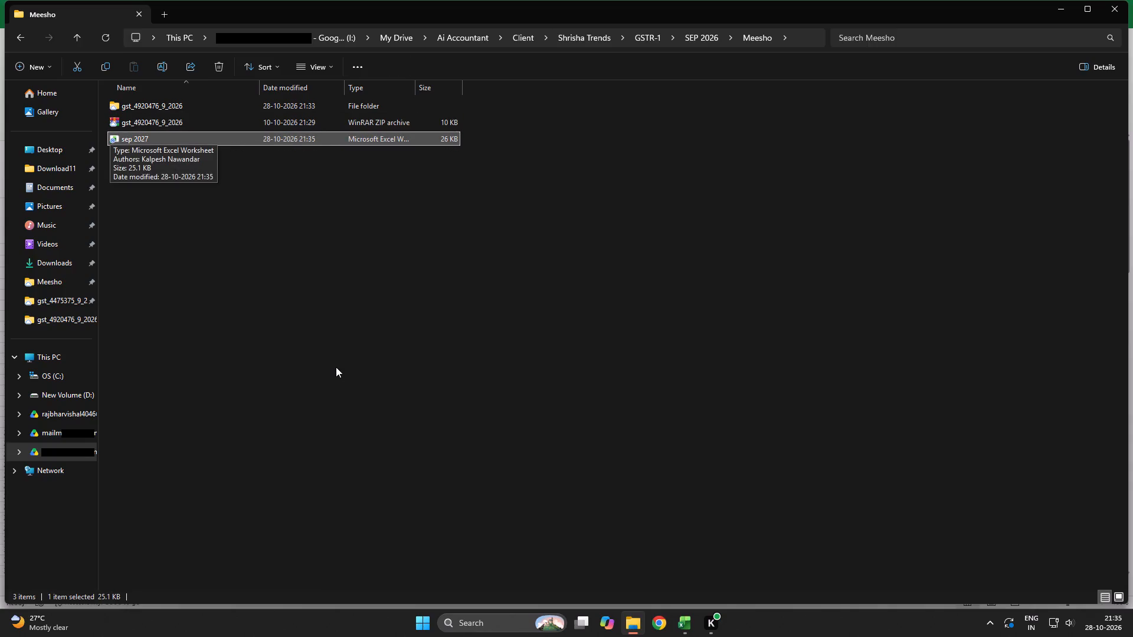
Rename the sales workbook in the Meesho folder as SEP 2026.
key(F2)
key(BackSpace)
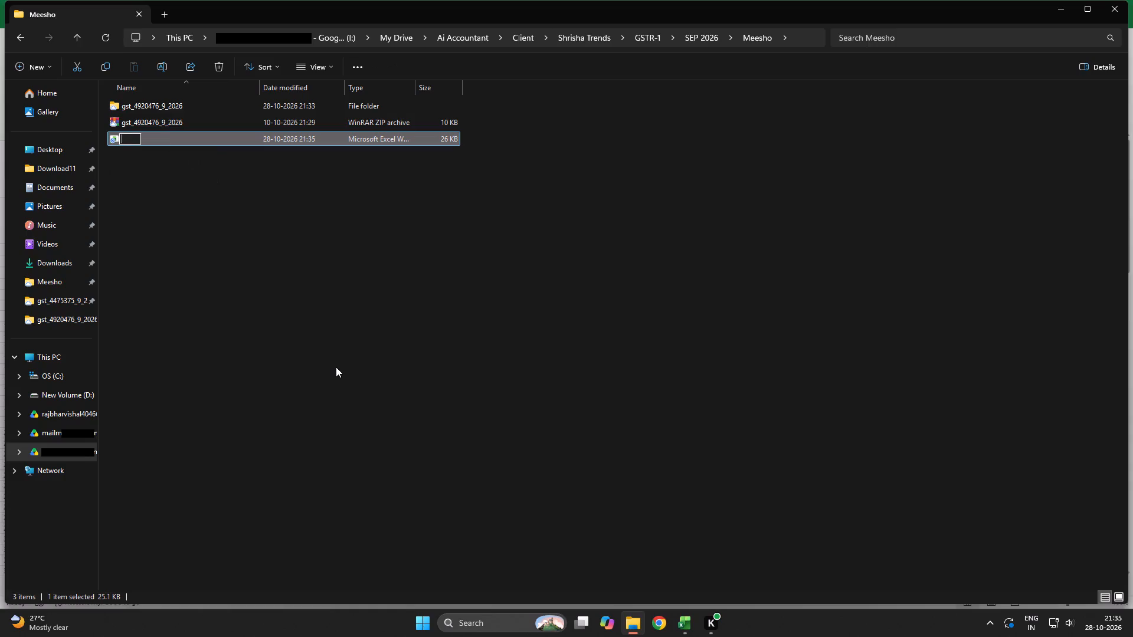
text(SEp)
key(BackSpace)
text(P 1)
key(BackSpace)
text(2026)
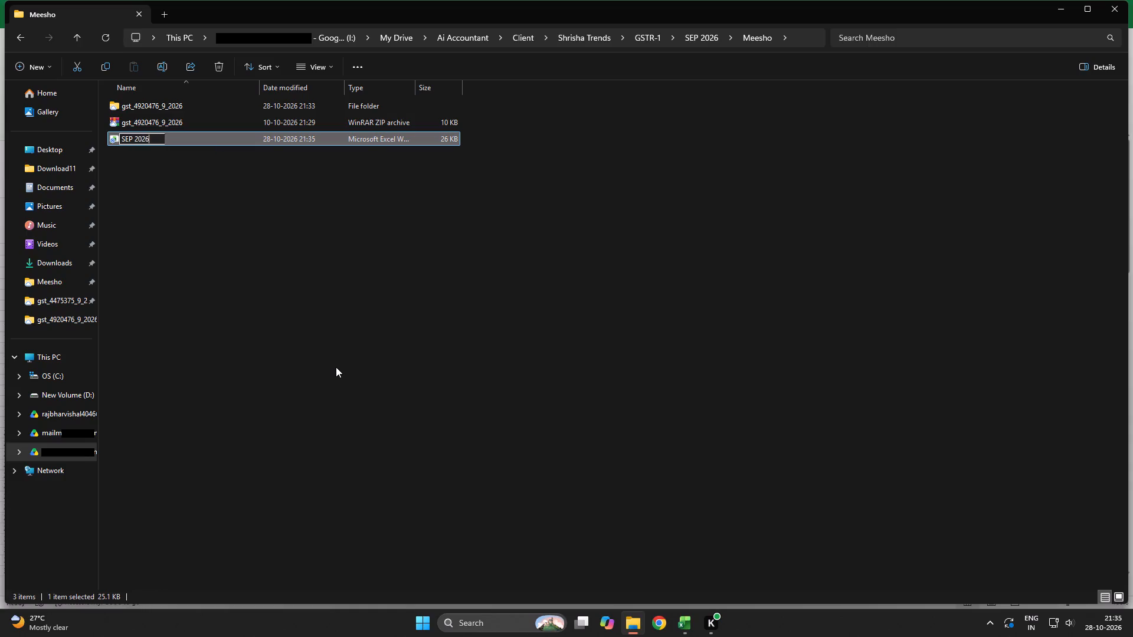
key(Return)
key(Up)
key(Down)
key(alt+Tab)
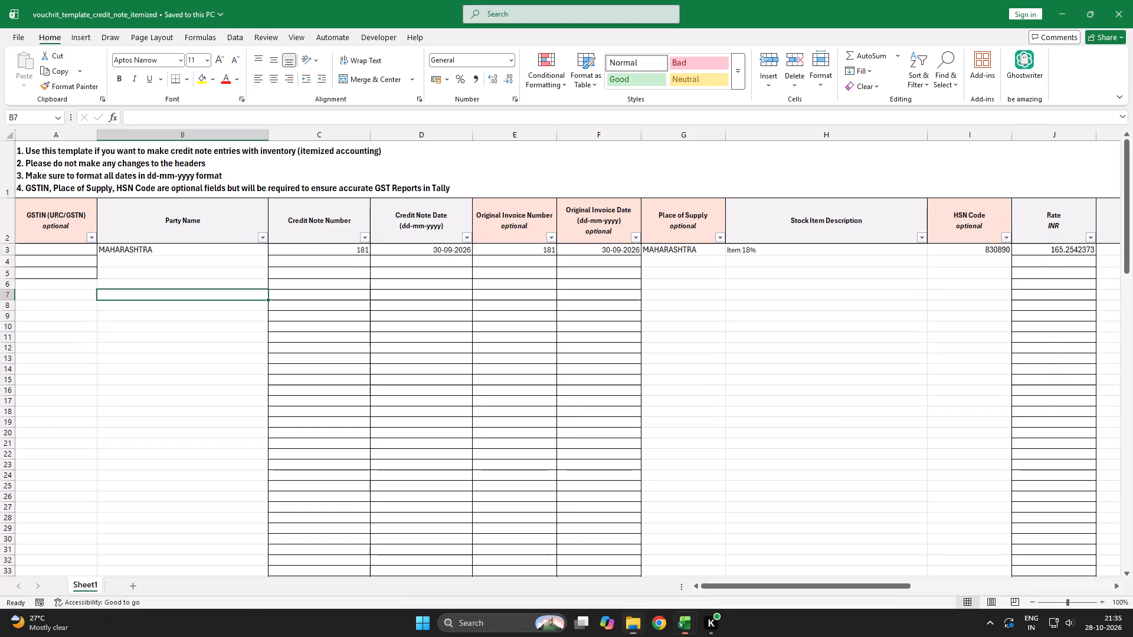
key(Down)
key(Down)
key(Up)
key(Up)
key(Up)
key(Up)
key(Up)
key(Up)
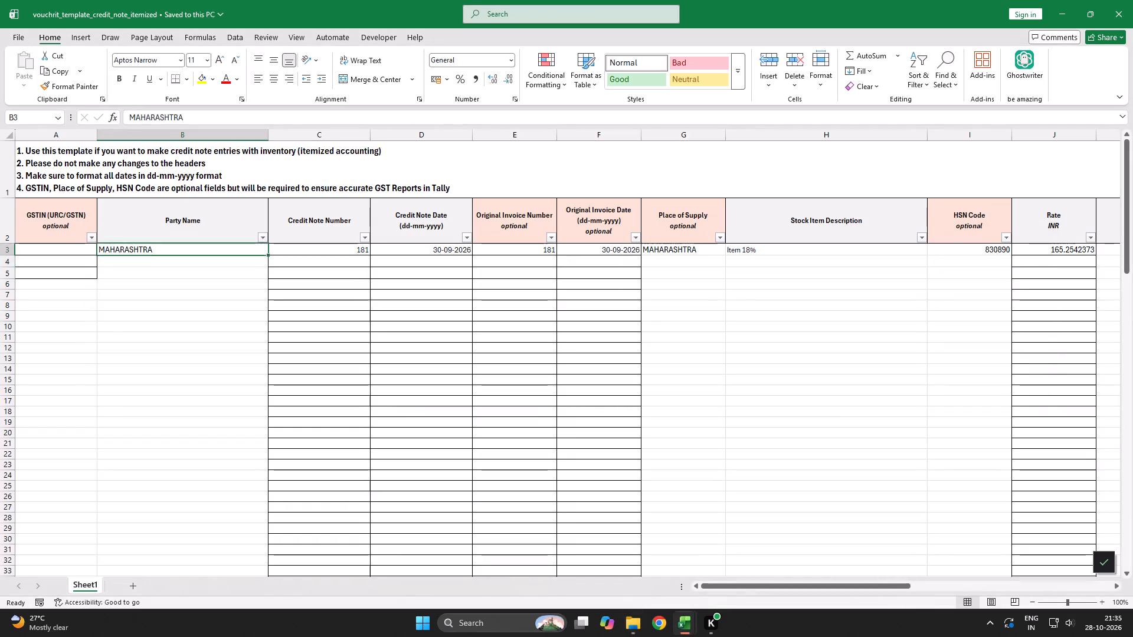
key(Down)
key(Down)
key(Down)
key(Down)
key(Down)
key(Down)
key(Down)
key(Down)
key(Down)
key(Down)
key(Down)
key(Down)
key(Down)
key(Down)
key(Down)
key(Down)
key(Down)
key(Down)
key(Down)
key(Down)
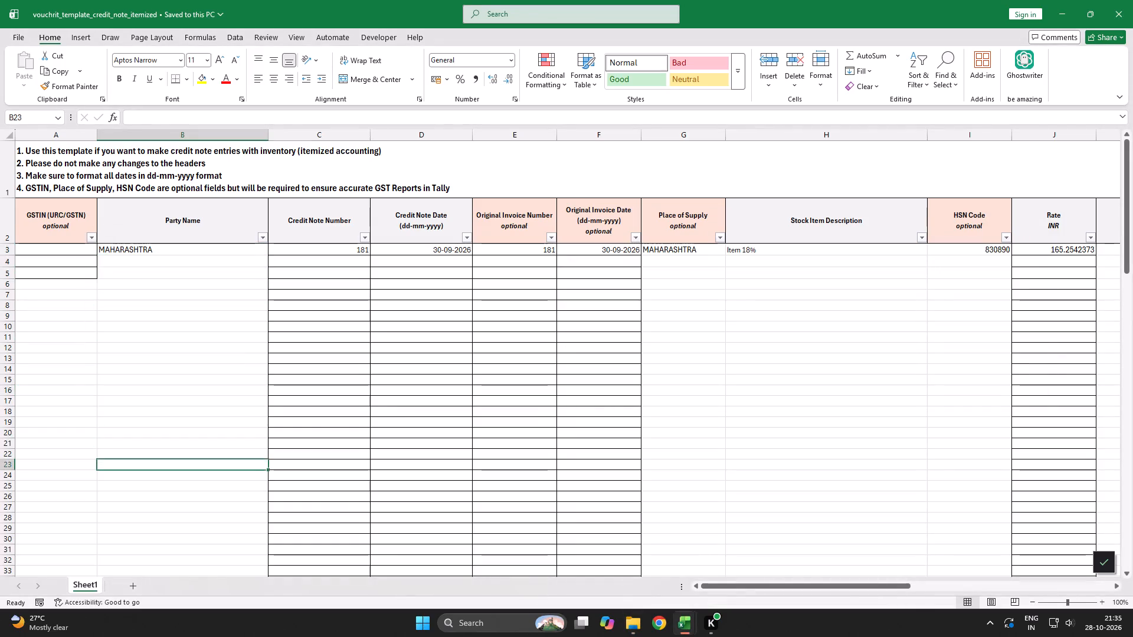
In File Explorer, go up from the Meesho folder to the Shrisha Trends client folder.
key(alt+Tab)
key(Up)
key(alt+Up)
key(Down)
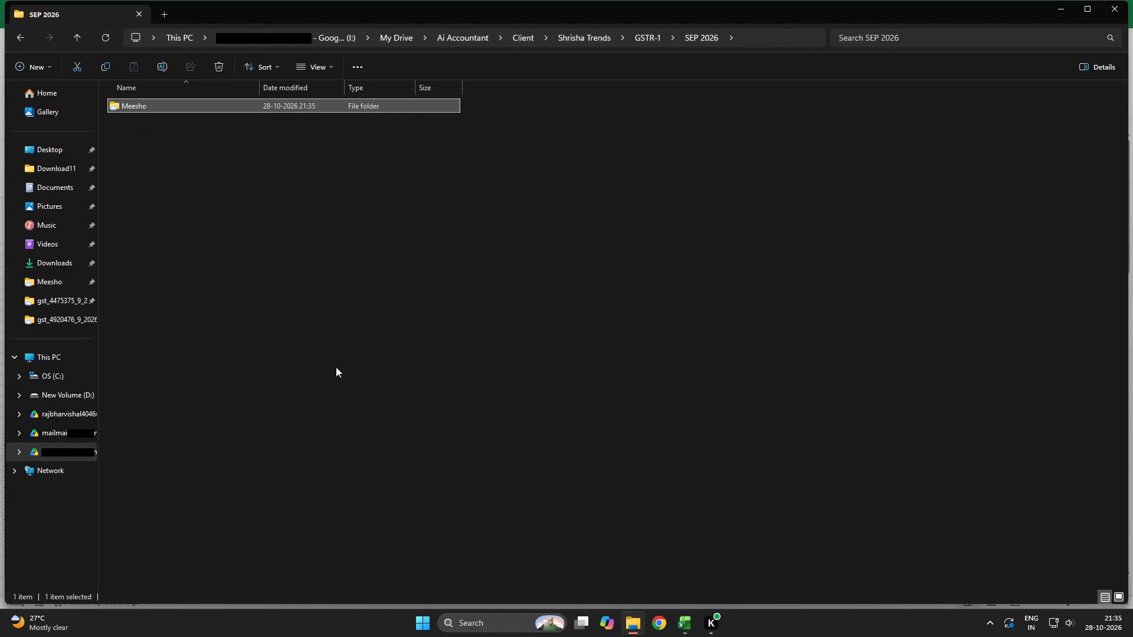
key(alt+Up)
key(Down)
key(alt+Up)
key(Down)
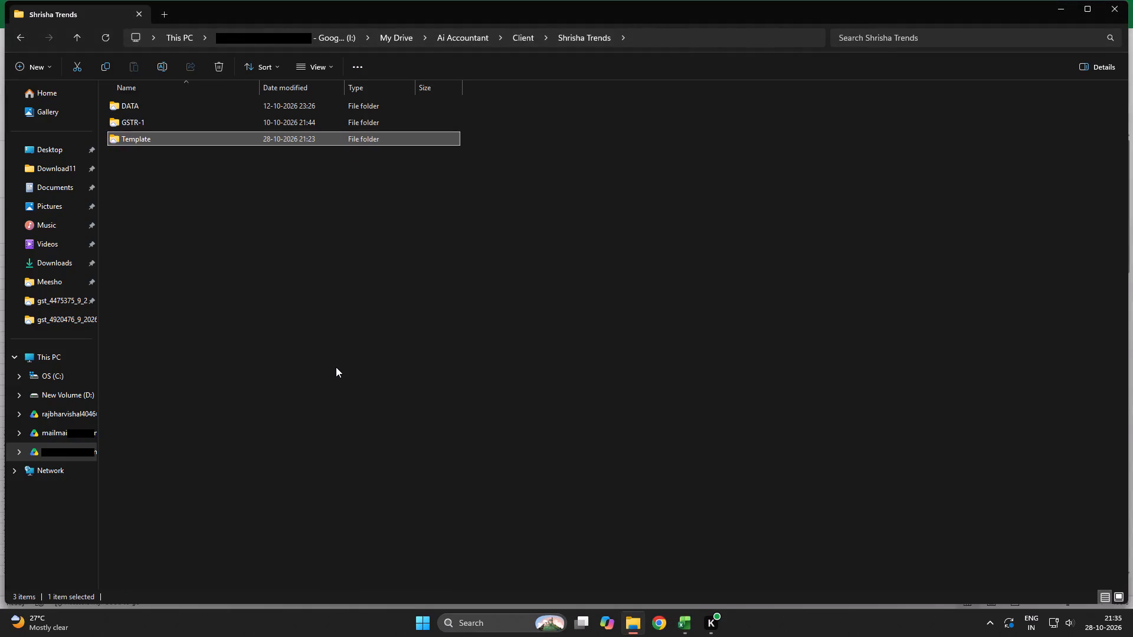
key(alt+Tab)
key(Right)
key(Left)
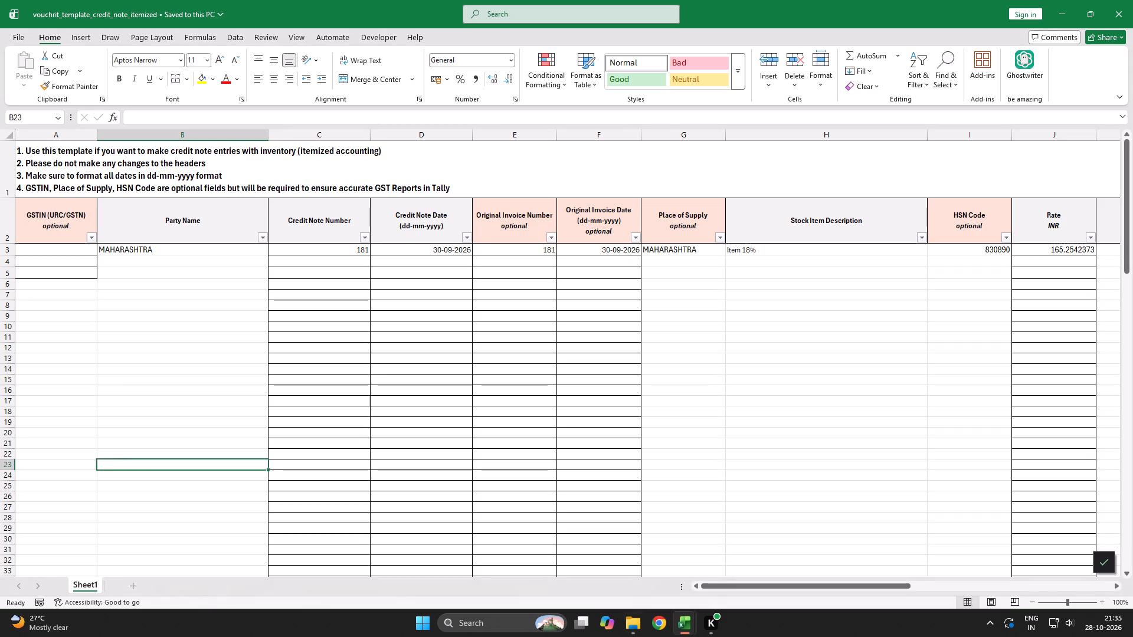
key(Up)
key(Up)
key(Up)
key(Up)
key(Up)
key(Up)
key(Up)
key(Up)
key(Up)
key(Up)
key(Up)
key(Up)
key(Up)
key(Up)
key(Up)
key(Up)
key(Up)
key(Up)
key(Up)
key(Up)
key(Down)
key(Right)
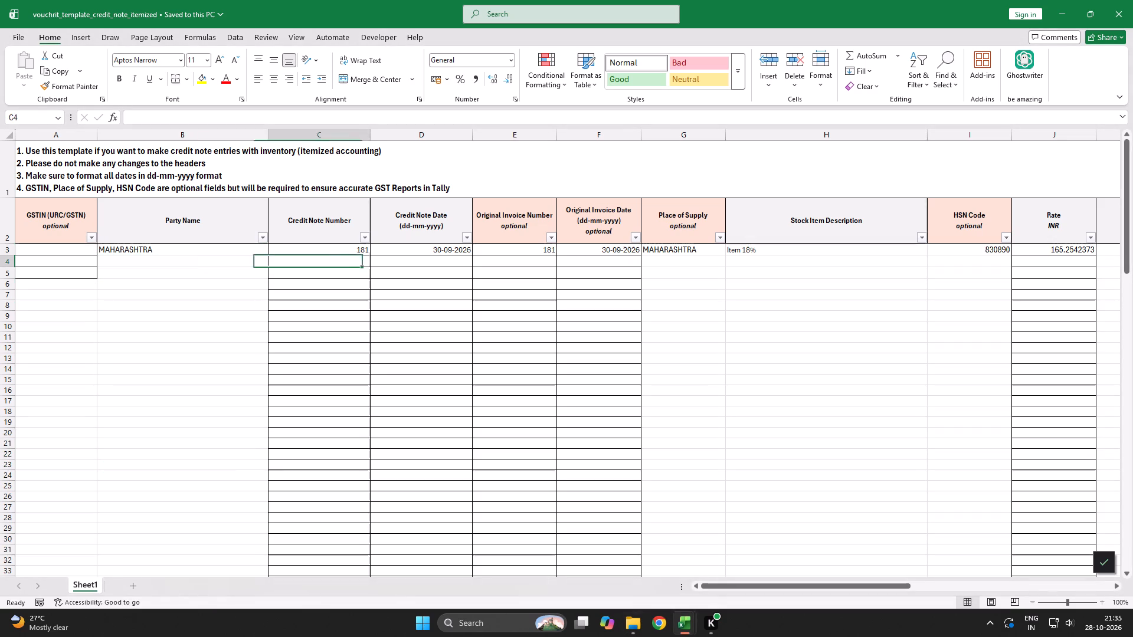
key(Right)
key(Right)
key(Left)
Switch to the tcs_sales workbook, save it and close it.
key(alt+Tab)
key(alt+Tab)
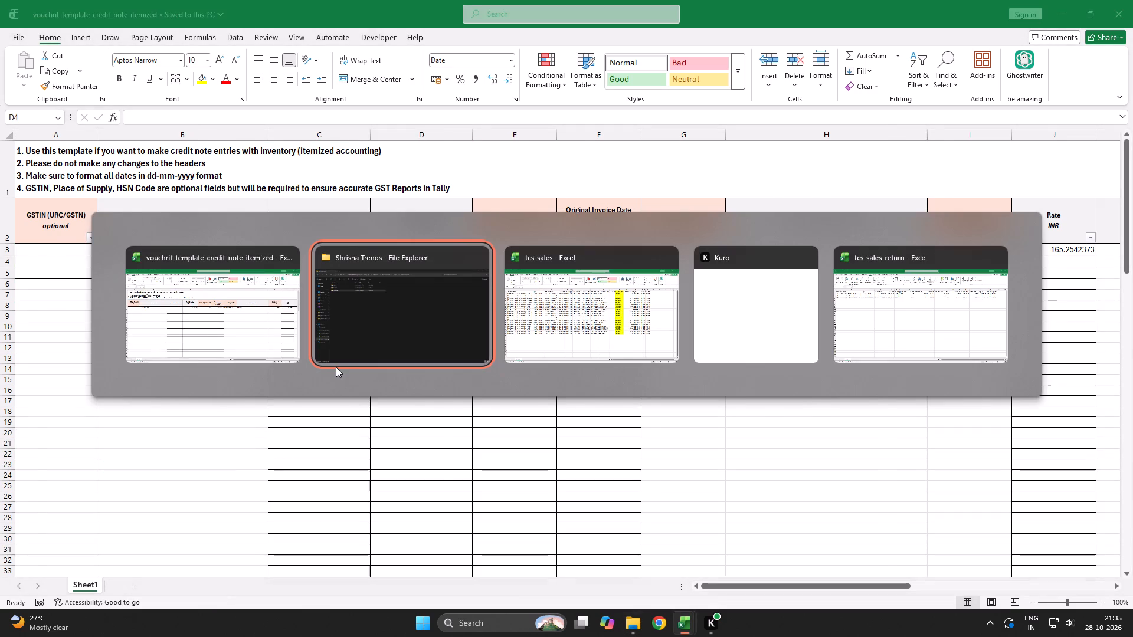
key(Right)
key(Left)
key(ctrl+s)
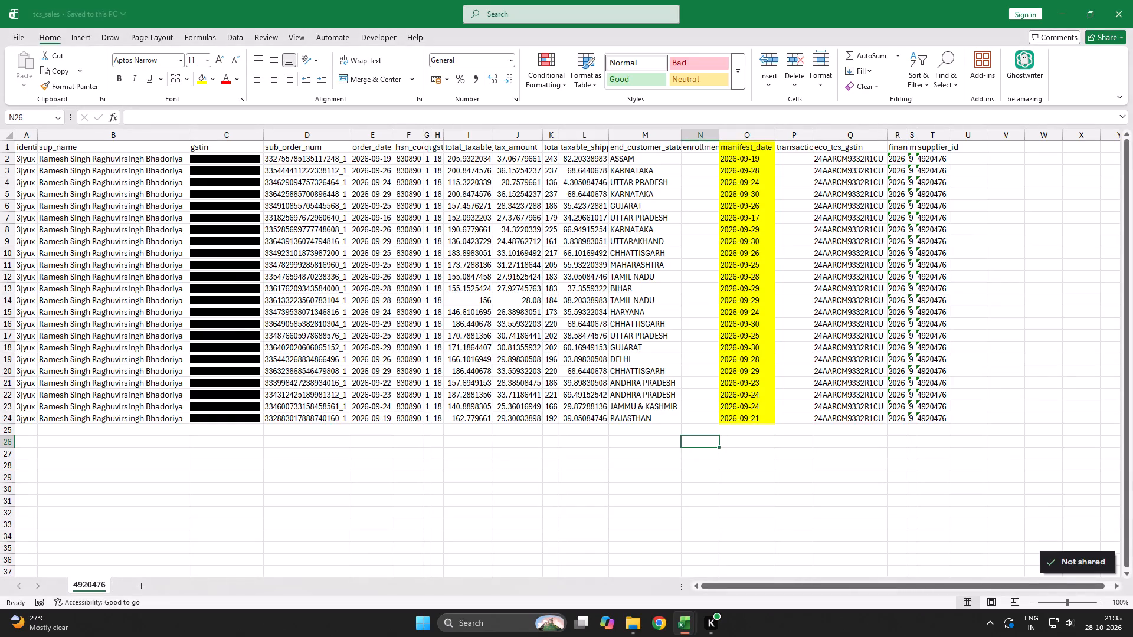
key(alt+F4)
Switch to the tcs_sales_return workbook and look across the first return row's order, HSN code, GST rate and sale value columns.
key(alt+Tab)
key(alt+Tab)
key(alt+Tab)
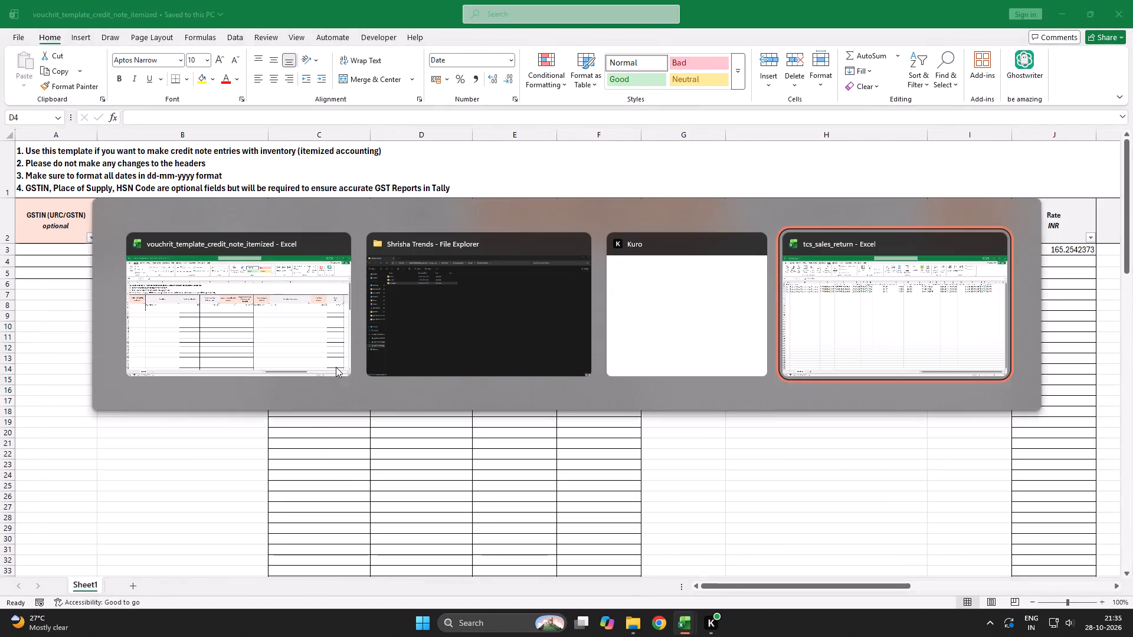
key(Down)
key(Down)
key(Right)
key(Up)
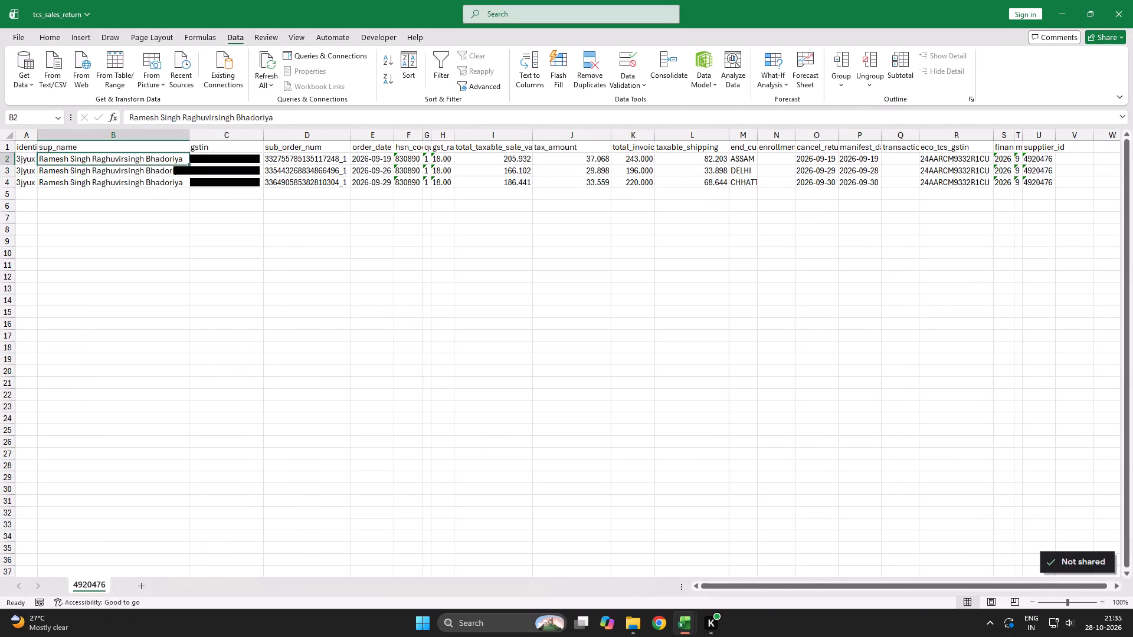
key(Right)
key(Right)
key(Left)
key(Right)
key(Right)
key(Left)
key(Right)
key(Right)
key(Right)
key(Left)
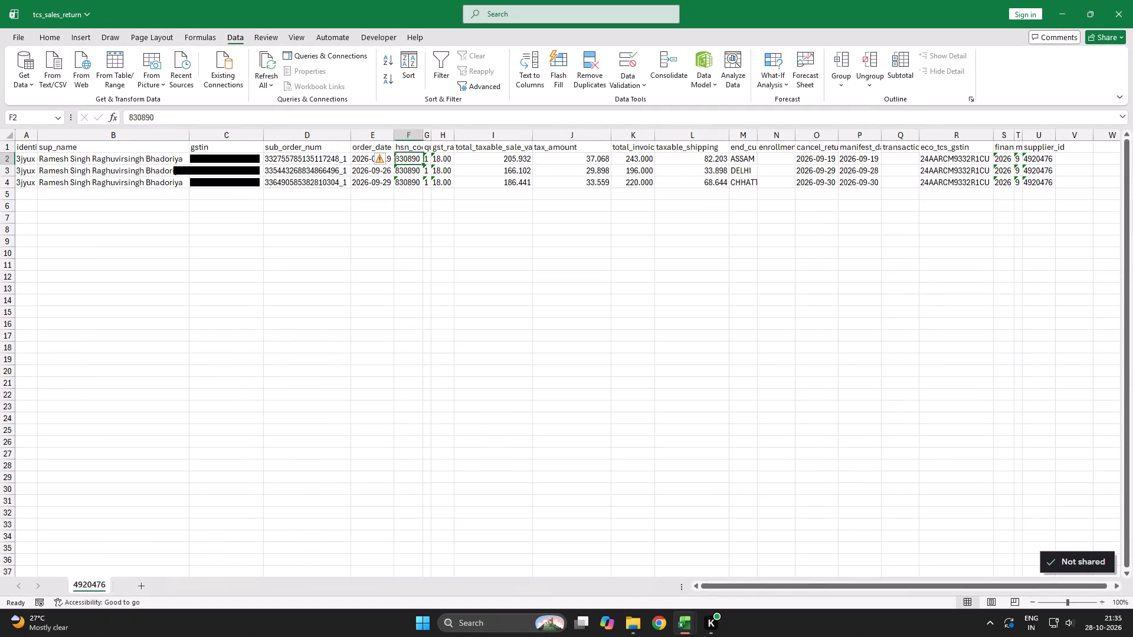
key(Right)
key(Right)
key(Right)
key(Right)
key(Left)
key(Left)
Copy all the end customer states from tcs_sales_return into the credit note template's Party Name column, starting at row 3.
key(alt+Tab)
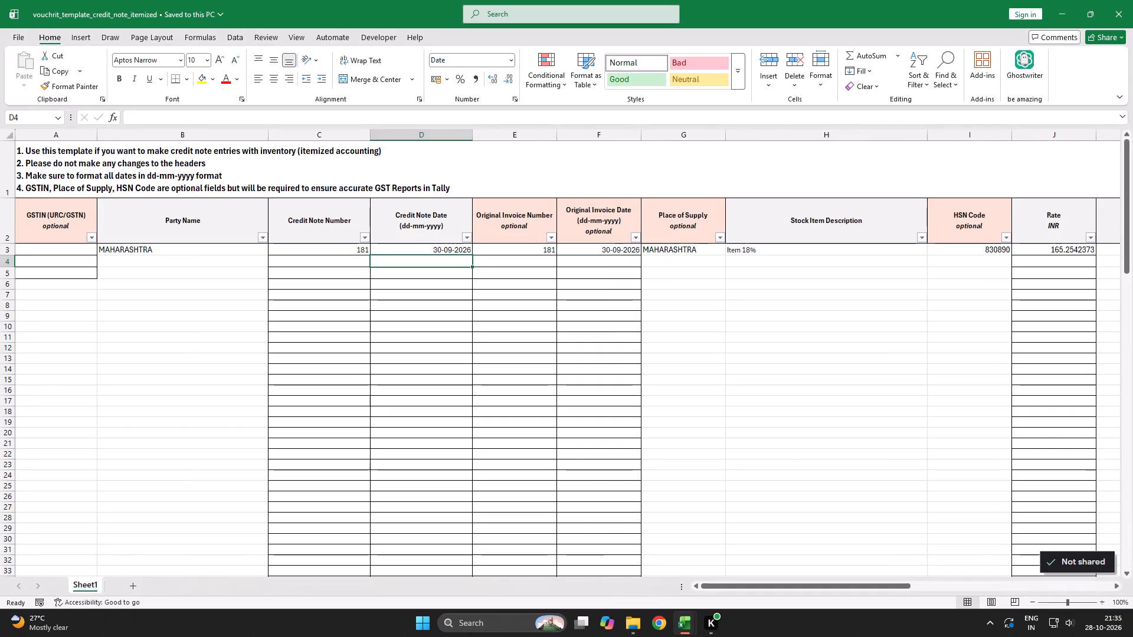
key(Left)
key(Left)
key(Left)
key(alt+Tab)
key(Right)
key(Right)
key(Right)
key(Right)
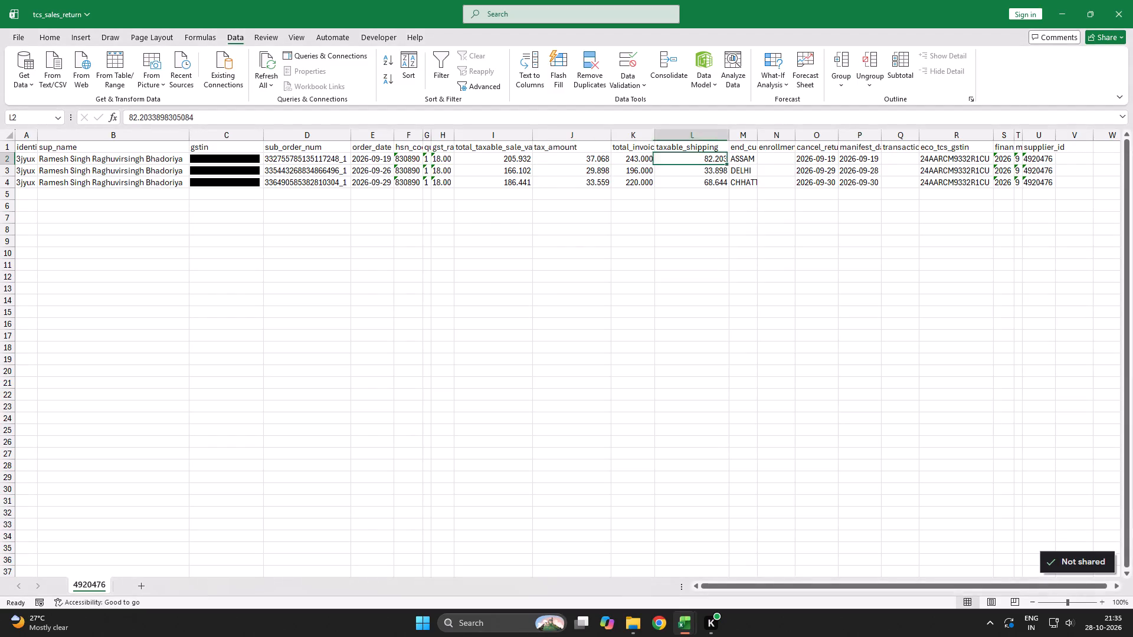
key(Right)
key(ctrl+shift+Down)
key(ctrl+c)
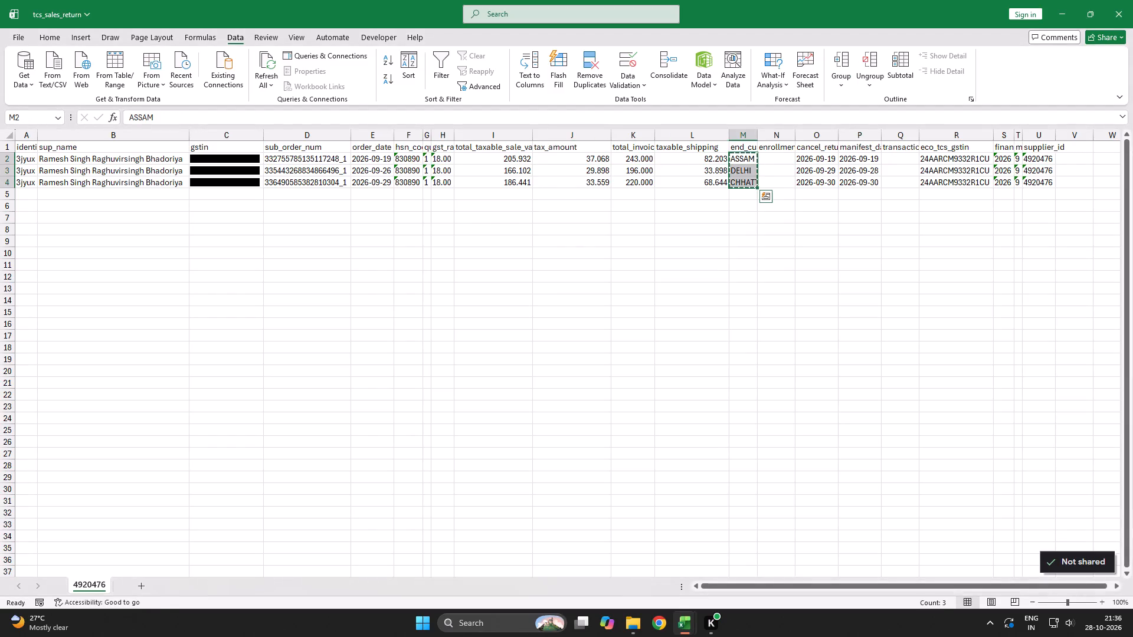
key(ctrl+c)
key(alt+Tab)
key(Right)
key(Up)
key(Return)
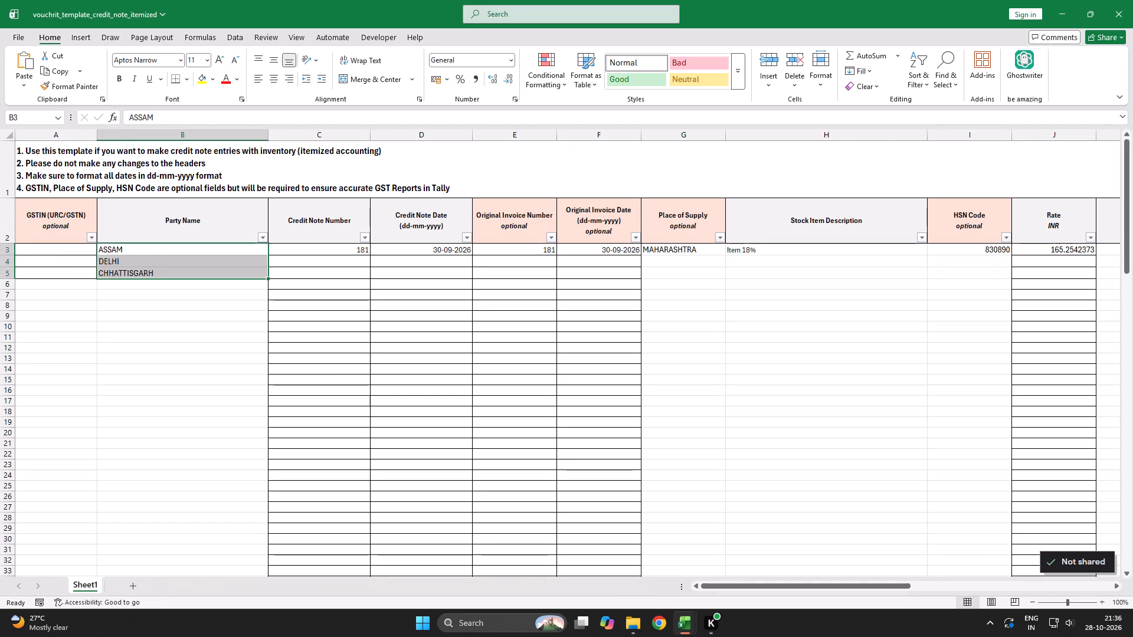
Enter credit note numbers 1, 2 and 3 for the ASSAM, DELHI and CHHATTISGARH rows.
key(Down)
key(Up)
key(Right)
key(Right)
key(Left)
key(1)
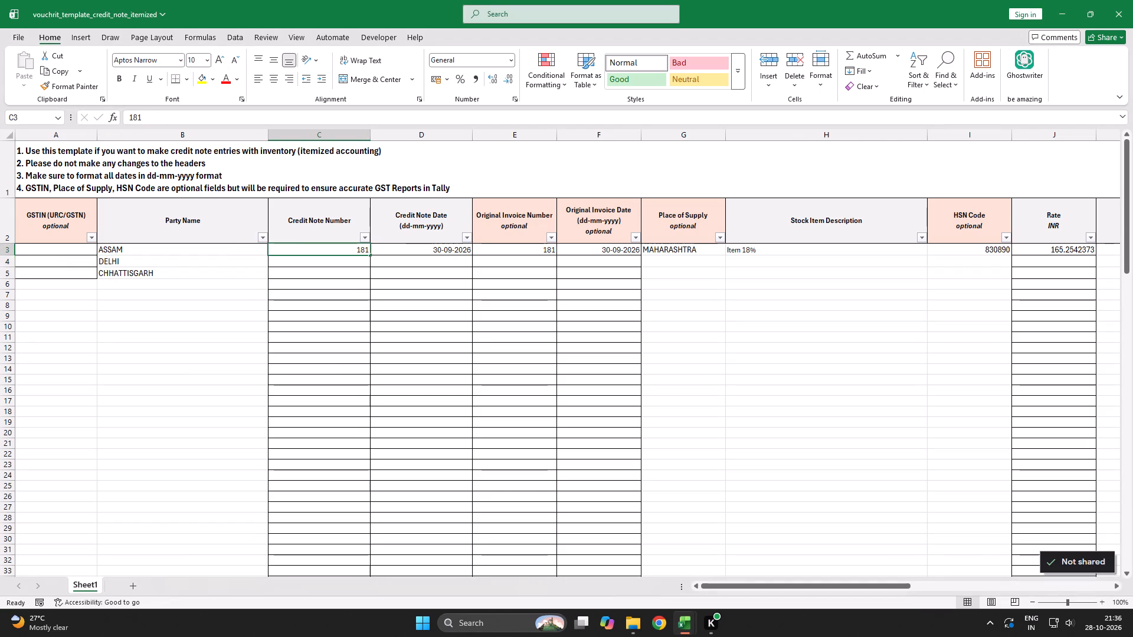
key(Return)
key(2)
key(Return)
key(3)
key(Return)
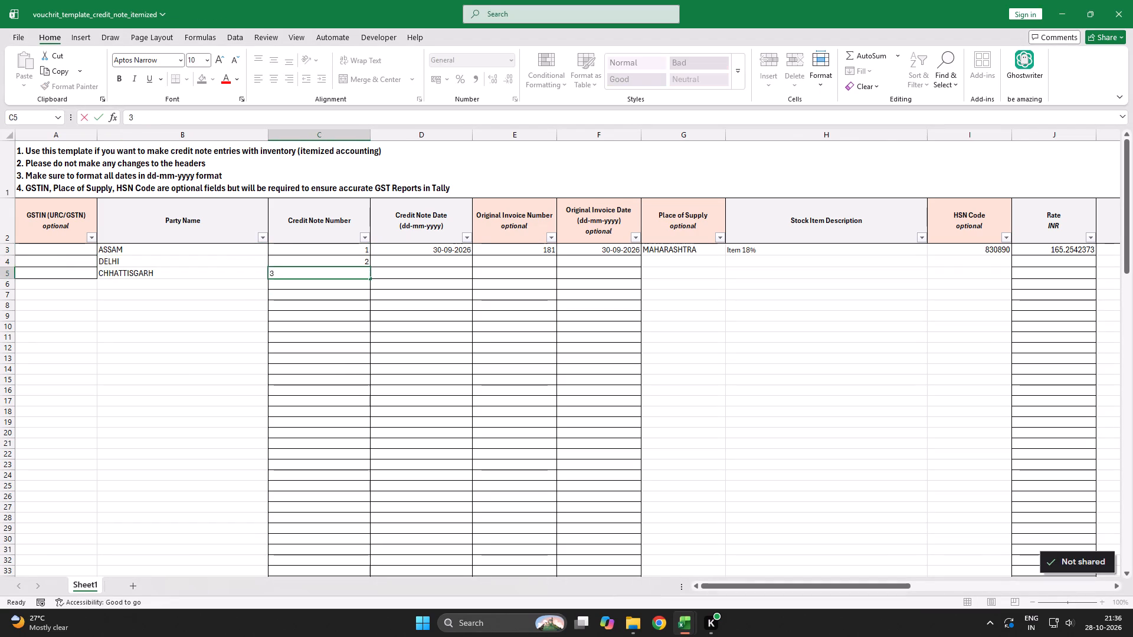
Set the ASSAM row's Credit Note Date to 31-10-2026 in the credit note template.
key(Up)
key(Up)
key(Right)
key(Right)
key(Up)
key(Left)
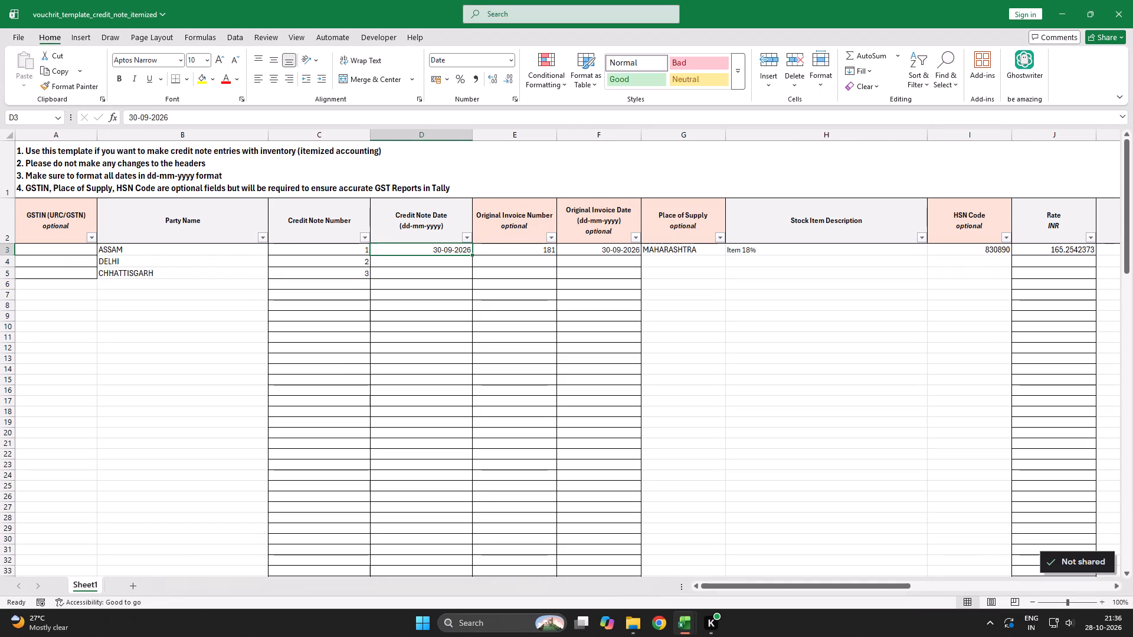
key(F2)
key(Left)
key(Left)
key(Left)
key(Left)
key(Left)
key(Left)
key(Left)
key(Left)
key(Left)
key(Left)
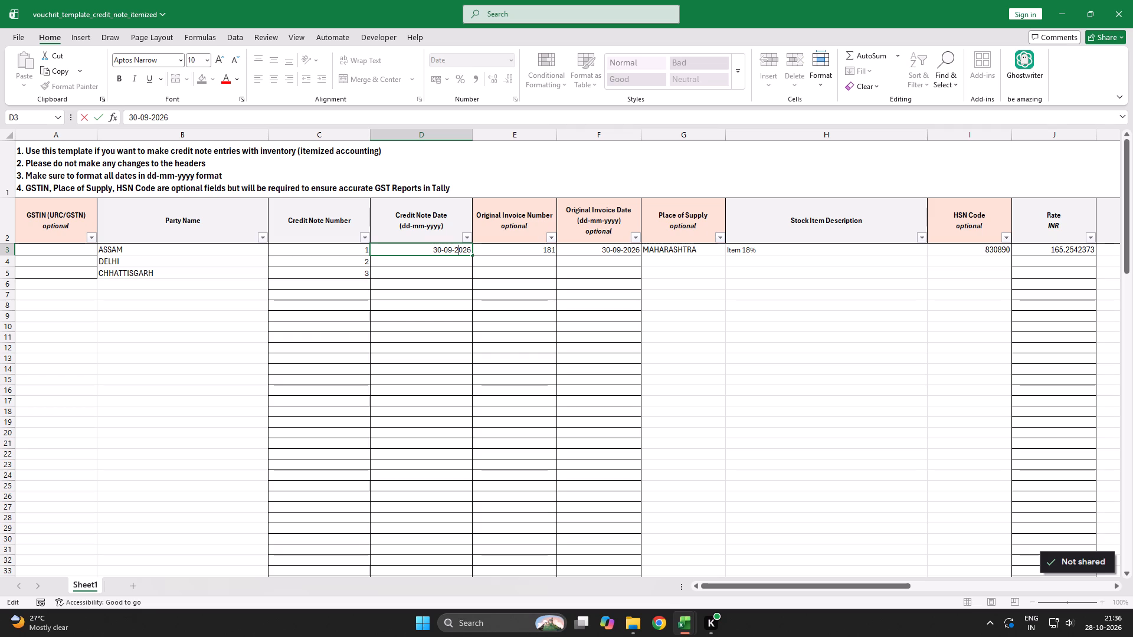
key(Right)
key(Right)
key(BackSpace)
key(1)
key(Right)
key(Right)
key(Right)
key(BackSpace)
key(BackSpace)
text(10)
key(Return)
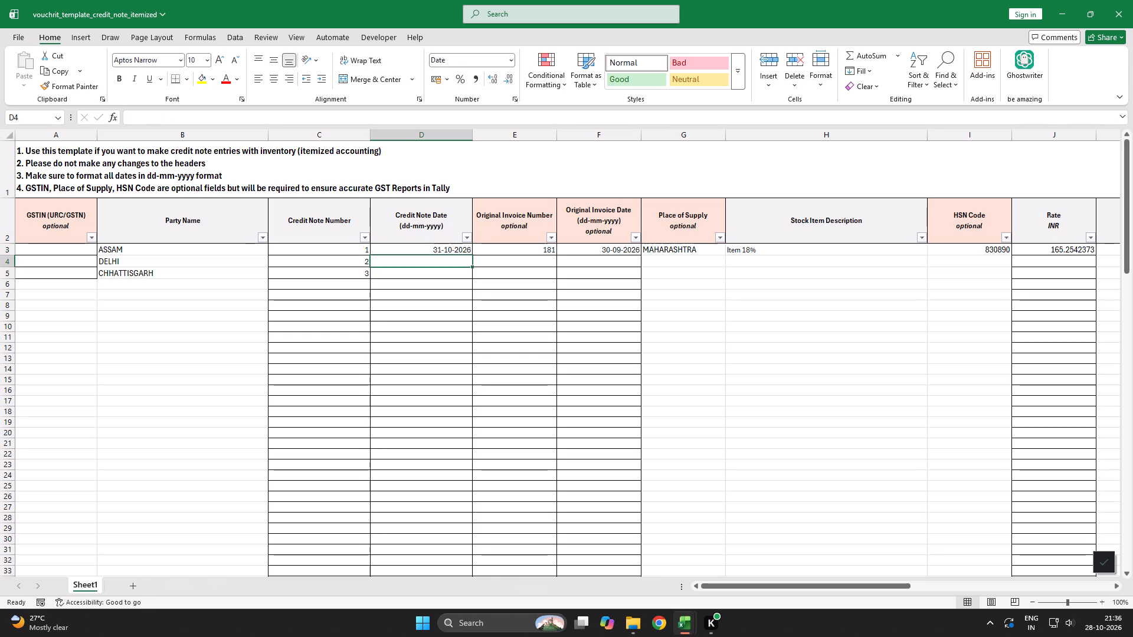
Copy the ASSAM row's credit note date down to the DELHI and CHHATTISGARH rows.
key(Up)
key(ctrl+c)
key(Down)
key(Down)
key(ctrl+Up)
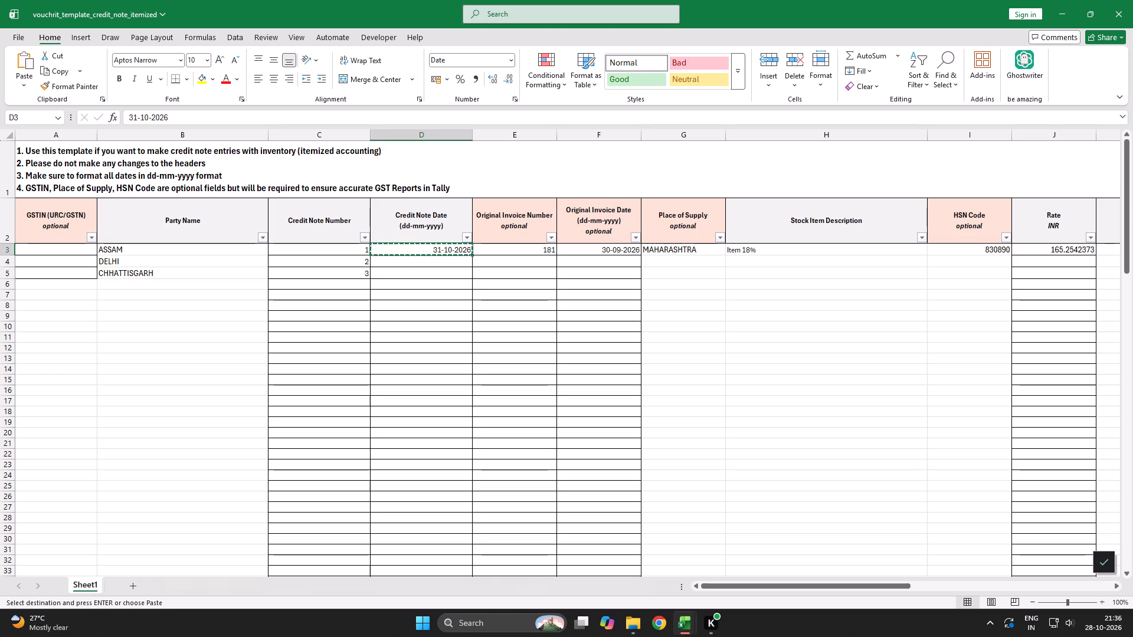
key(Down)
key(Down)
key(ctrl+shift+Up)
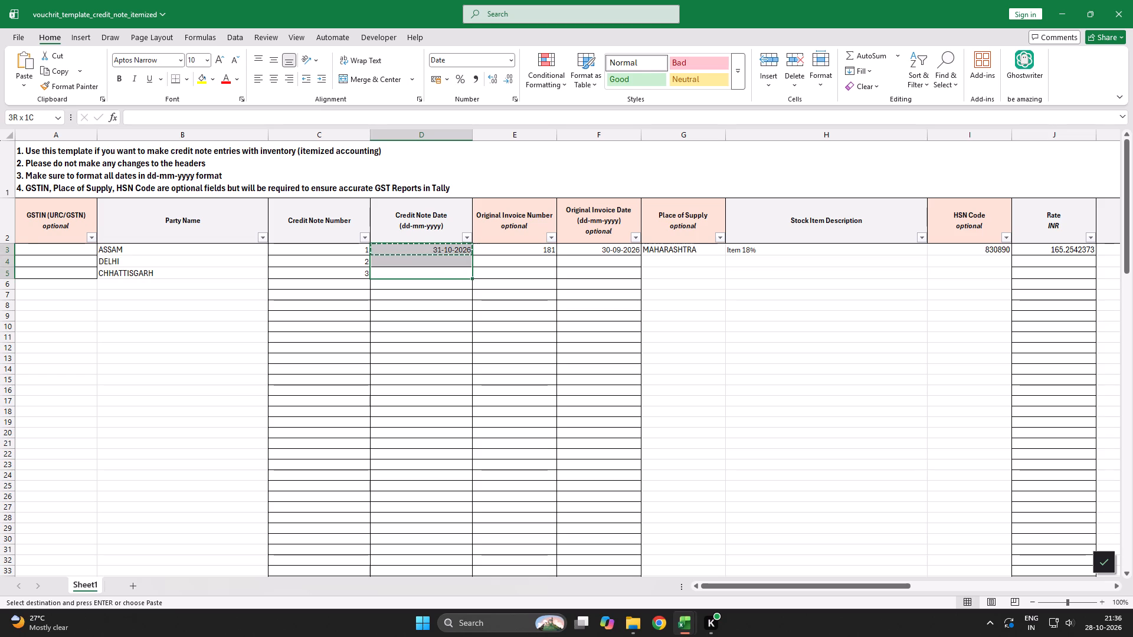
key(ctrl+v)
Enter original invoice numbers 1, 2 and 3 for the ASSAM, DELHI and CHHATTISGARH rows.
key(Down)
key(Up)
key(Right)
key(Up)
key(Up)
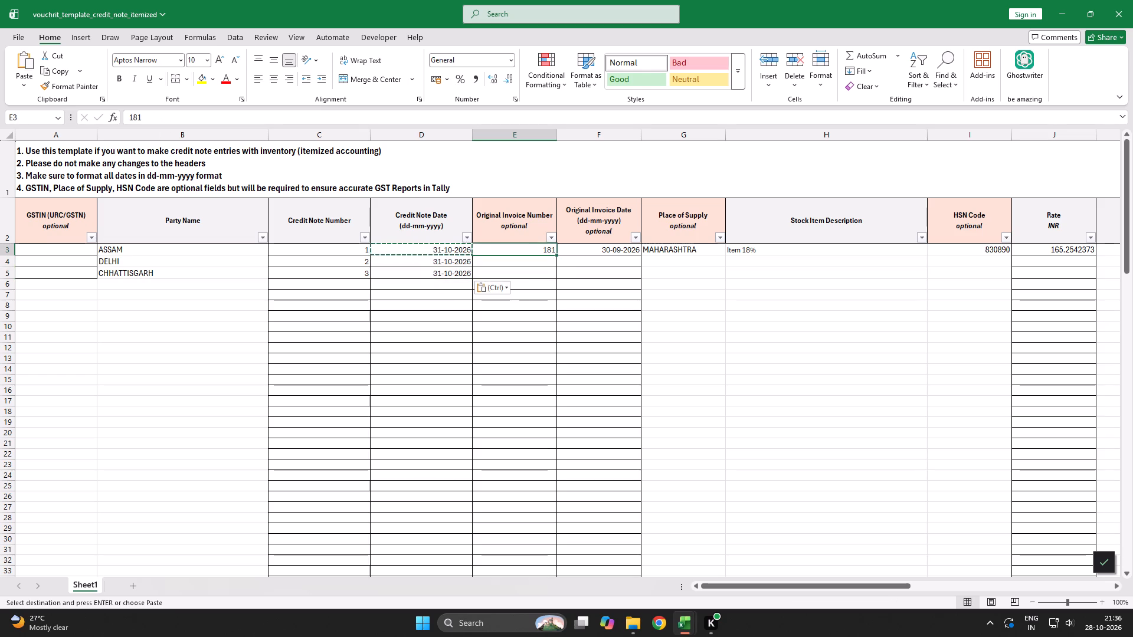
key(1)
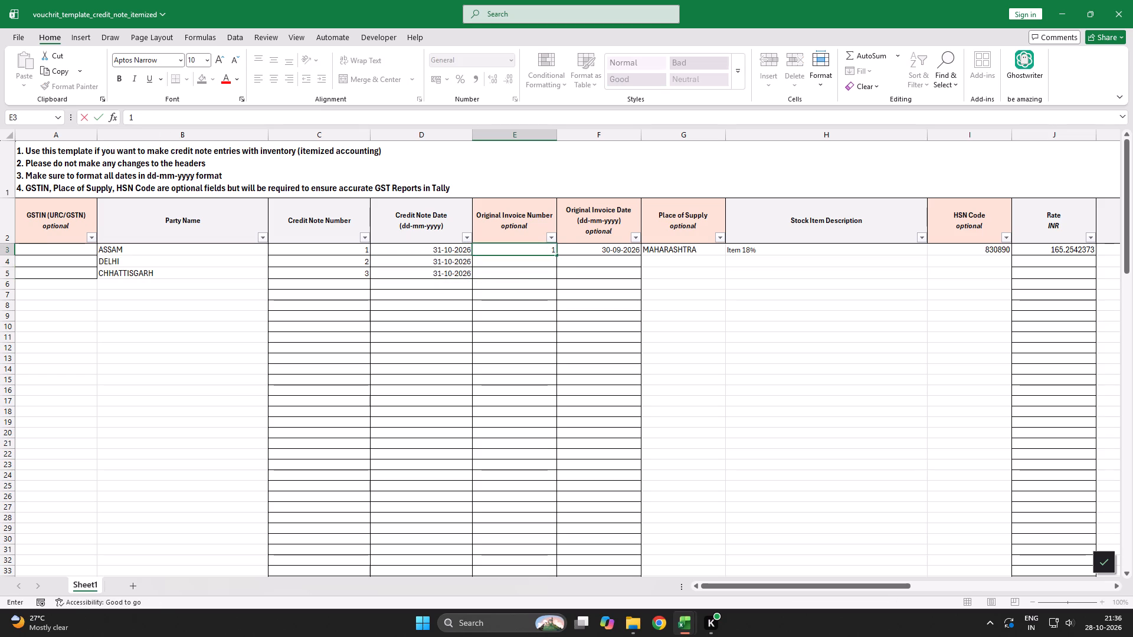
key(Return)
key(2)
key(Return)
key(3)
key(Return)
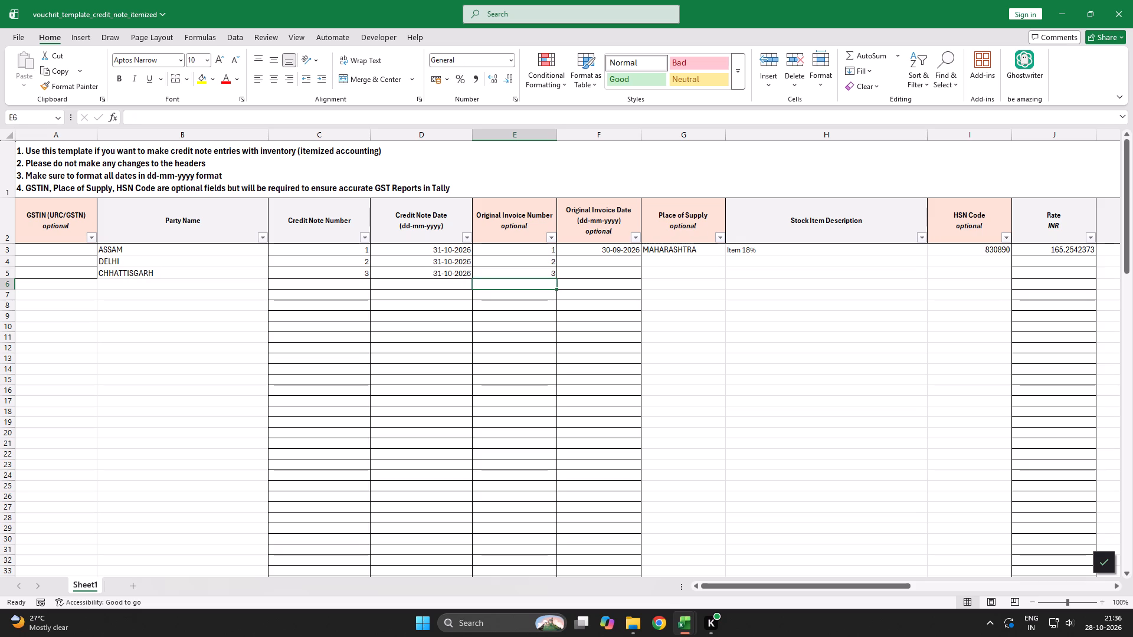
Copy the credit note date 31-10-2026 into Original Invoice Date for all three credit note rows.
key(Up)
key(Up)
key(Right)
key(Up)
key(Left)
key(Left)
key(ctrl+c)
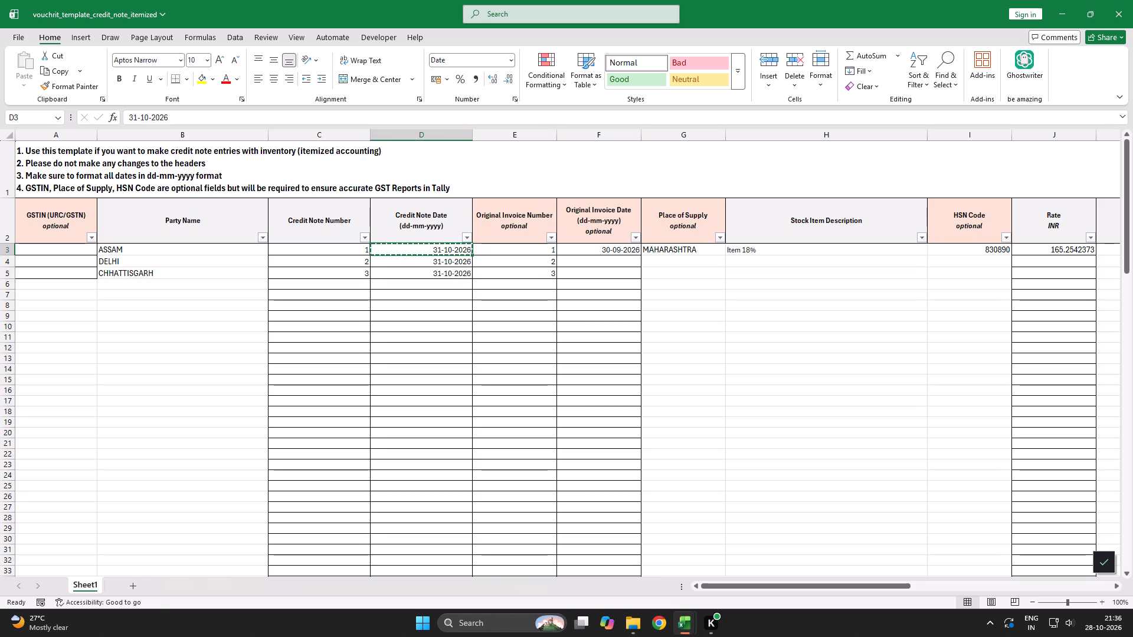
key(Right)
key(Right)
key(shift+Down)
key(shift+Down)
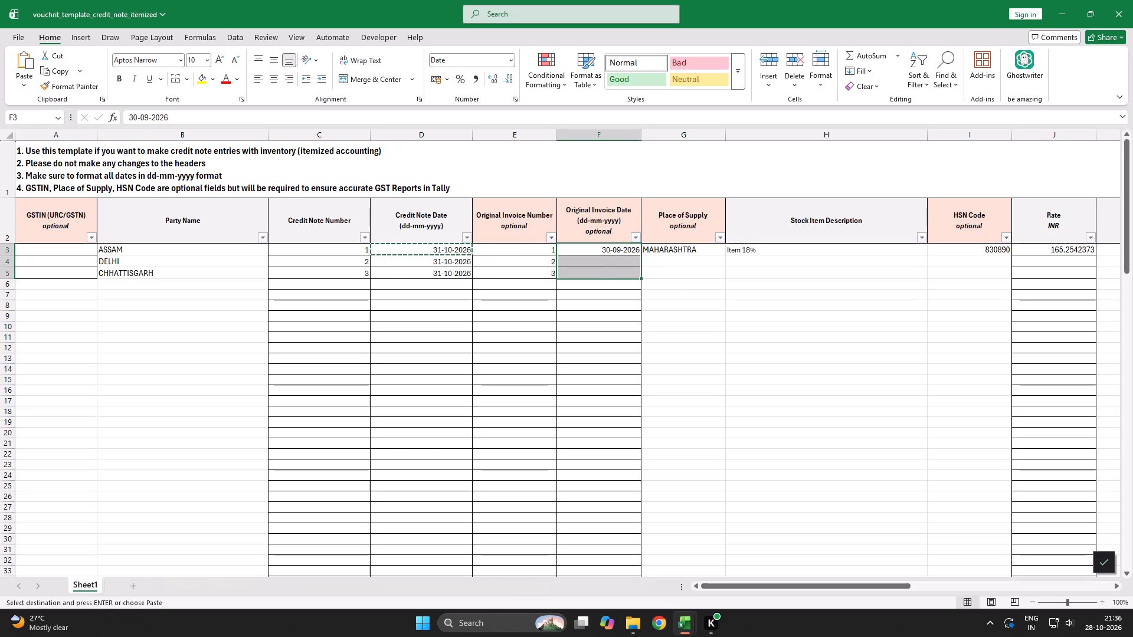
key(ctrl+v)
Copy the party names ASSAM, DELHI and CHHATTISGARH into the Place of Supply column for rows 3 to 5.
key(Right)
key(Left)
key(Right)
key(Left)
key(Left)
key(Left)
key(Left)
key(Left)
key(Left)
key(Left)
key(Left)
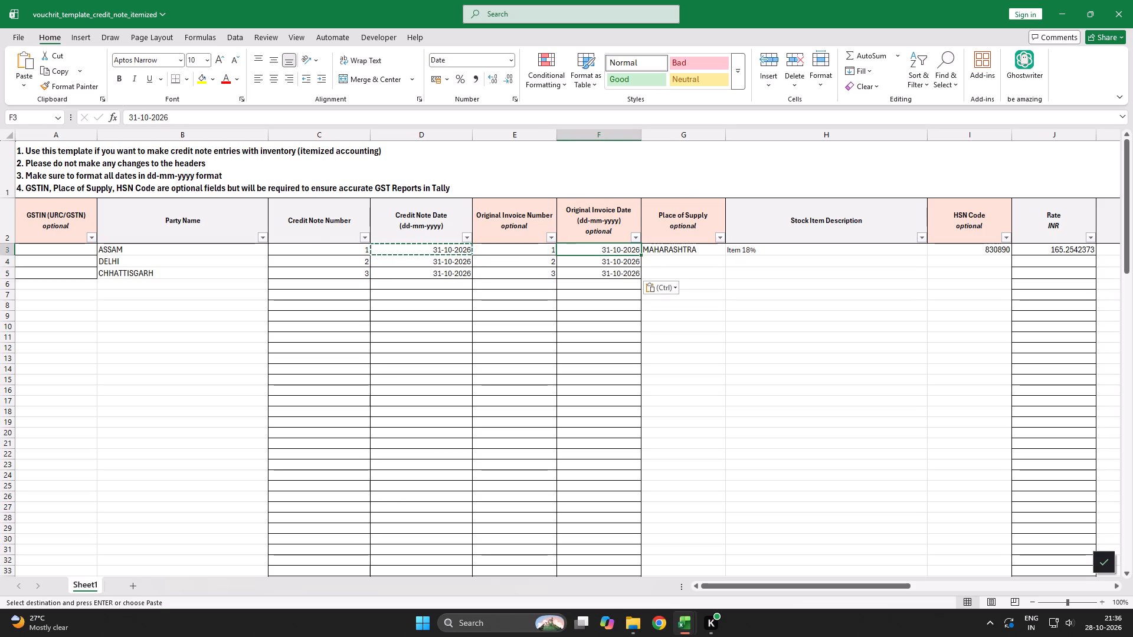
key(Right)
key(shift+Down)
key(shift+Down)
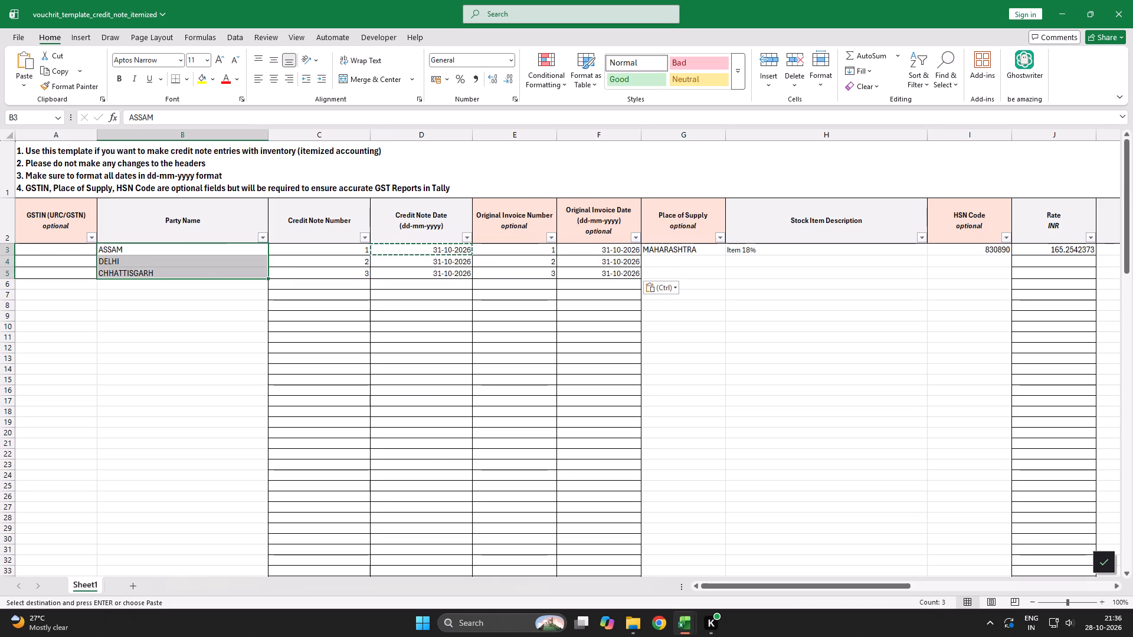
key(ctrl+c)
key(Right)
key(Right)
key(Right)
key(Right)
key(Right)
key(Return)
Copy the stock item description Item 18% from the ASSAM row down to the DELHI and CHHATTISGARH rows.
key(Right)
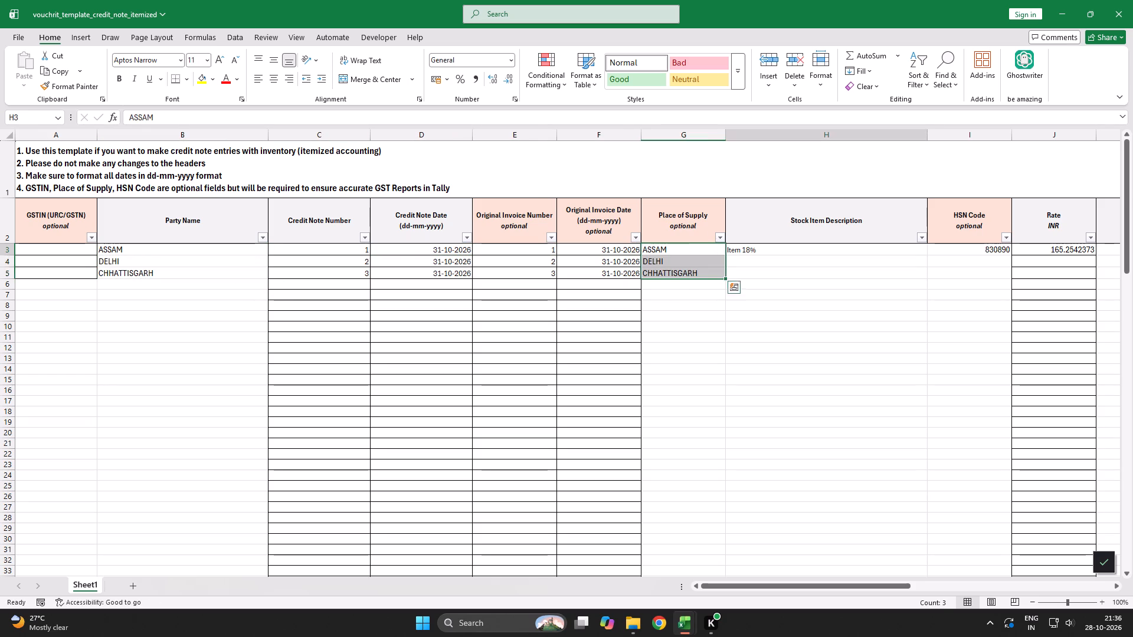
key(ctrl+c)
key(Down)
key(Up)
key(shift+Down)
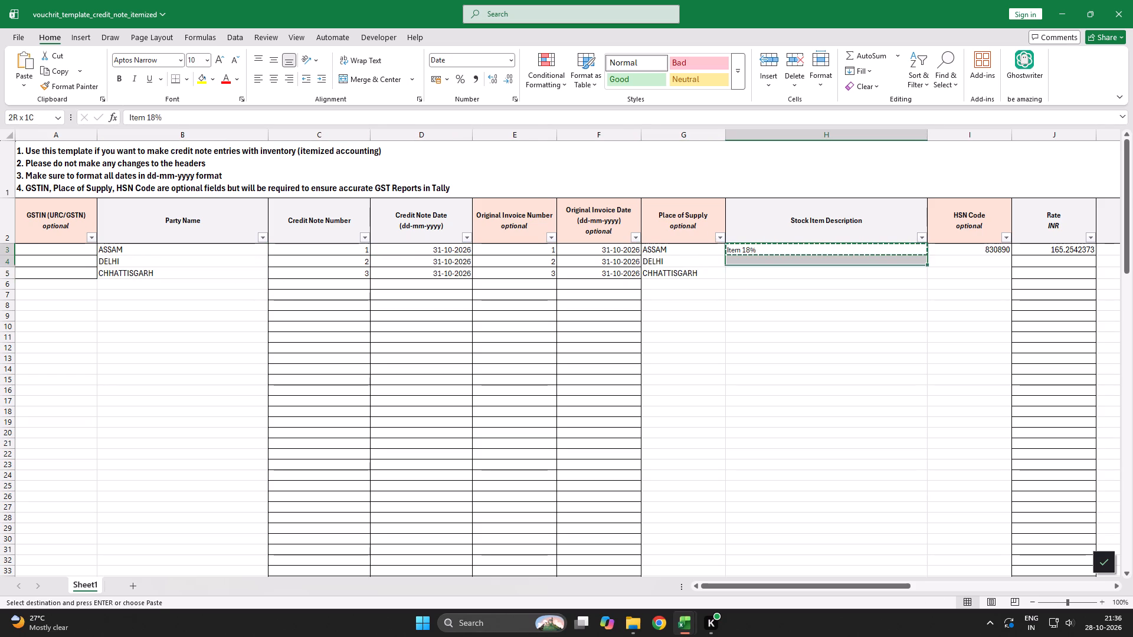
key(shift+Down)
key(ctrl+v)
Compare the template's HSN Code, Rate and Quantity columns with the return rows in the tcs_sales_return workbook.
key(Right)
key(Right)
key(Right)
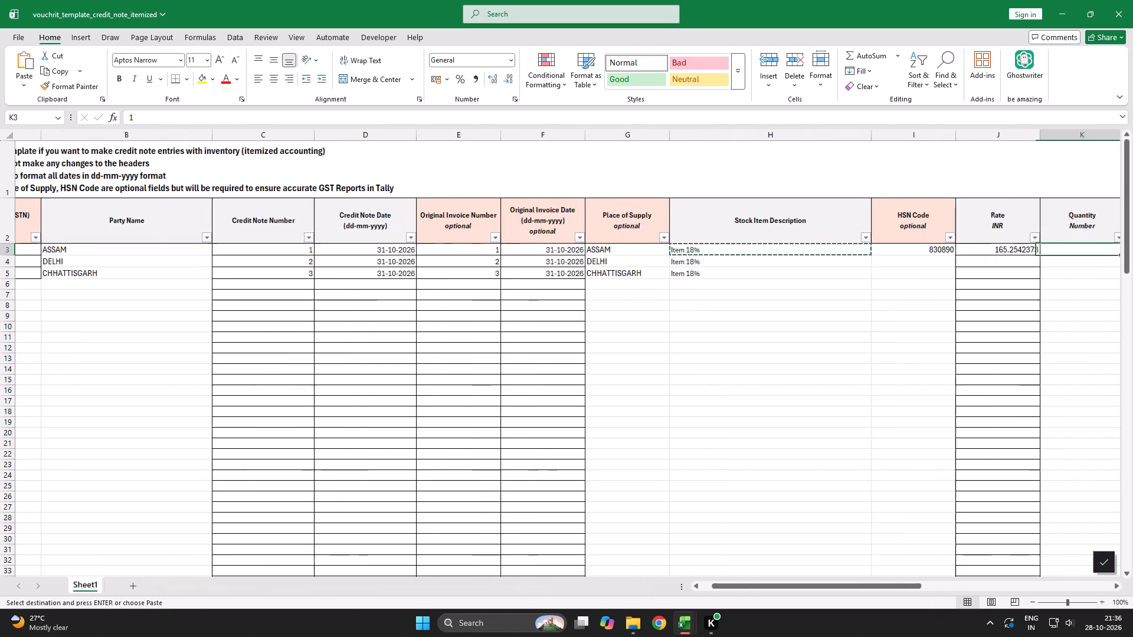
key(Right)
key(Left)
key(Left)
key(Left)
key(Right)
key(Left)
key(alt+Tab)
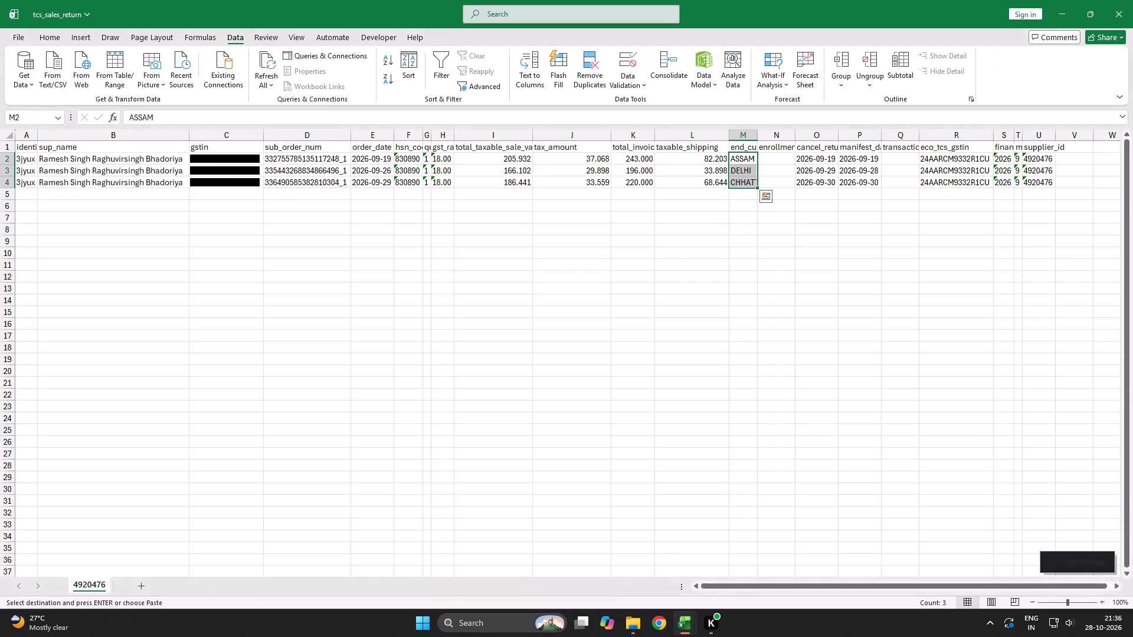
key(alt+Tab)
key(Left)
key(Left)
key(alt+Tab)
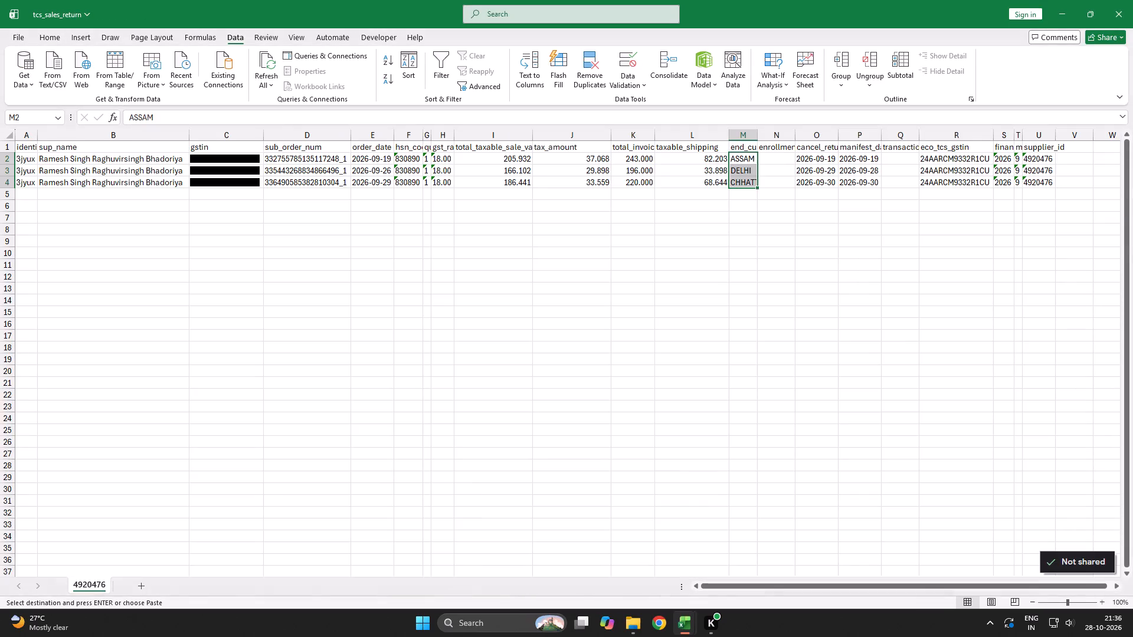
key(alt+Tab)
key(Right)
key(Right)
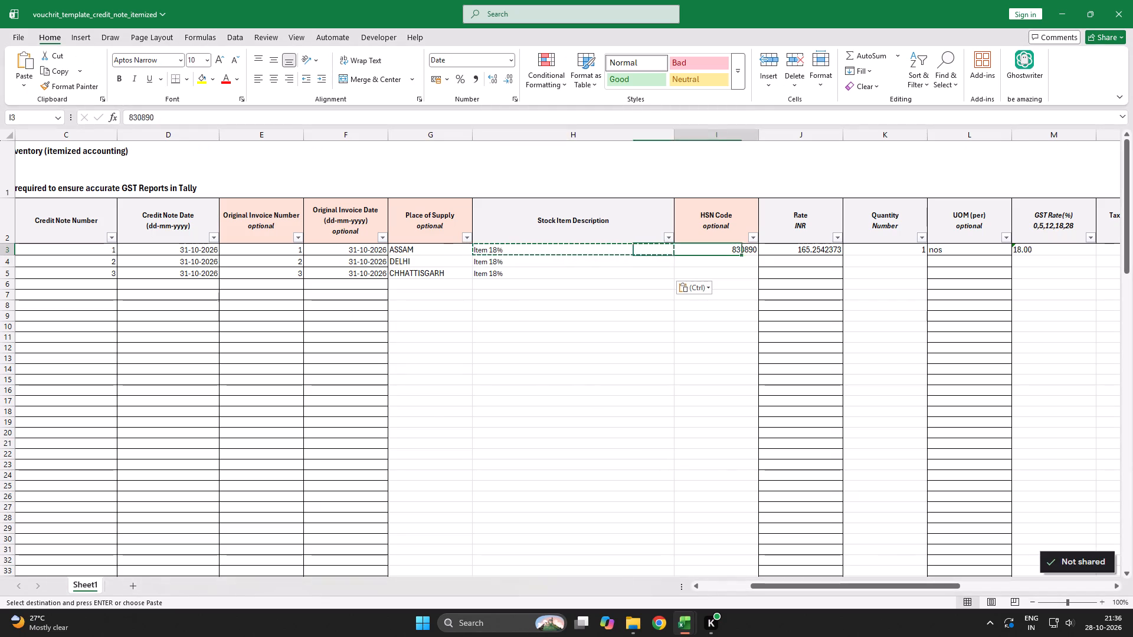
key(Right)
key(Left)
key(Escape)
key(Left)
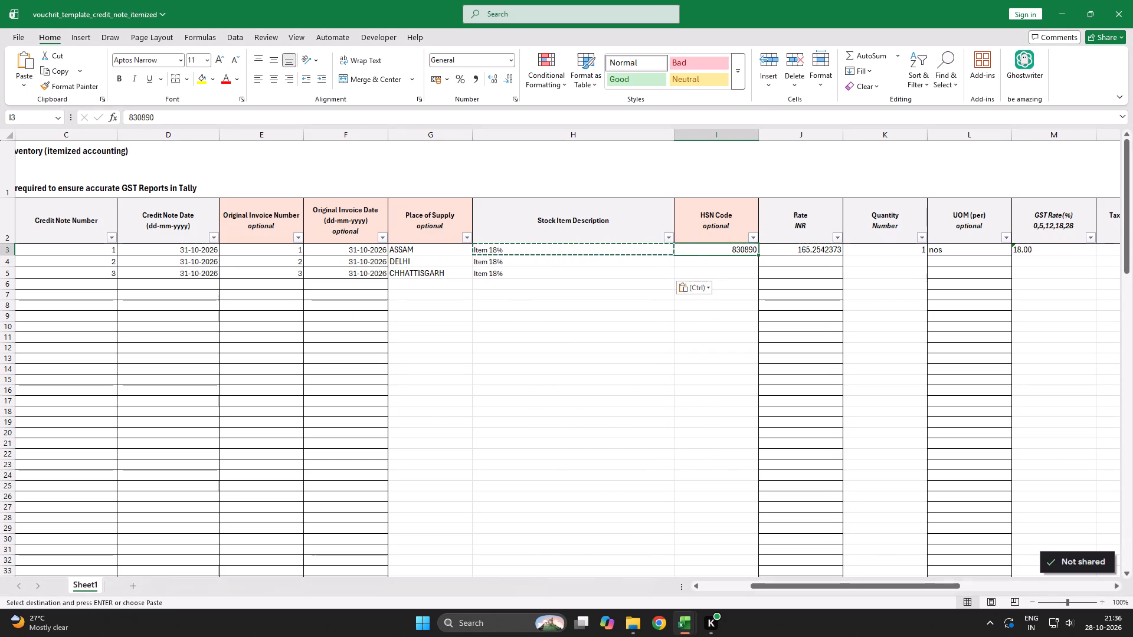
Copy HSN code 830890 from the ASSAM row down to the DELHI and CHHATTISGARH rows.
key(ctrl+c)
key(Down)
key(Up)
key(shift+Down)
key(shift+Down)
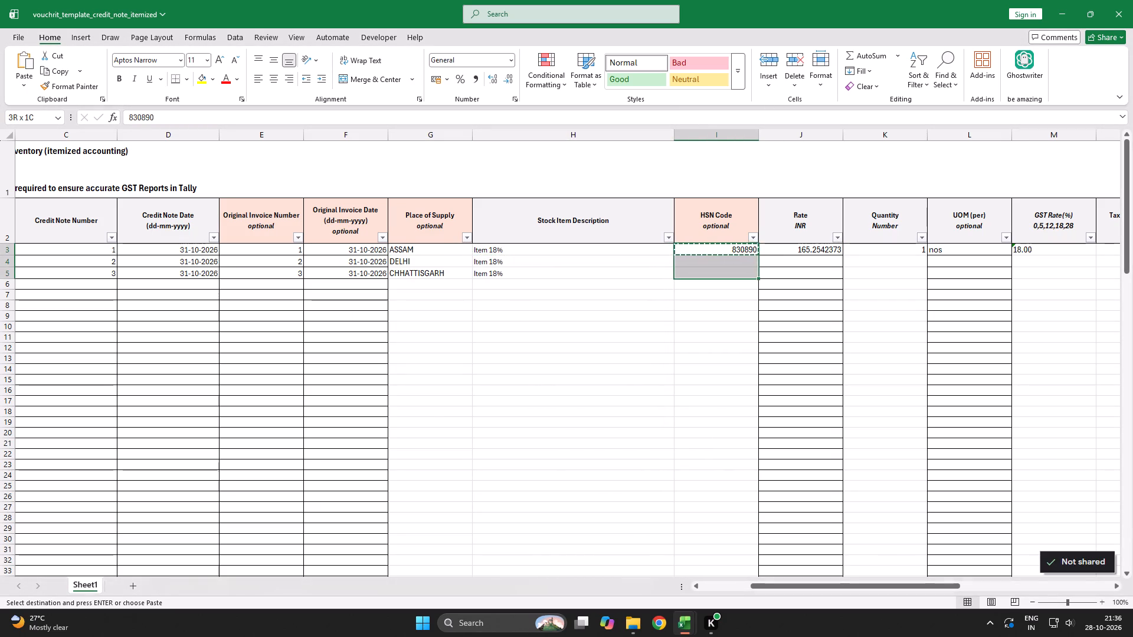
key(ctrl+v)
Save the credit note template workbook.
key(Right)
key(Left)
key(Left)
key(Down)
key(Down)
key(Down)
key(Down)
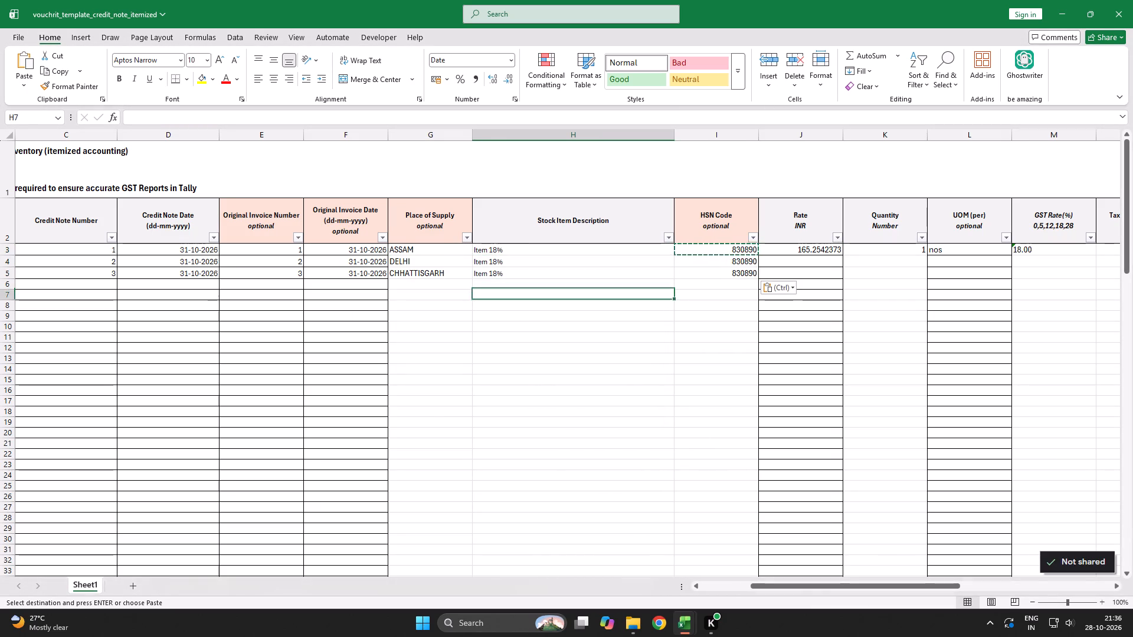
key(ctrl+s)
Check the Rate formula in the template's ASSAM row against the data in tcs_sales_return.
key(Up)
key(Right)
key(Right)
key(Up)
key(Up)
key(Up)
key(alt+Tab)
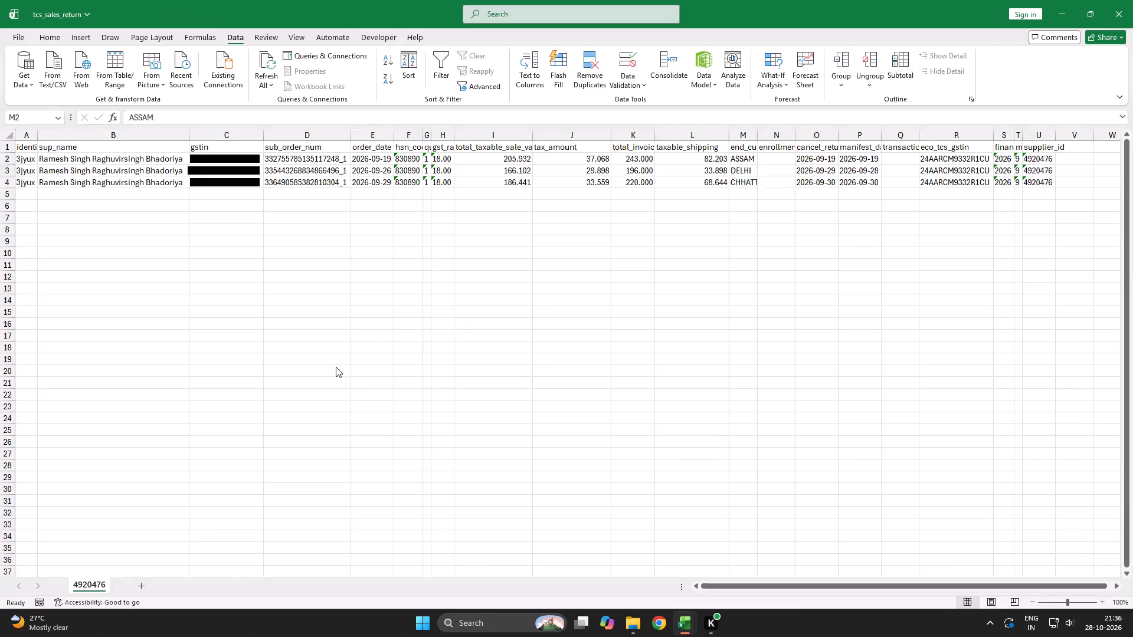
key(alt+Tab)
key(Right)
key(Left)
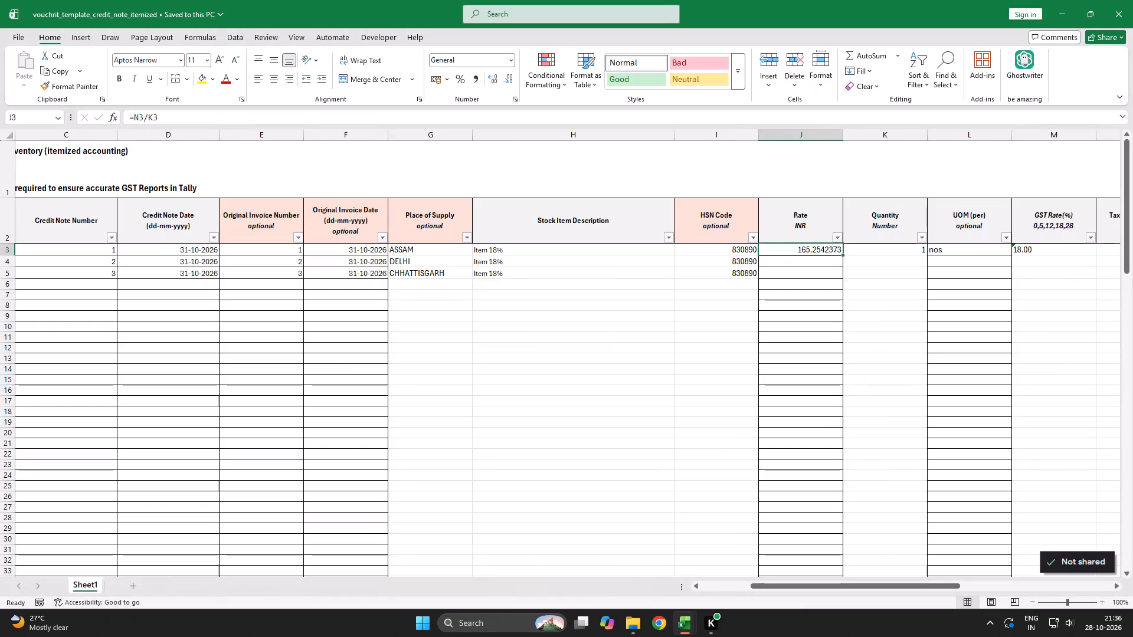
In tcs_sales_return, convert the text-stored values from quantity through taxable shipping to numbers for all three return rows.
key(alt+Tab)
key(Right)
key(Right)
key(Left)
key(Left)
key(Left)
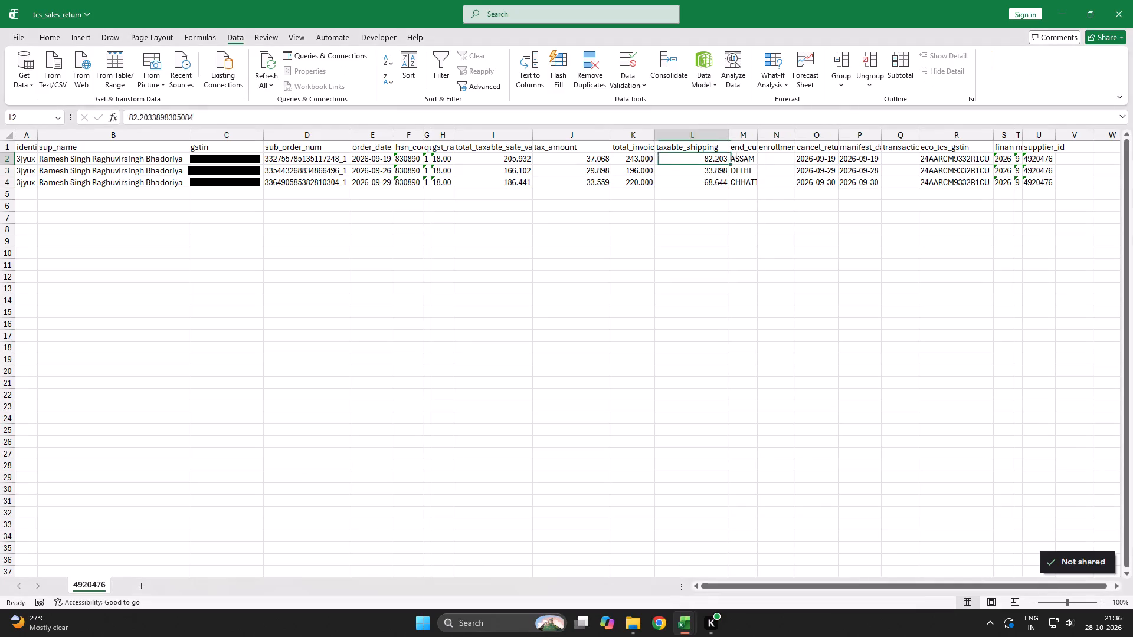
key(Left)
key(Left)
key(Left)
key(Left)
key(Right)
key(Left)
key(Left)
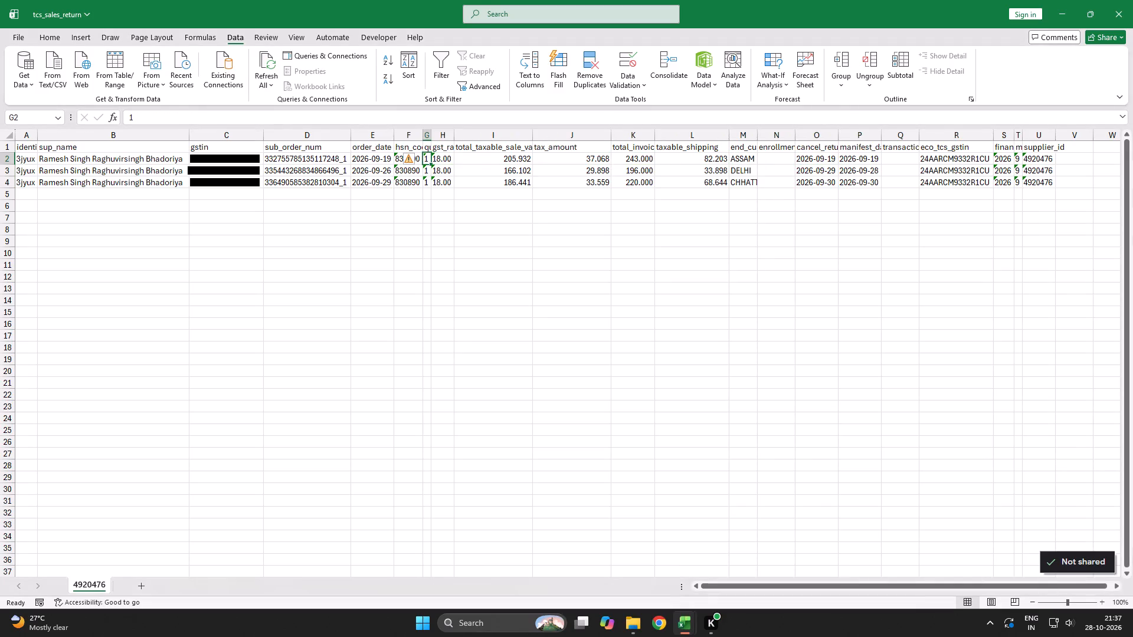
key(shift+Down)
key(shift+Down)
key(shift+Right)
key(shift+Right)
key(shift+Right)
key(shift+Right)
key(shift+Right)
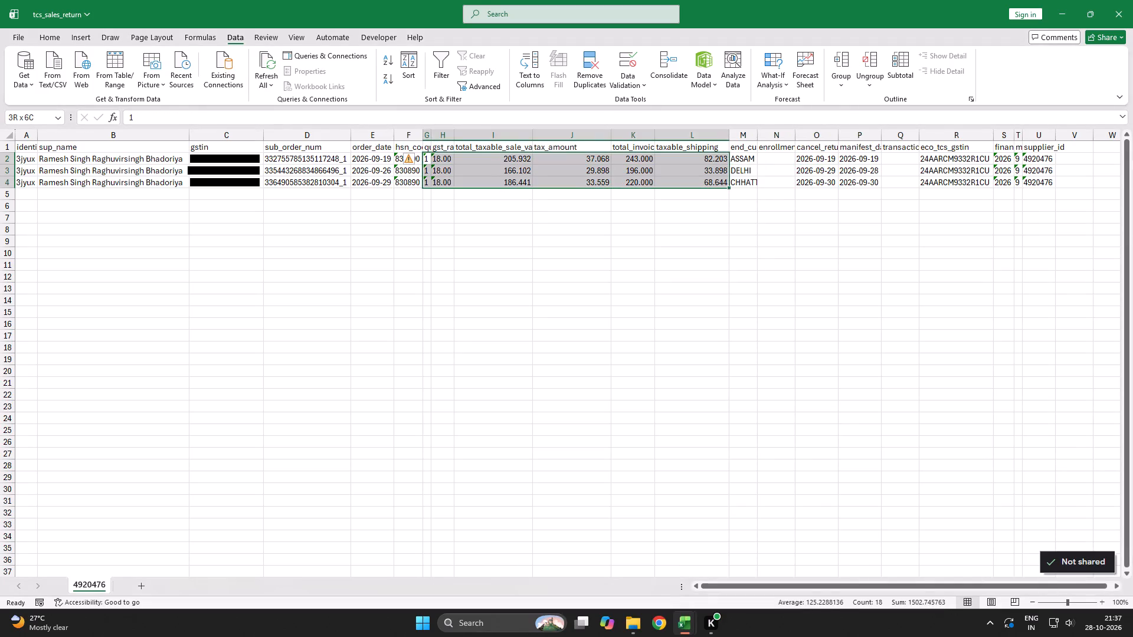
click(406, 162)
click(437, 192)
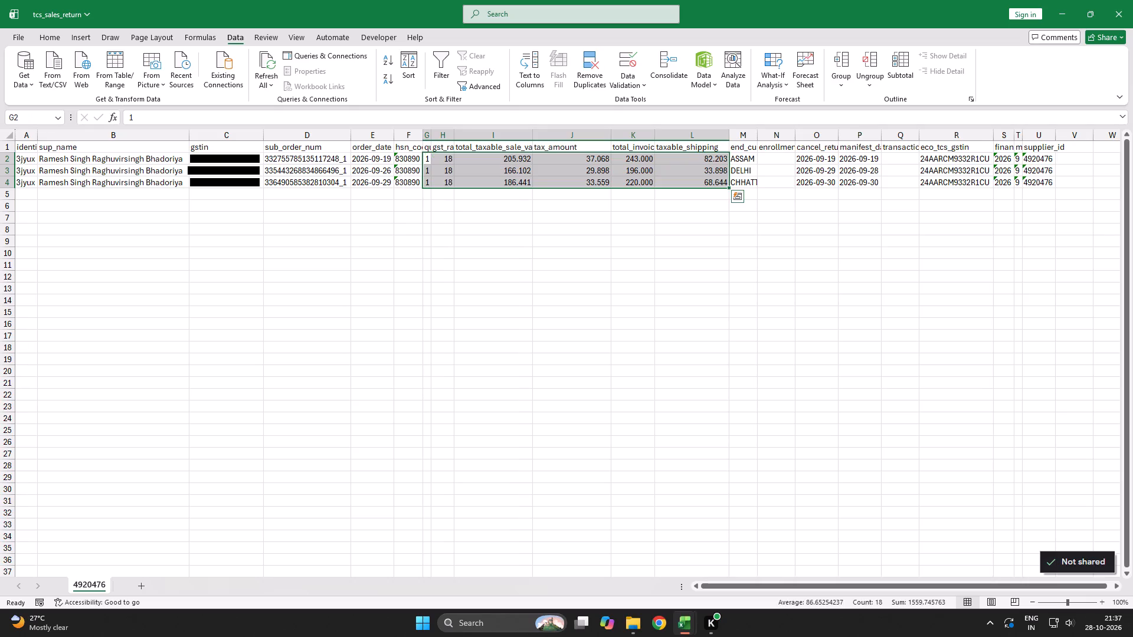
Copy the three total_taxable_sale_value figures from tcs_sales_return into the credit note template's Taxable Amount column, starting at the ASSAM row.
key(Down)
key(Up)
key(Right)
key(Right)
key(Left)
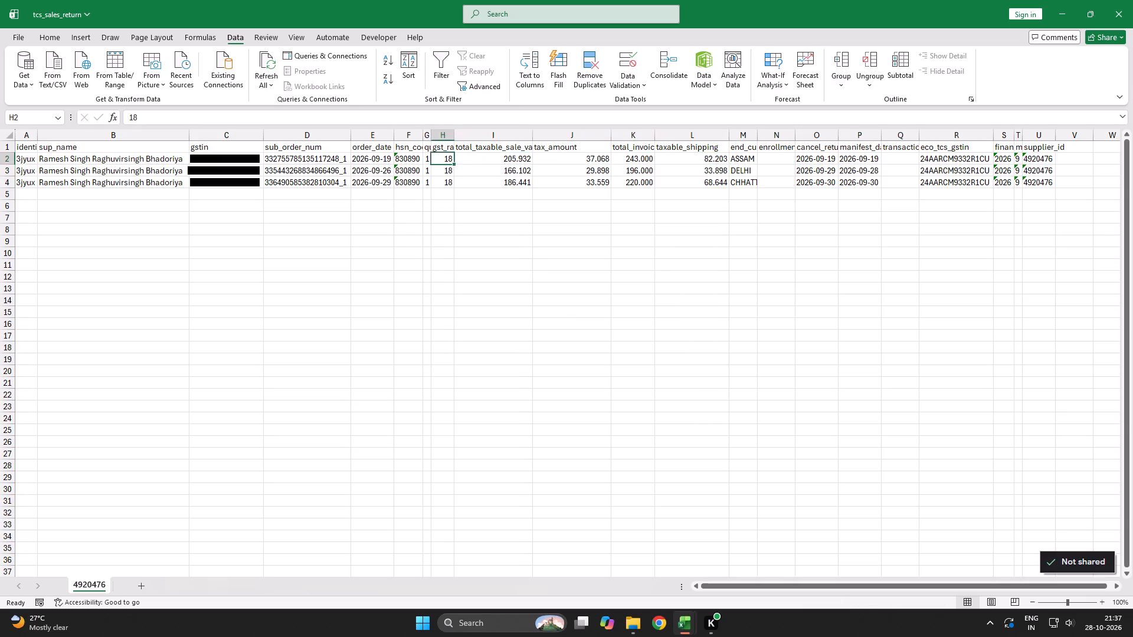
key(Right)
key(shift+Down)
key(shift+Down)
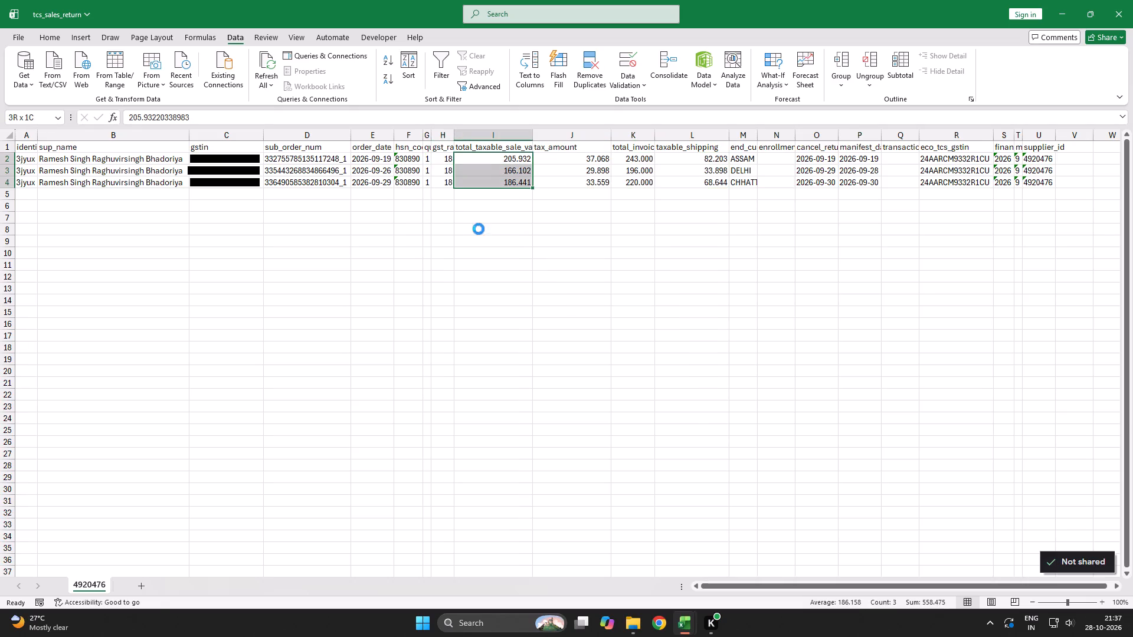
key(ctrl+c)
key(Down)
key(Up)
key(alt+Tab)
key(Right)
key(Left)
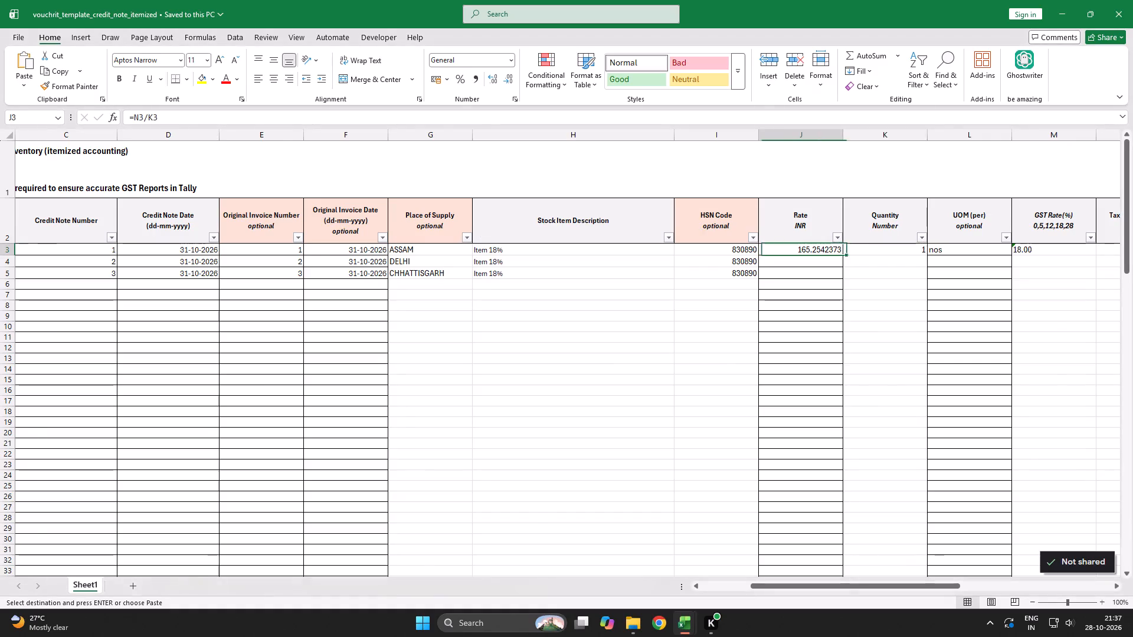
key(alt+Tab)
key(alt+Tab)
key(Right)
key(Right)
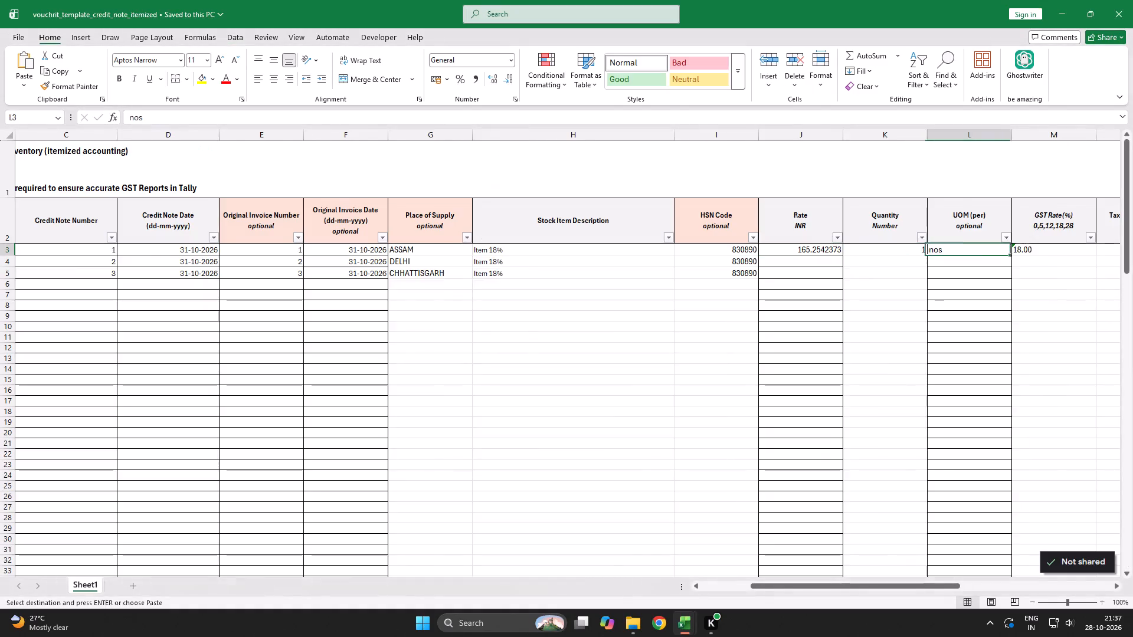
key(Right)
key(Right)
key(Right)
key(Left)
key(Left)
key(Right)
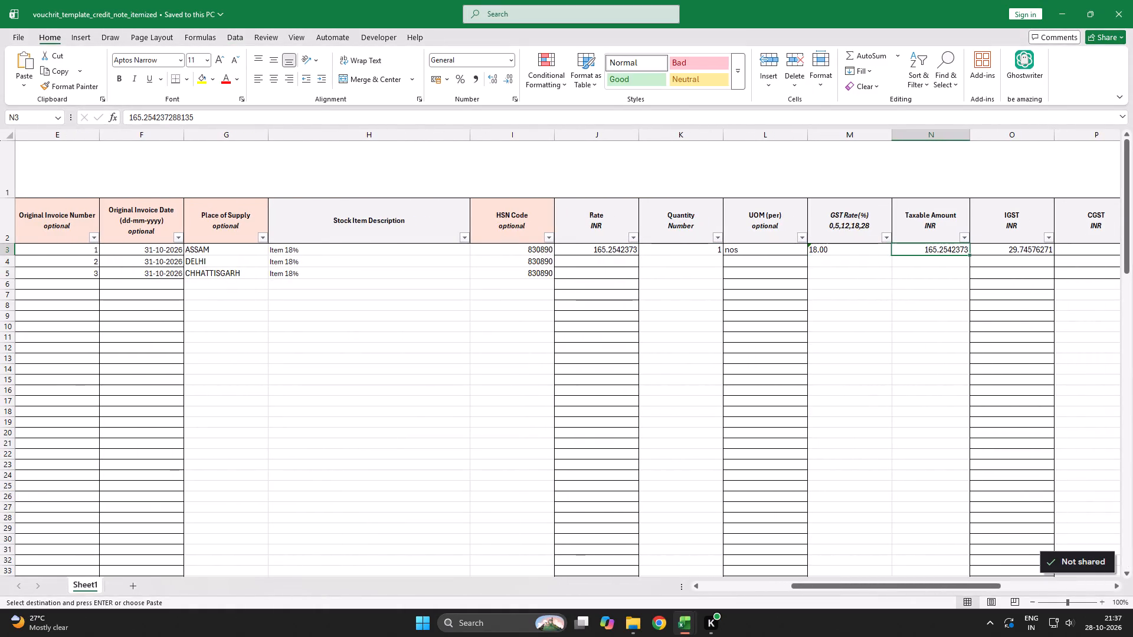
key(ctrl+v)
key(Right)
Copy the GST rate 18.00 from the template's ASSAM row down to the DELHI and CHHATTISGARH rows.
key(Left)
key(Left)
key(Left)
key(Left)
key(Left)
key(Right)
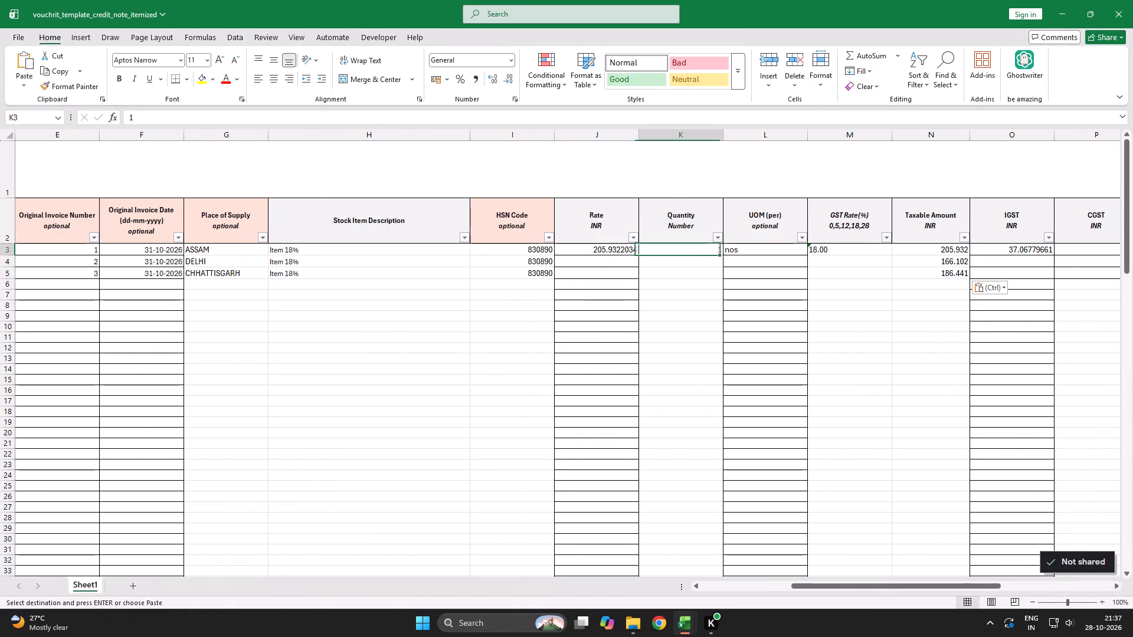
key(Right)
key(Right)
key(Right)
key(Right)
key(Left)
key(Left)
key(Left)
key(Right)
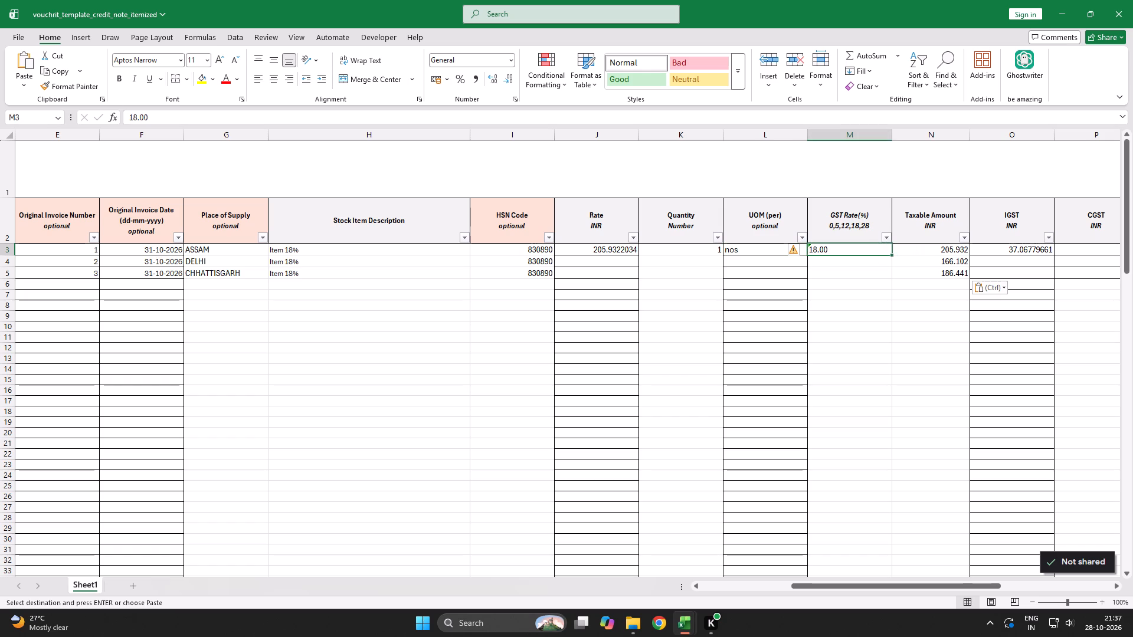
key(ctrl+c)
key(Down)
key(Up)
key(shift+Down)
key(shift+Down)
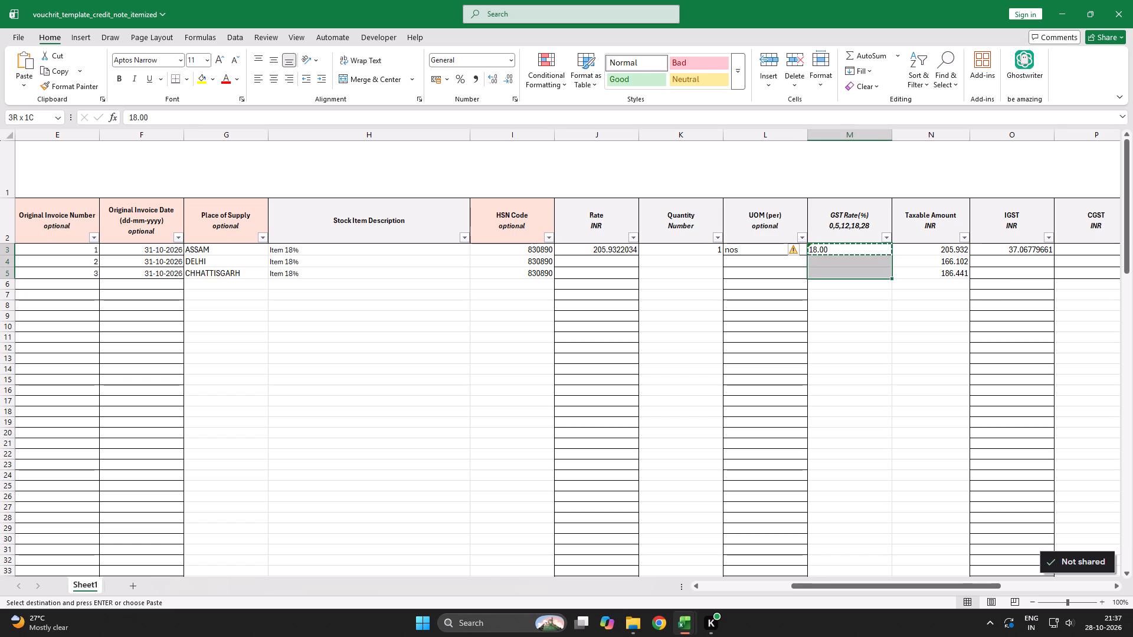
key(ctrl+v)
key(Down)
key(Up)
Copy the unit of measure nos from the ASSAM row down to the DELHI and CHHATTISGARH rows.
key(Left)
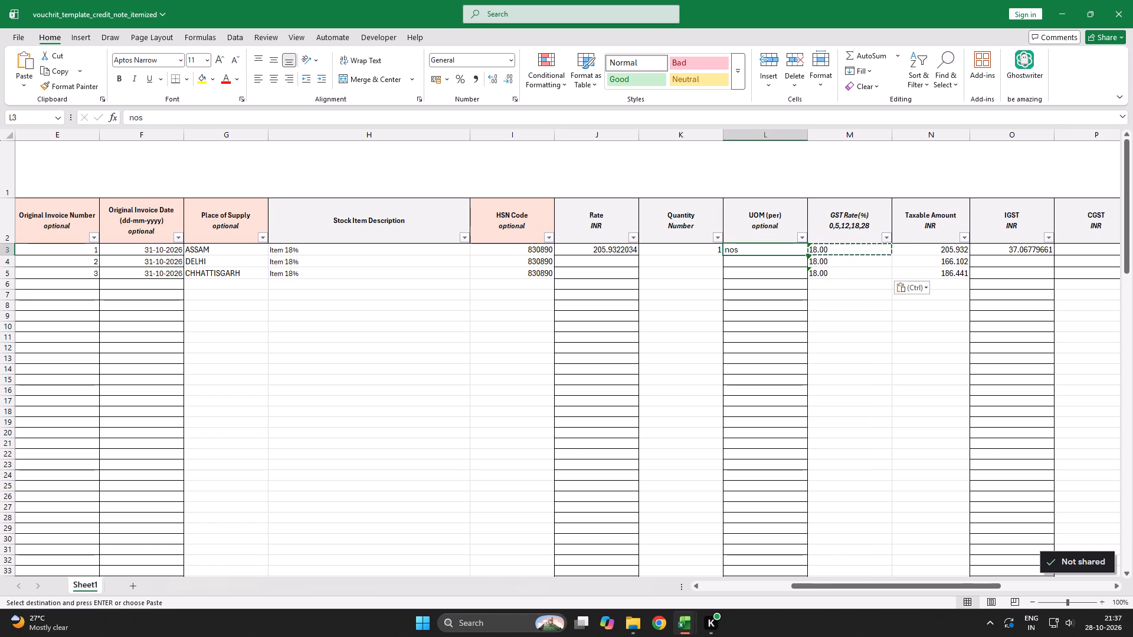
key(ctrl+c)
key(Down)
key(Up)
key(shift+Down)
key(shift+Down)
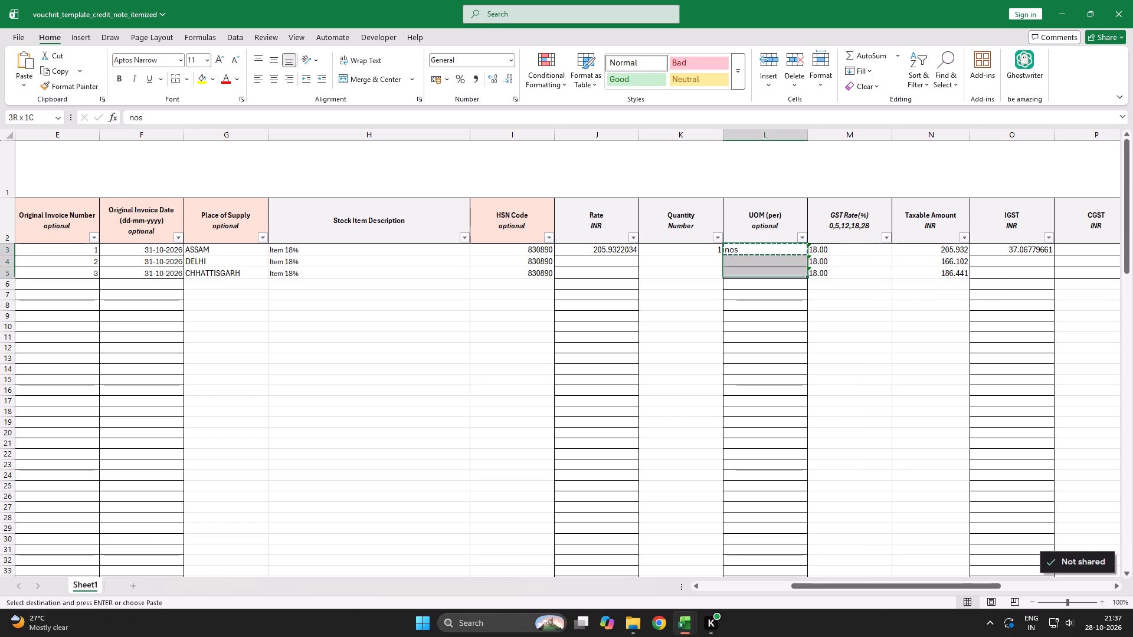
key(ctrl+v)
key(Down)
key(Up)
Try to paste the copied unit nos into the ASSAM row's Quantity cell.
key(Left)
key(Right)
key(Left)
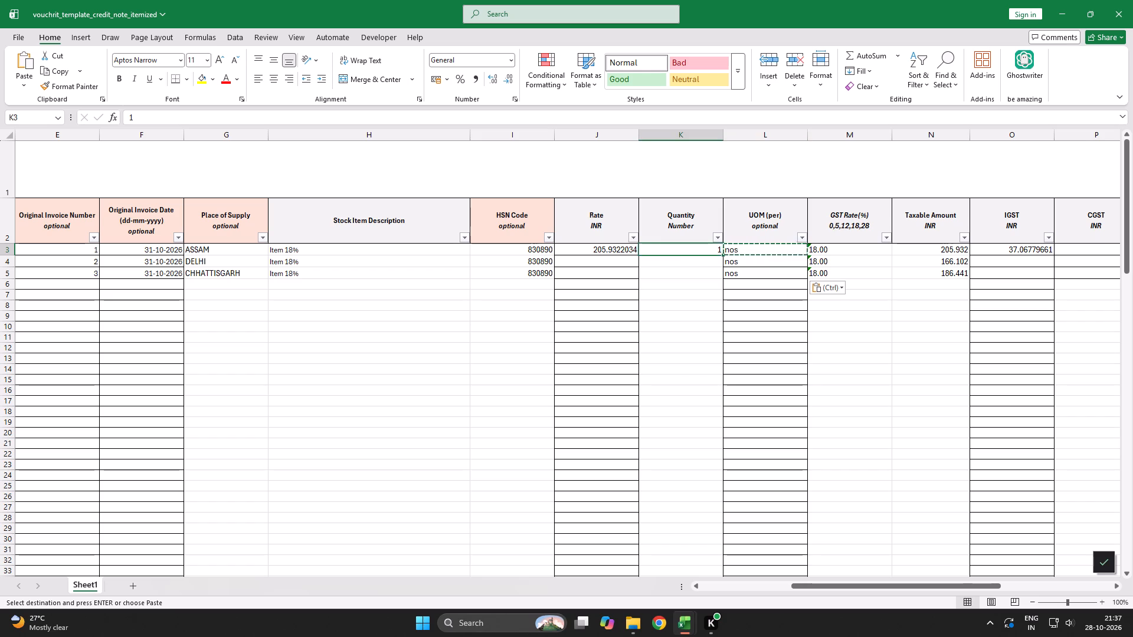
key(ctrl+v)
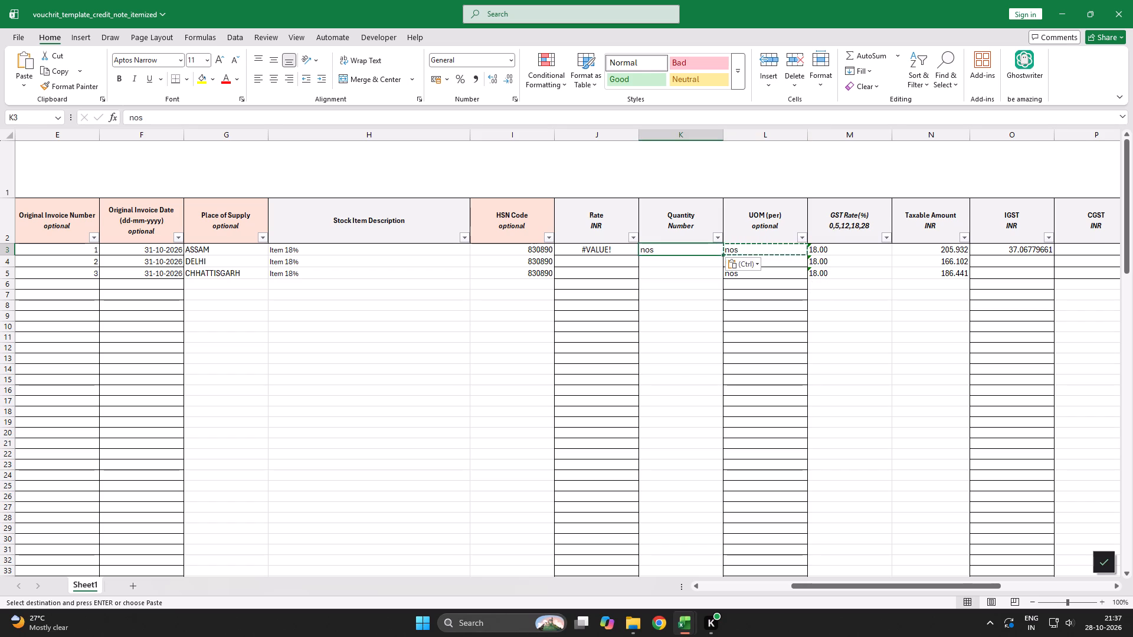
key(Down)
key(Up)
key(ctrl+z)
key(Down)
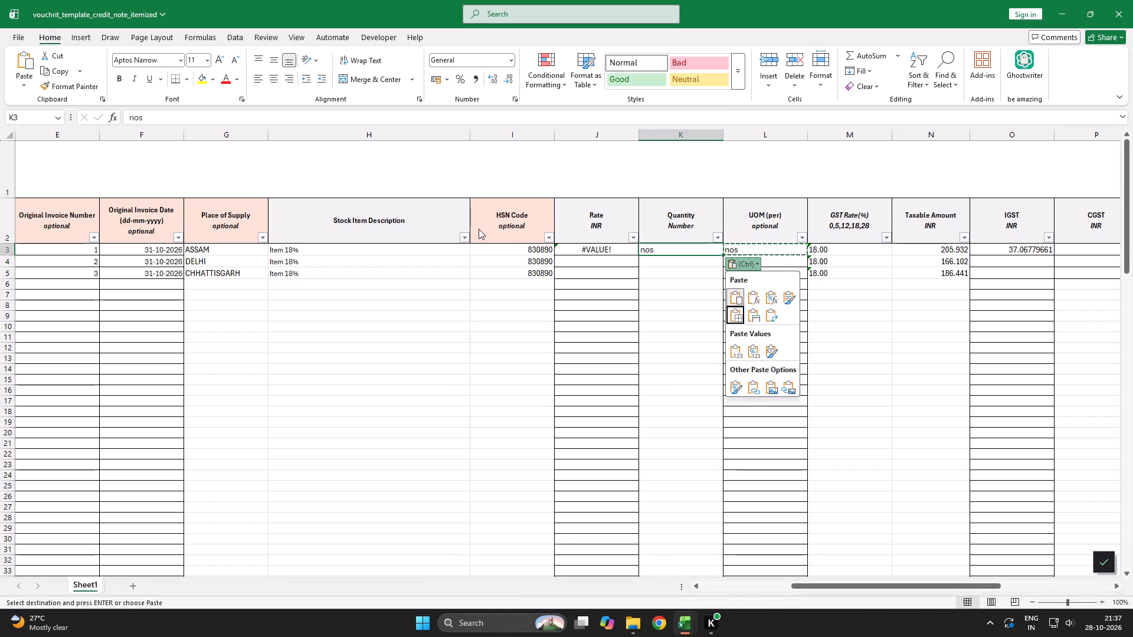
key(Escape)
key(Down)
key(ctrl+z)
Enter a quantity of 1 in both the DELHI and CHHATTISGARH rows.
key(Down)
key(Up)
key(Down)
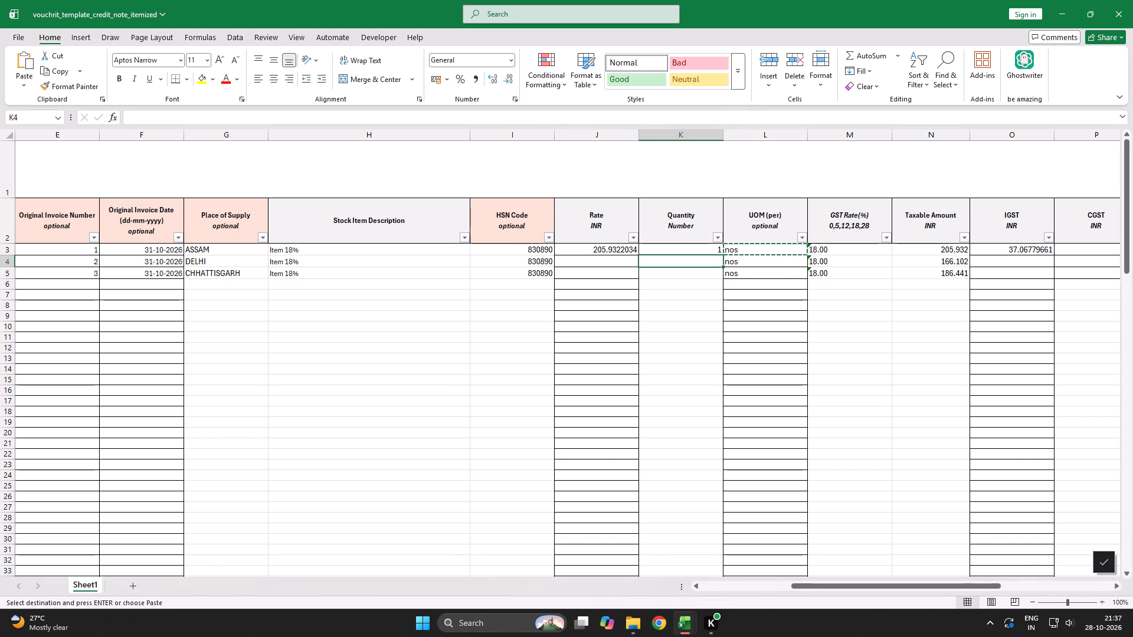
key(1)
key(Return)
key(1)
key(Return)
Copy the Rate formula =N3/K3 from the ASSAM row down to the DELHI and CHHATTISGARH rows.
key(Up)
key(Up)
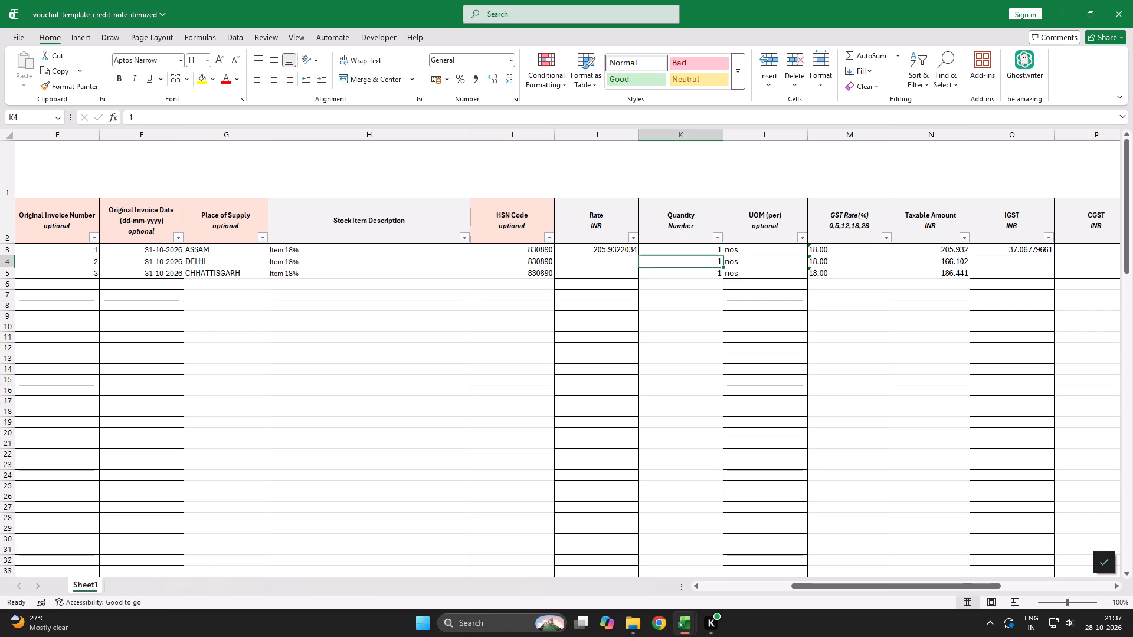
key(Left)
key(Up)
key(ctrl+c)
key(Down)
key(Up)
key(shift+Down)
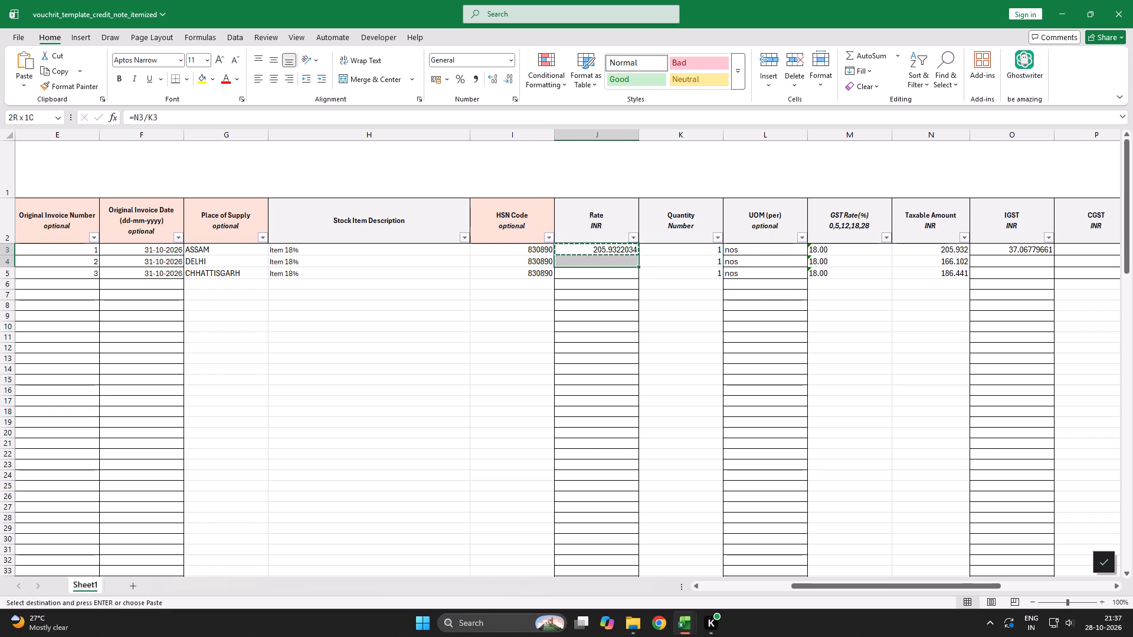
key(shift+Down)
key(ctrl+v)
key(Down)
key(Up)
Review the template's filled entries along the ASSAM row, from the credit note and invoice details across to the tax columns.
key(Right)
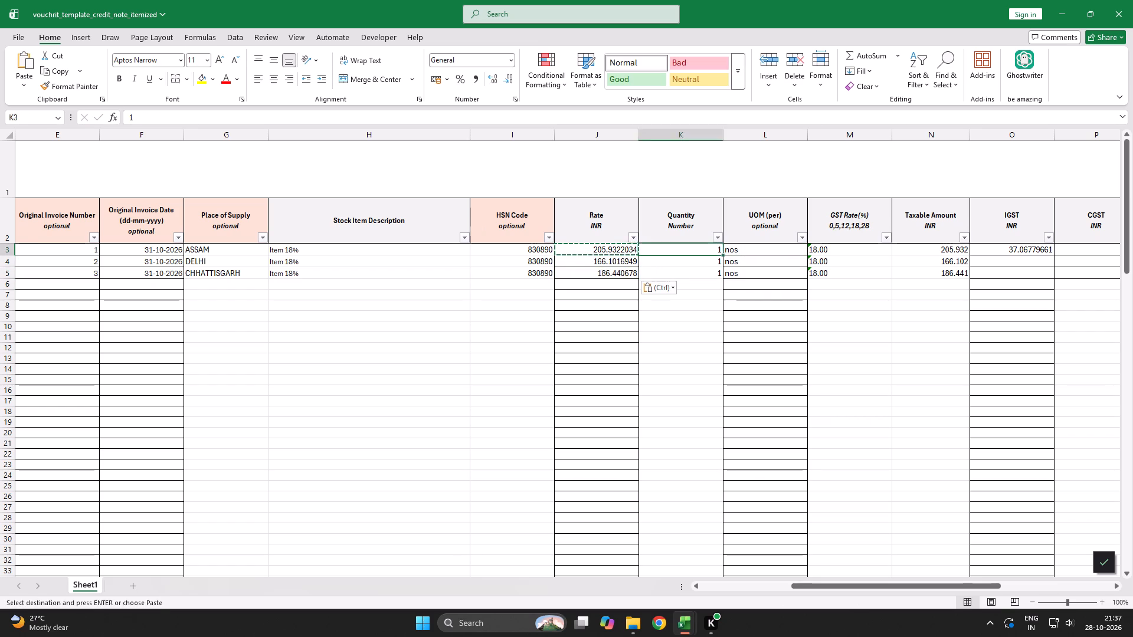
key(Right)
key(Right)
key(Right)
key(Right)
key(Right)
key(Left)
key(Left)
key(Left)
key(Left)
key(Left)
key(Left)
key(Left)
key(Left)
key(Left)
key(Left)
key(Left)
key(Left)
key(Left)
key(Left)
key(Left)
key(Left)
key(Left)
key(Left)
key(Left)
key(Left)
key(Left)
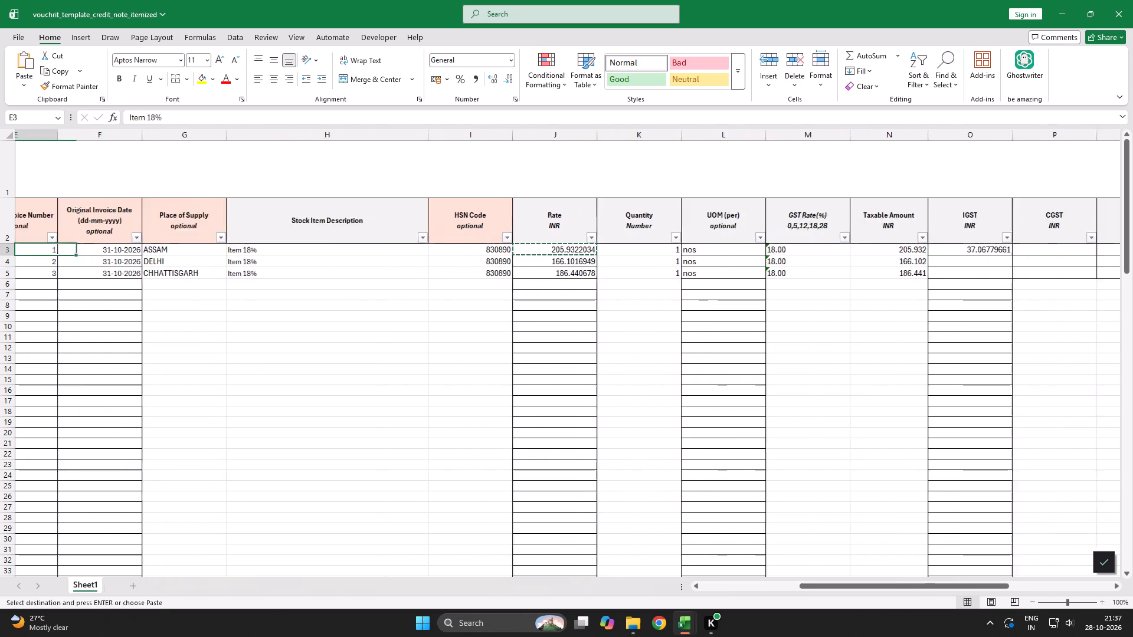
key(Right)
key(Right)
key(Right)
key(Right)
key(Right)
key(Right)
key(Right)
key(Right)
key(Right)
key(Right)
key(Right)
key(Right)
key(Right)
key(Right)
key(Right)
key(Right)
key(Right)
Copy the IGST formula =N3*18/100 from the ASSAM row down to the DELHI and CHHATTISGARH rows.
key(Left)
key(Left)
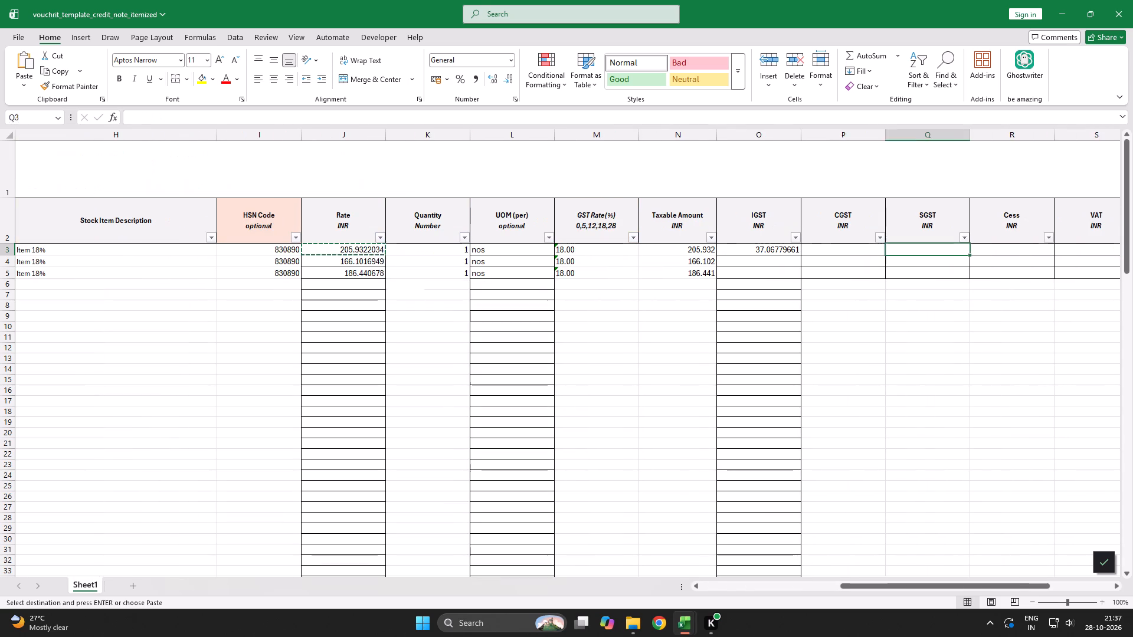
key(Left)
key(ctrl+c)
key(Down)
key(Up)
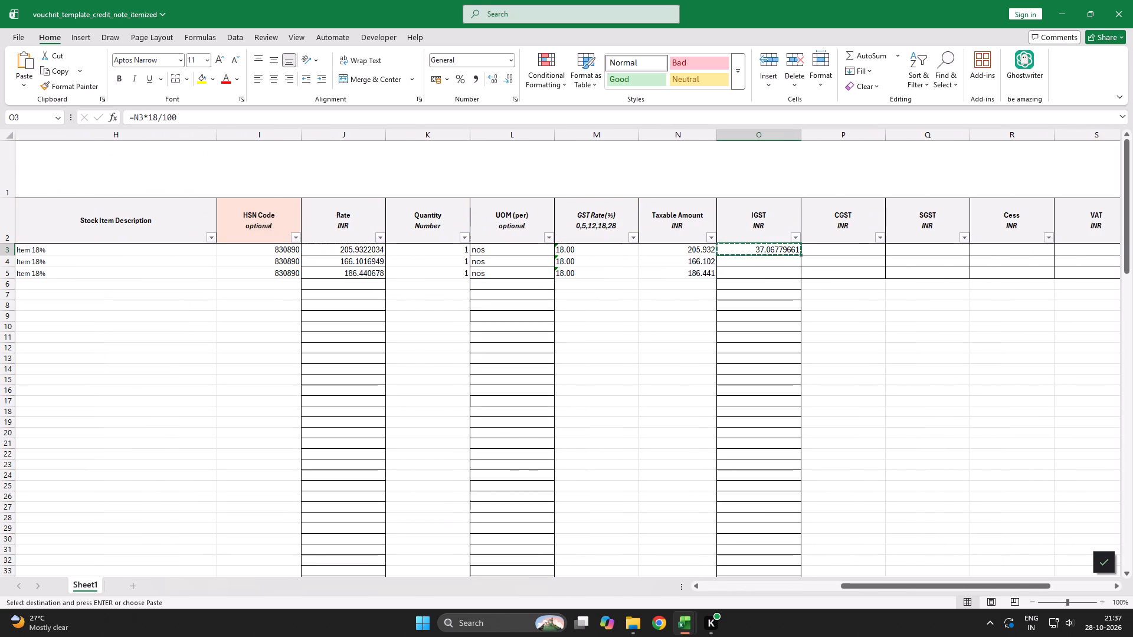
key(shift+Down)
key(shift+Down)
key(ctrl+v)
key(Down)
key(Up)
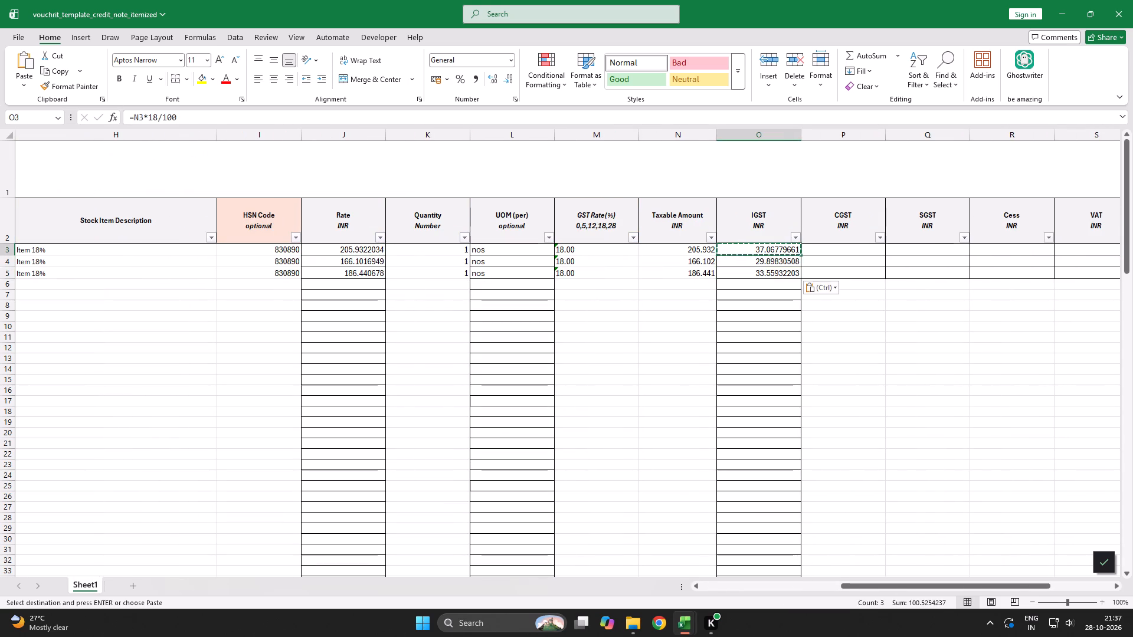
Return to the start of the ASSAM row and save the filled credit note template.
key(Left)
key(Left)
key(Left)
key(Left)
key(Left)
key(Left)
key(Left)
key(Left)
key(Left)
key(Left)
key(Left)
key(Left)
key(Left)
key(Left)
key(Left)
key(Left)
key(Left)
key(Left)
key(Left)
key(Left)
key(Right)
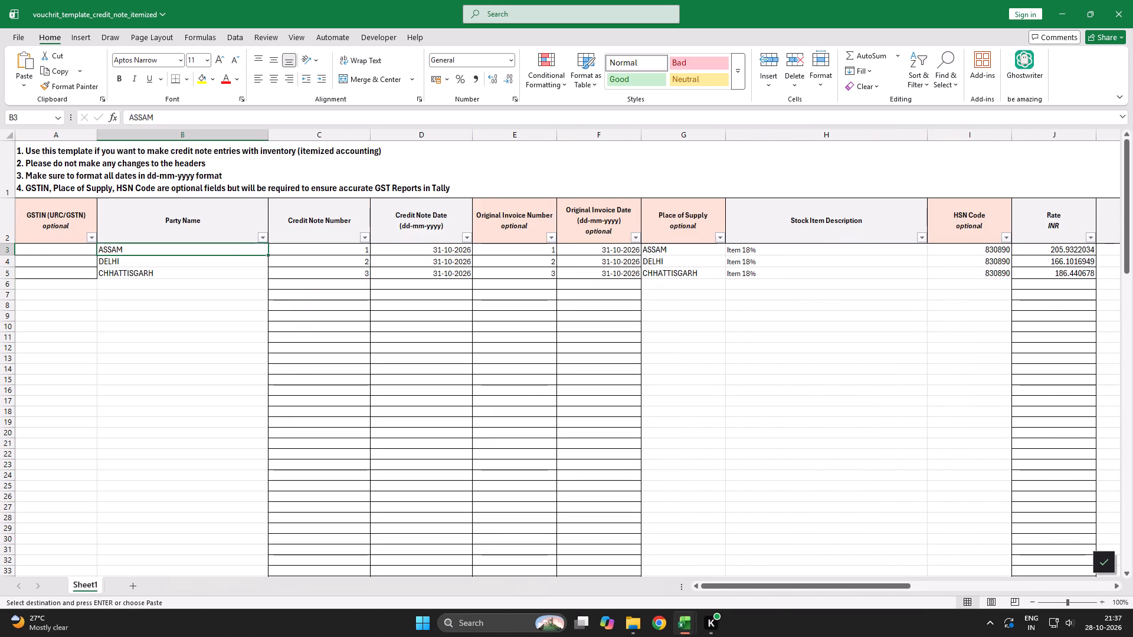
key(Right)
key(Left)
key(Left)
key(ctrl+s)
Review the filled credit note rows from the GSTIN column across to the IGST and CGST columns.
key(Down)
key(Up)
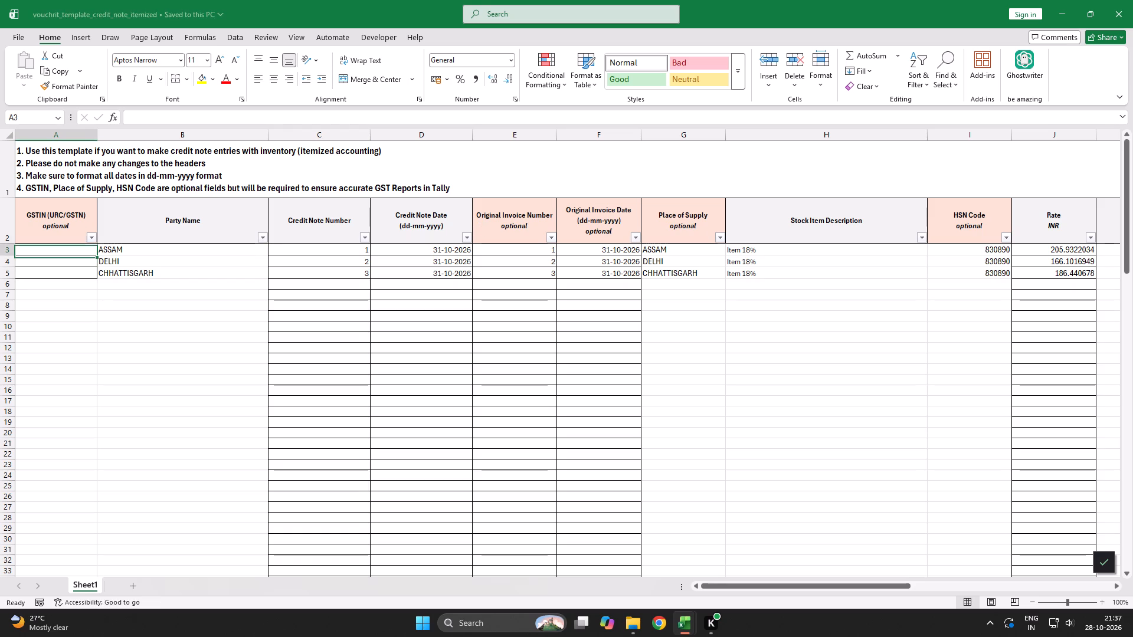
key(Right)
key(Right)
key(Right)
key(Right)
key(Right)
key(Right)
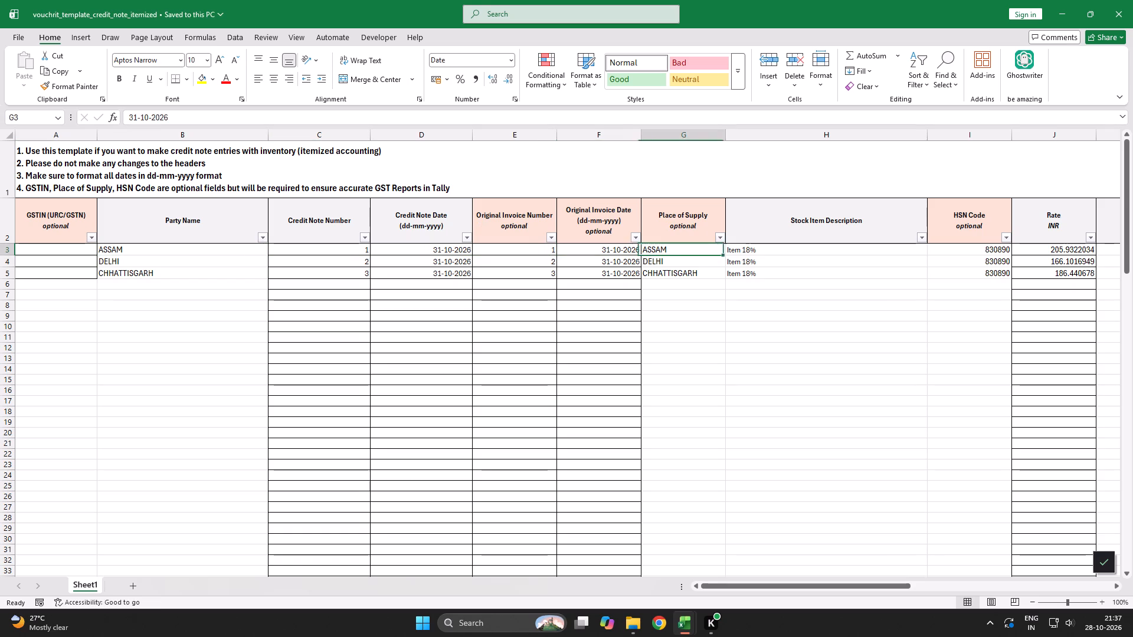
key(Right)
key(Right)
key(Right)
key(Right)
key(Right)
key(Right)
key(Right)
key(Down)
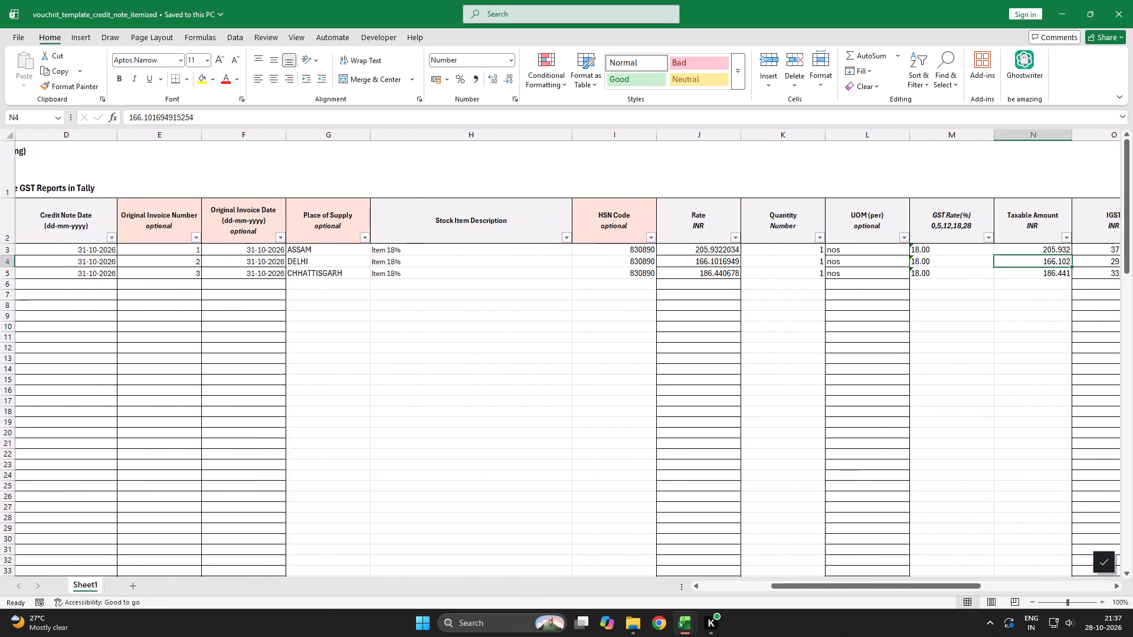
key(Down)
key(Right)
key(Right)
key(Right)
key(Down)
key(Left)
key(Left)
key(Left)
key(Left)
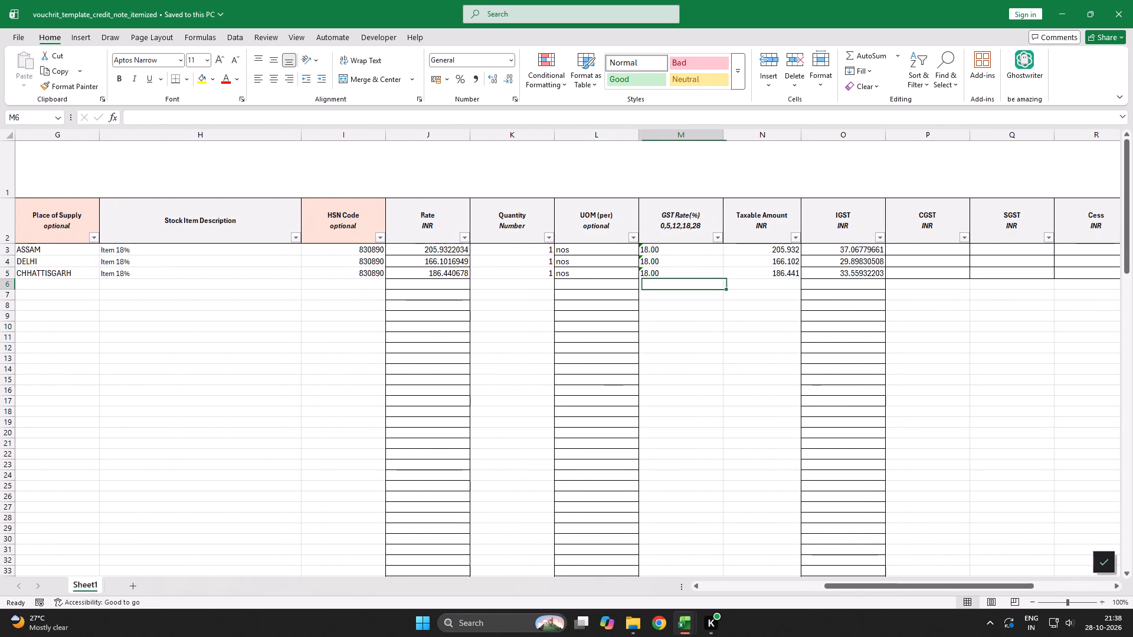
key(Down)
Save the credit note template again and return to the Party Name column.
key(ctrl+s)
key(Down)
key(Up)
key(Left)
key(Left)
key(Left)
key(Left)
key(Left)
key(Left)
key(Left)
key(Left)
key(Left)
key(Left)
key(Left)
key(Left)
key(Left)
key(Left)
key(Left)
key(Left)
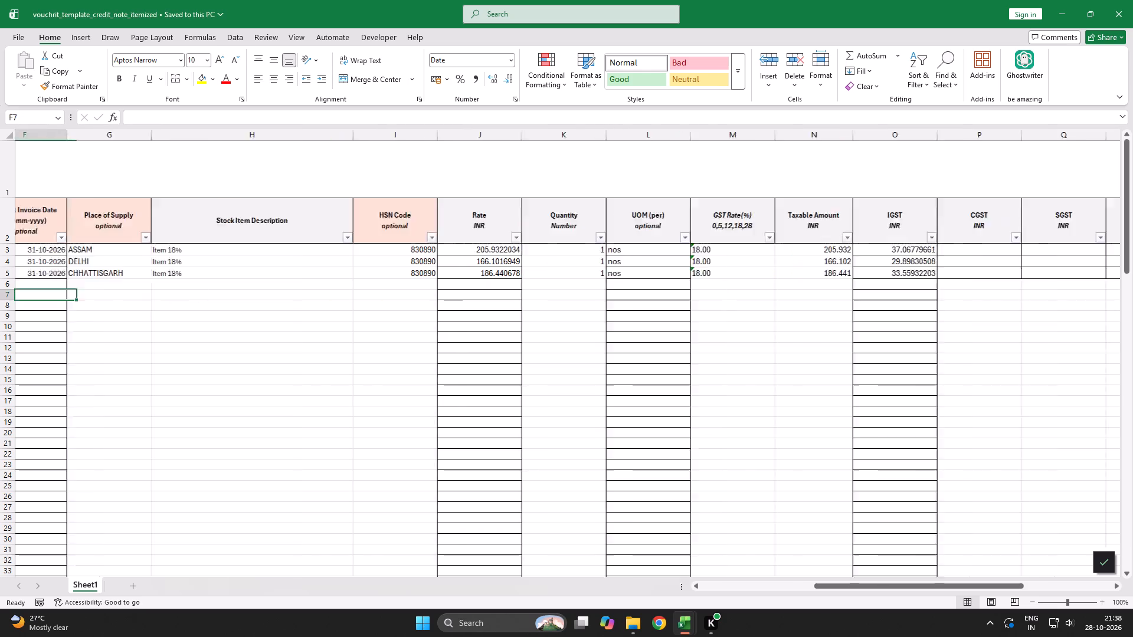
key(Right)
key(Right)
key(Left)
key(Down)
key(Down)
key(Down)
key(Down)
key(Down)
key(Down)
key(Down)
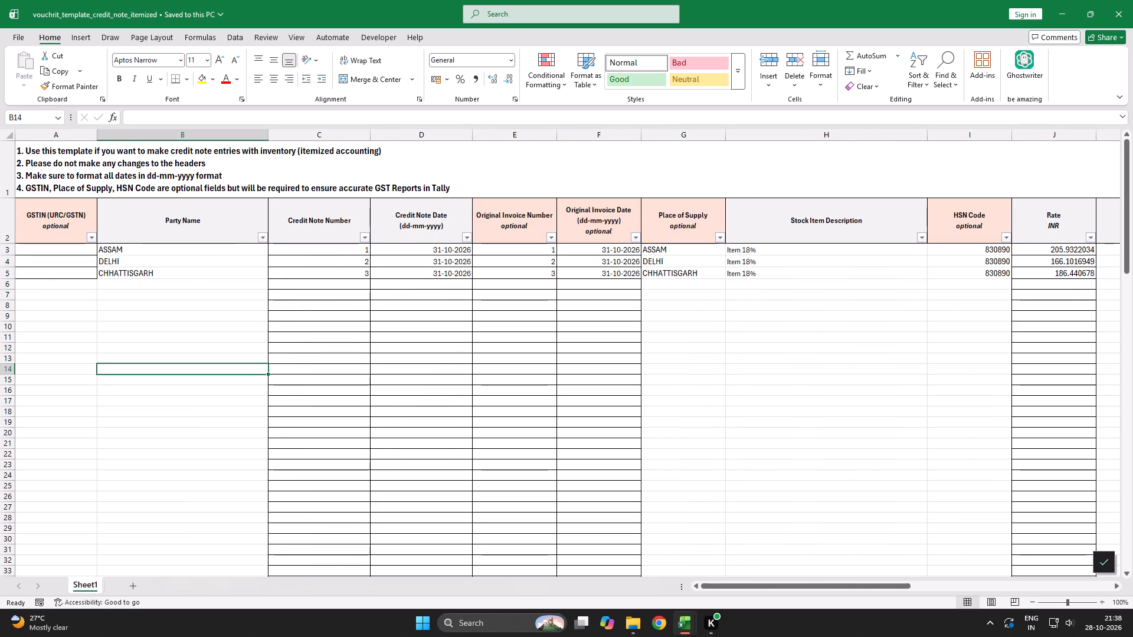
key(ctrl+s)
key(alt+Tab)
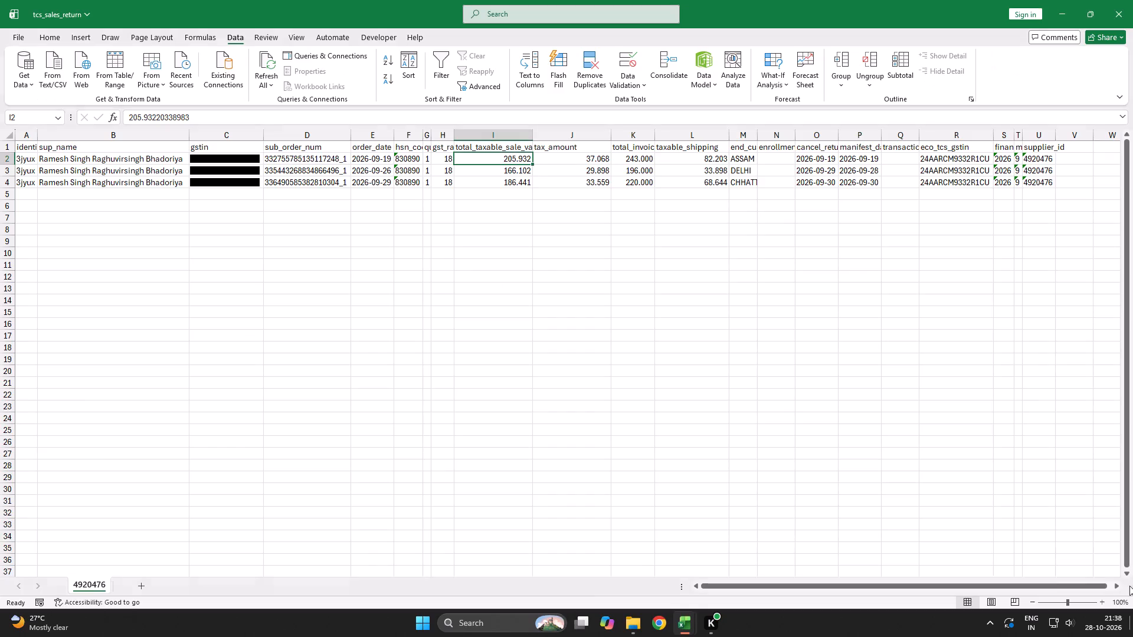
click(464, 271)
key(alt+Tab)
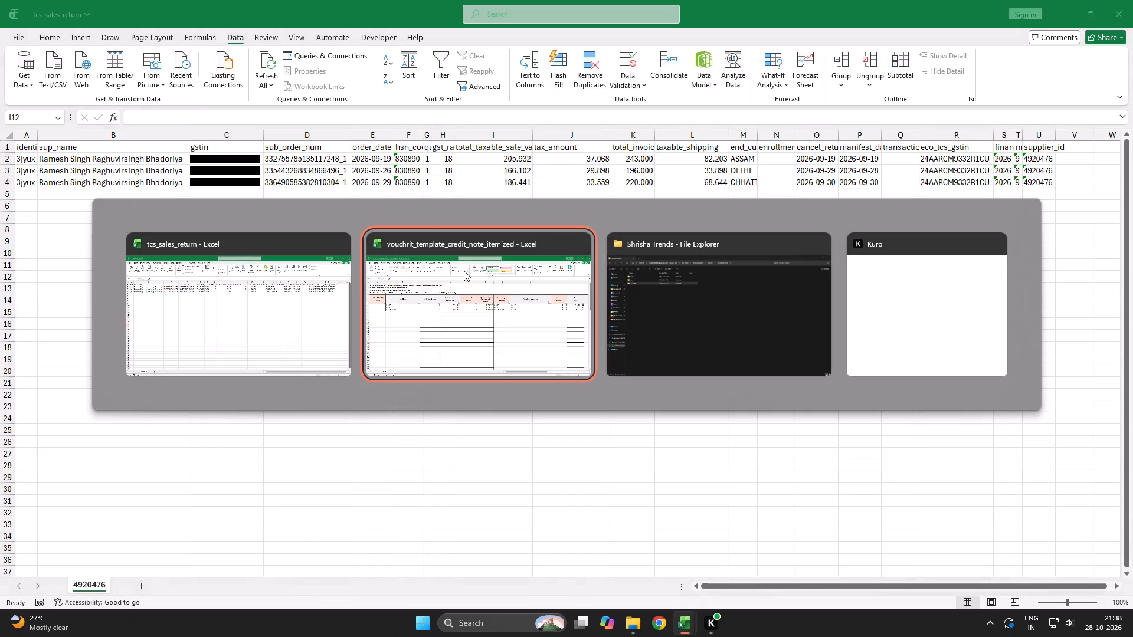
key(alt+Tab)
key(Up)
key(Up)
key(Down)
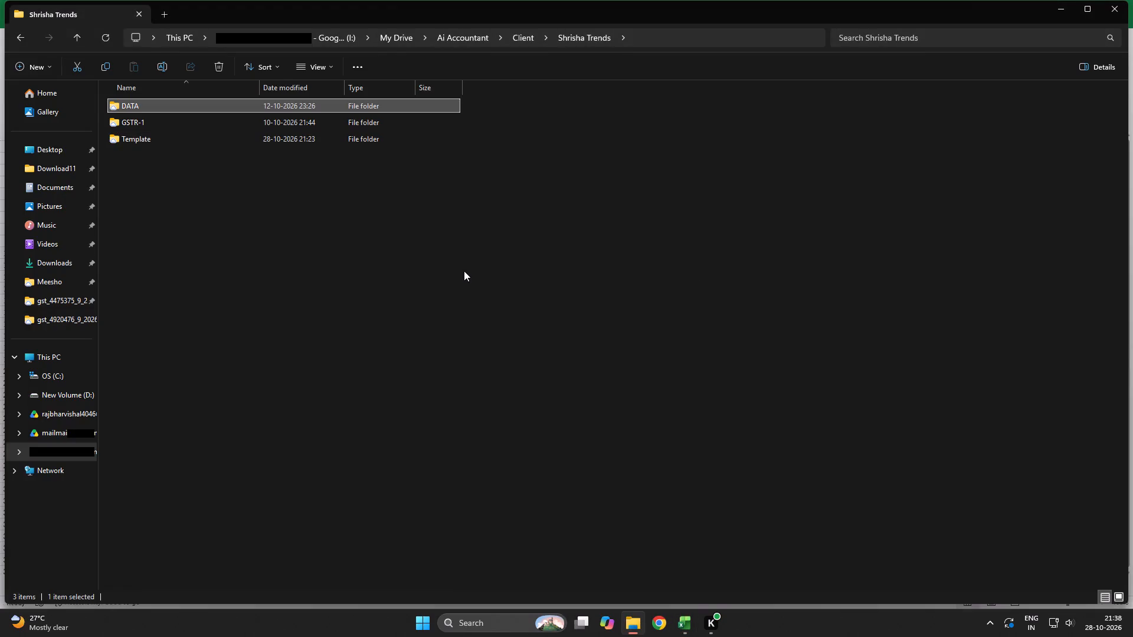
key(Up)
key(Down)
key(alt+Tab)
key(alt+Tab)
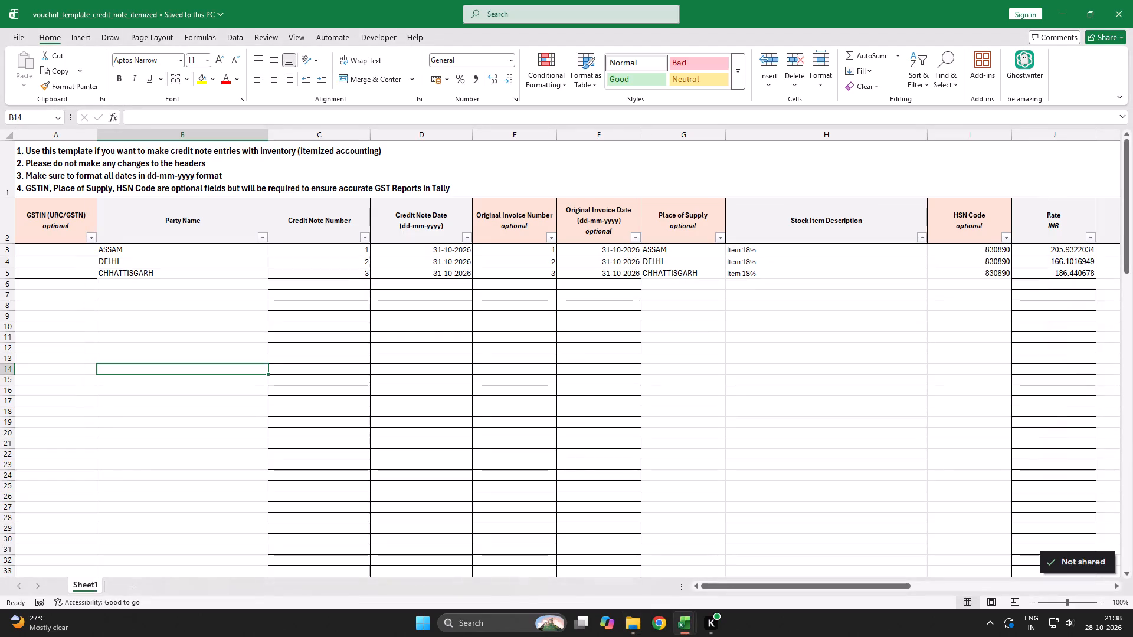
Start a Save As of the credit note workbook and browse to Shrisha Trends' GSTR-1 > SEP 2026 > Meesho folder.
click(461, 306)
key(ctrl+s)
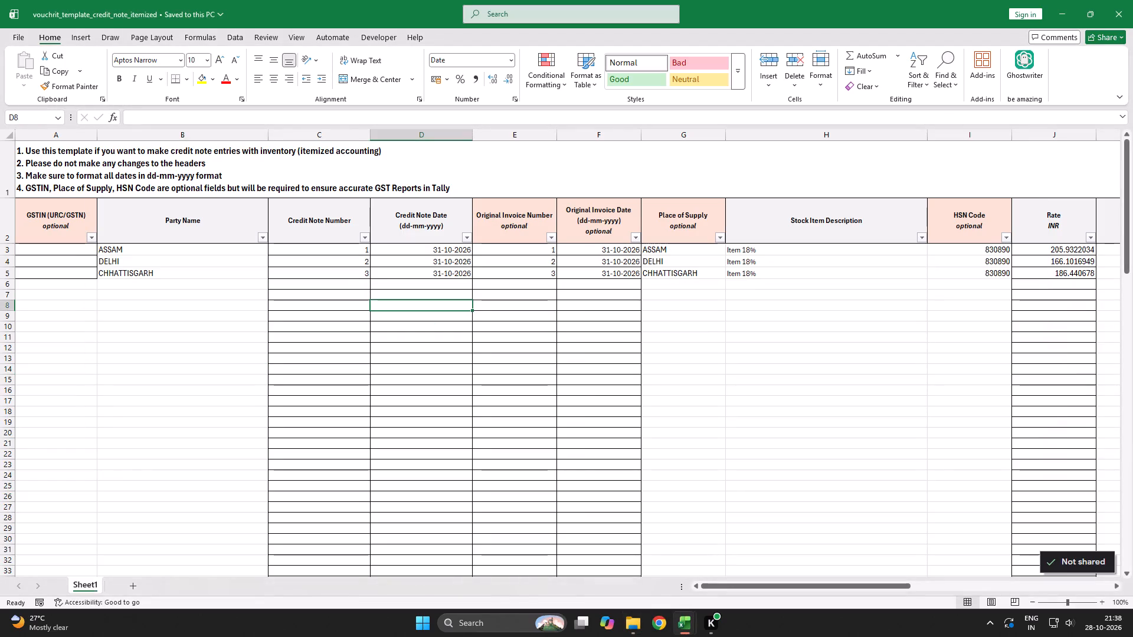
key(F12)
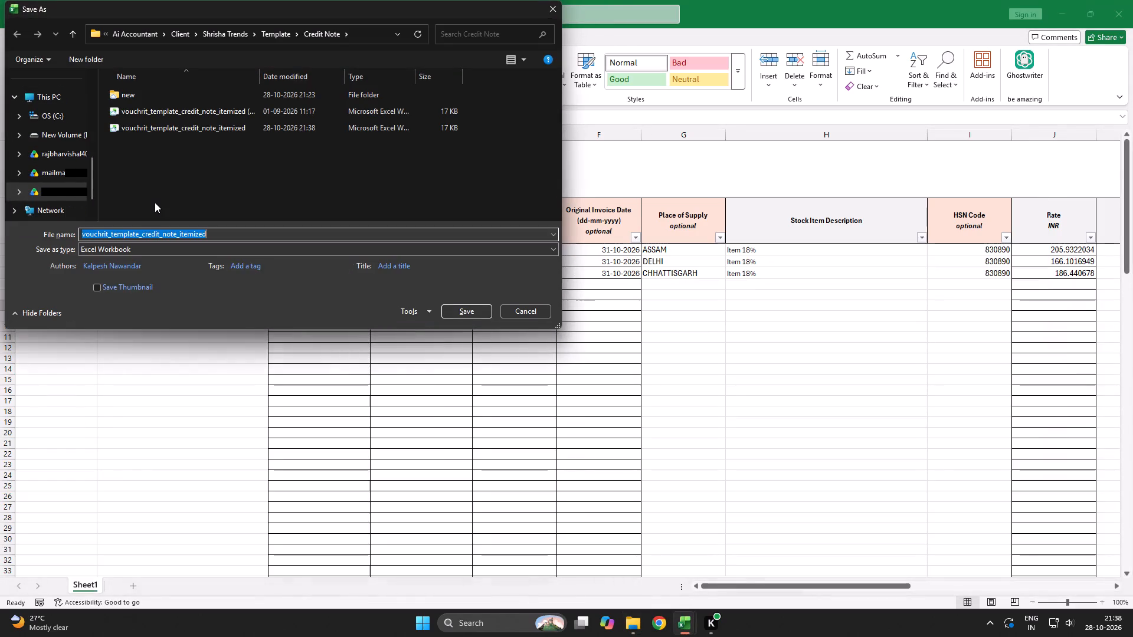
key(alt+Up)
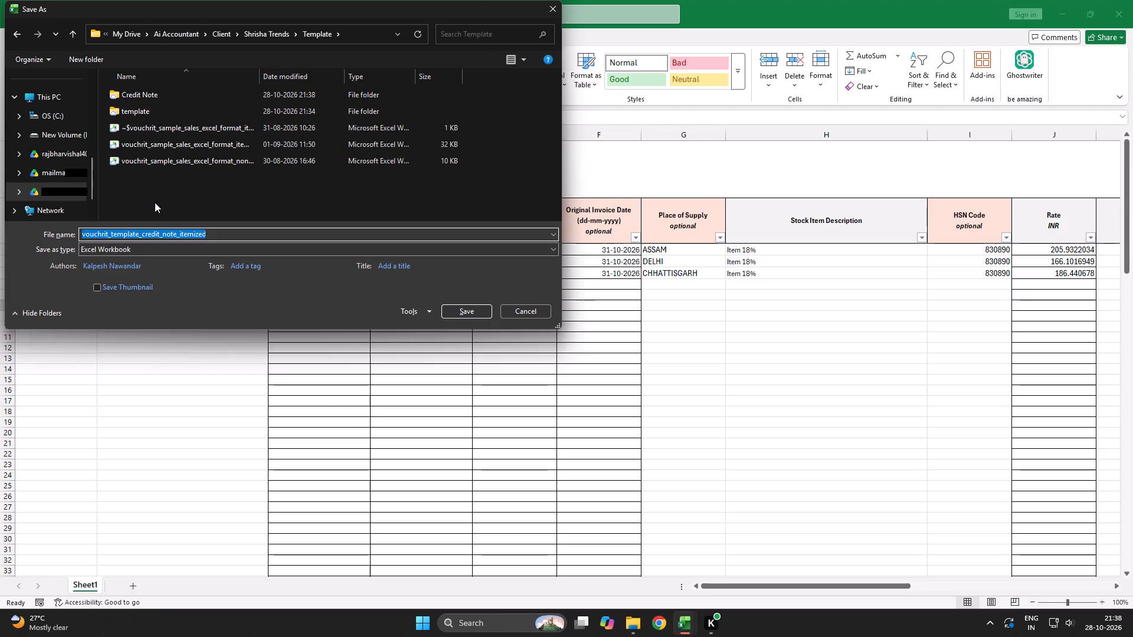
key(alt+Up)
key(Down)
key(Tab)
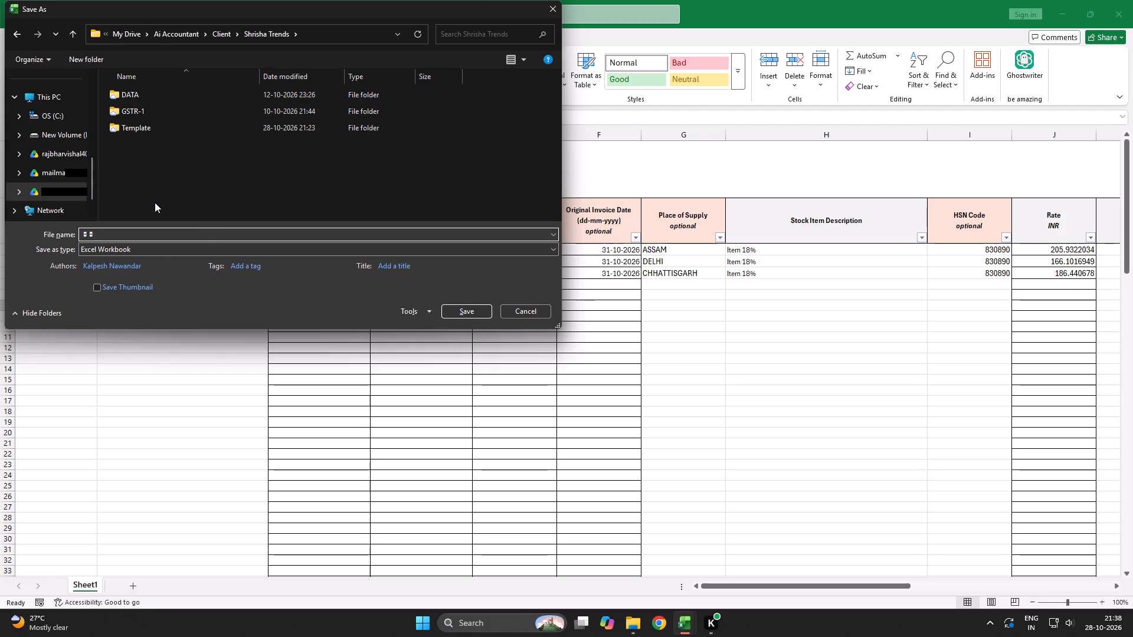
key(Tab)
key(Tab)
key(shift+Tab)
key(shift+Tab)
key(shift+Tab)
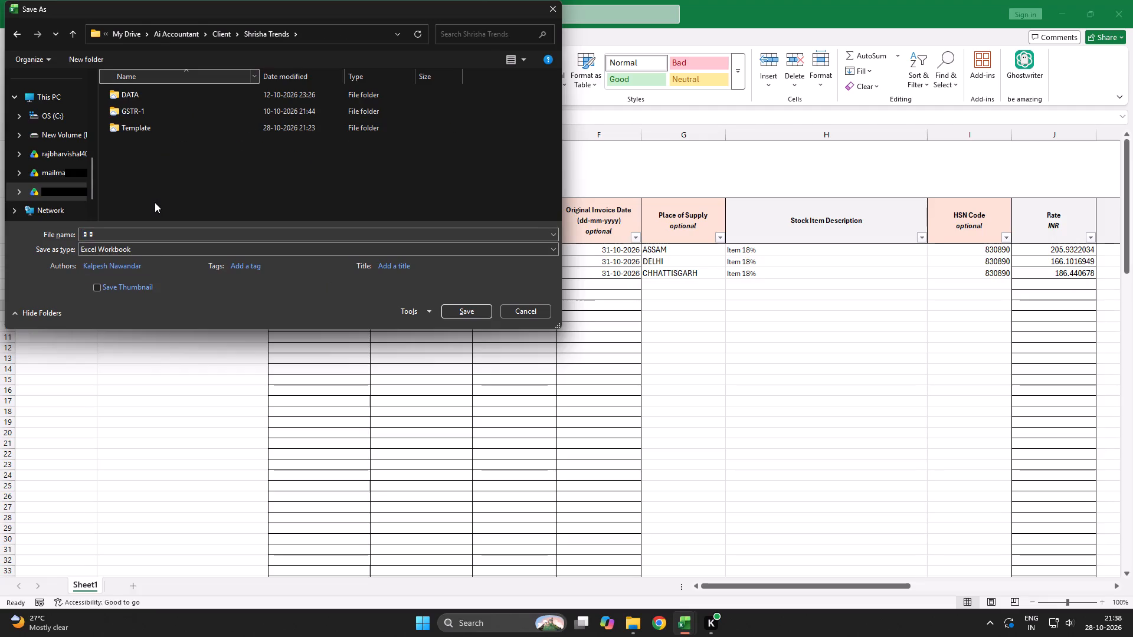
key(Tab)
key(shift+Tab)
key(shift+Tab)
key(Down)
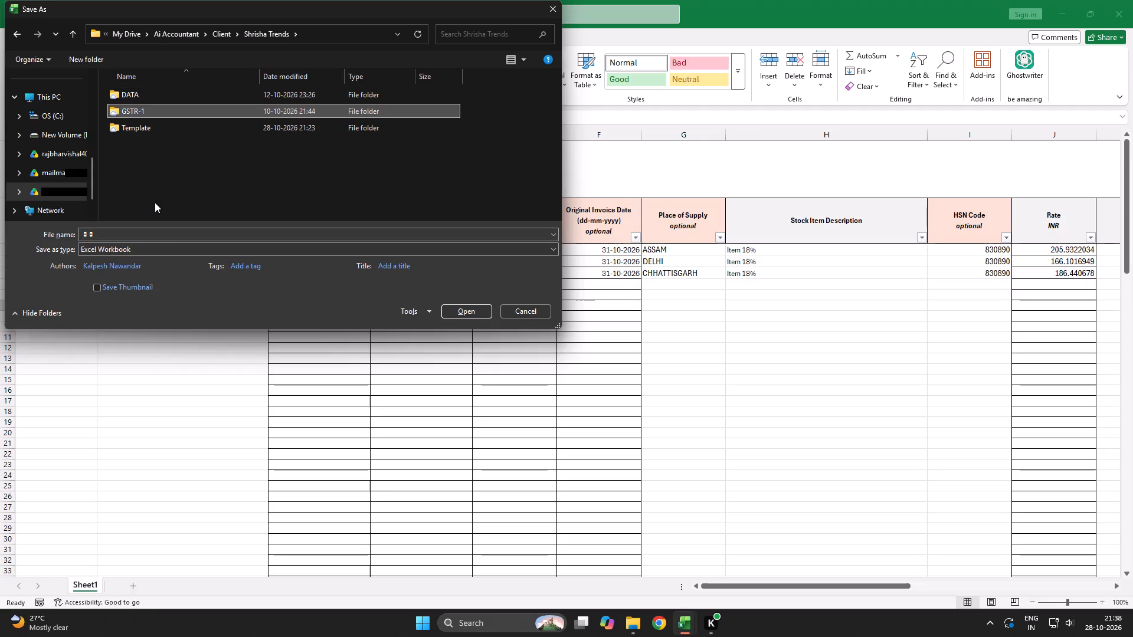
key(Return)
key(Down)
key(Return)
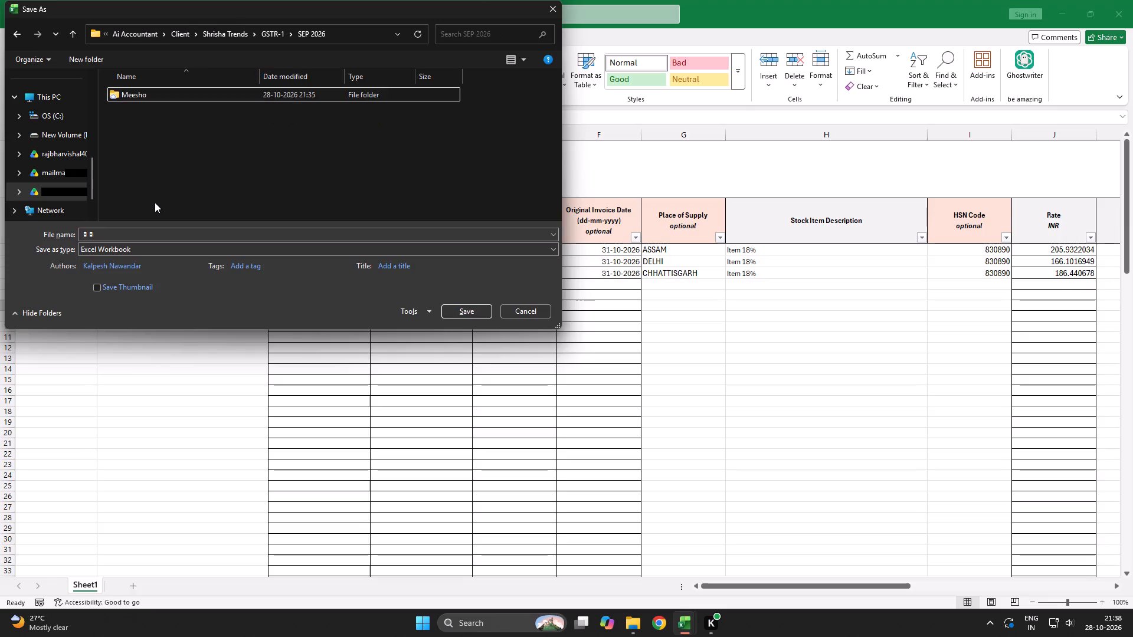
key(Down)
key(Return)
Save the workbook in the Meesho folder under the file name "Credot note sep 2026".
key(Down)
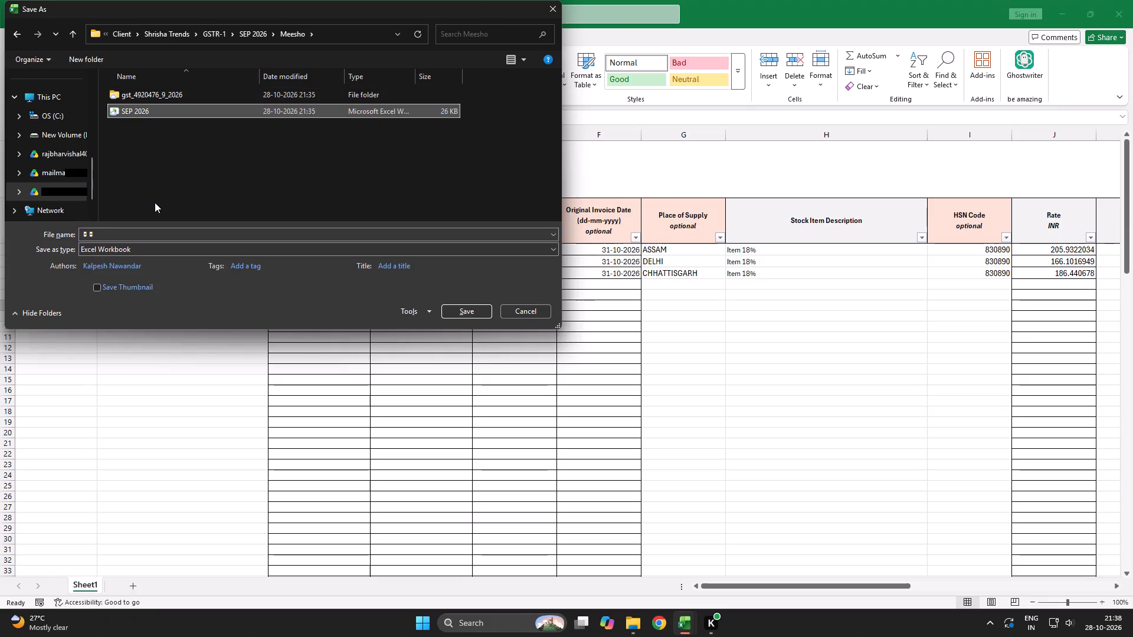
key(Up)
key(Down)
key(Tab)
key(Tab)
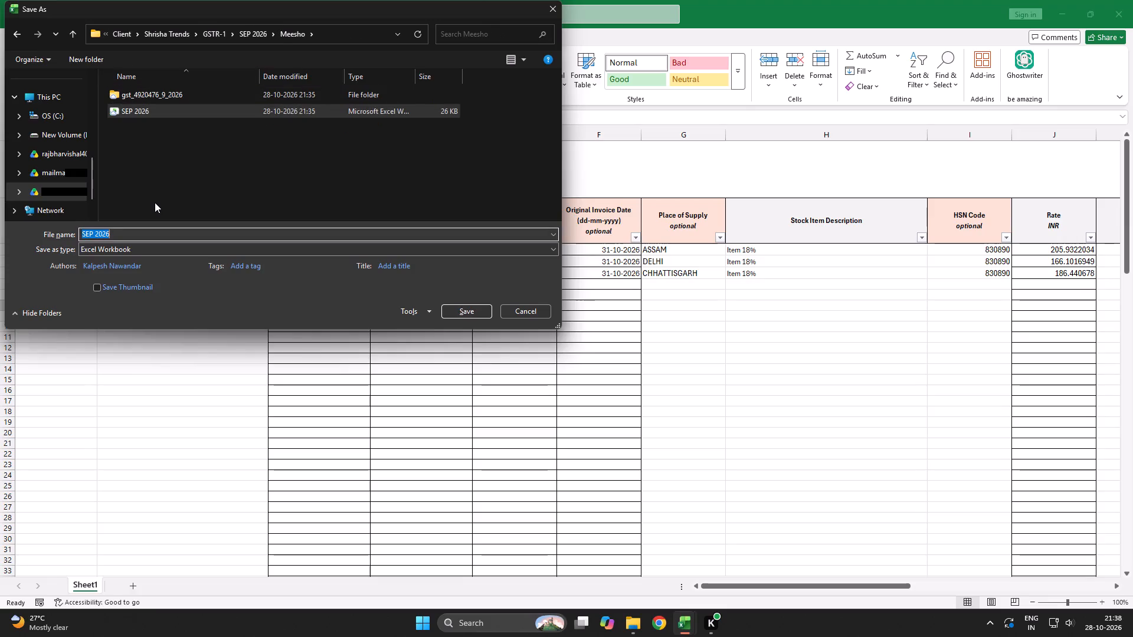
text(crdit n)
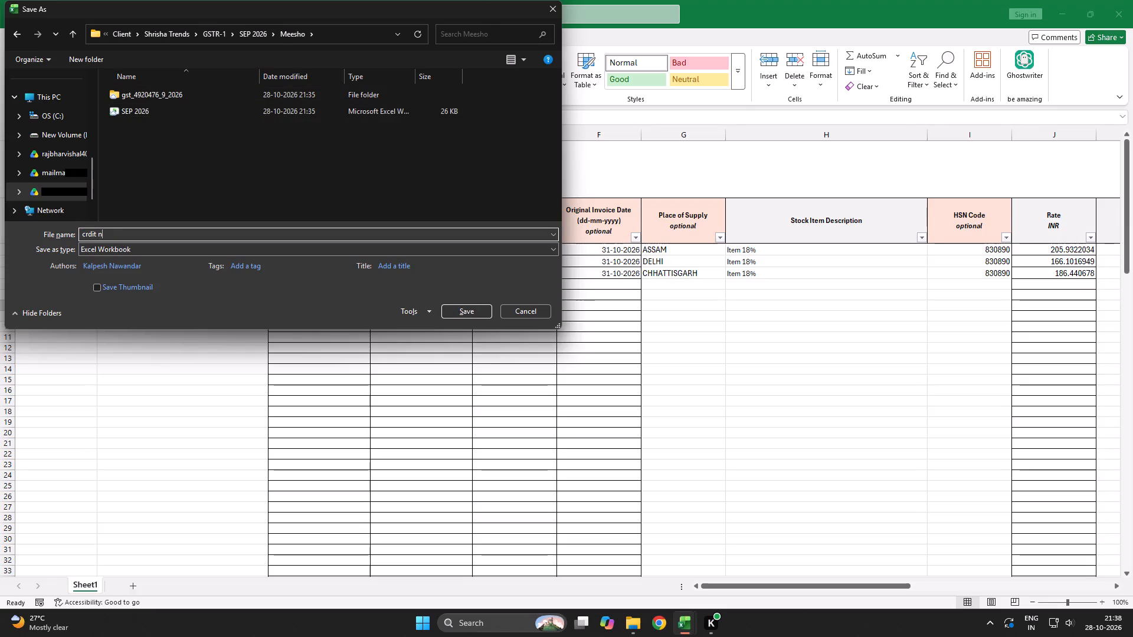
key(ctrl+a)
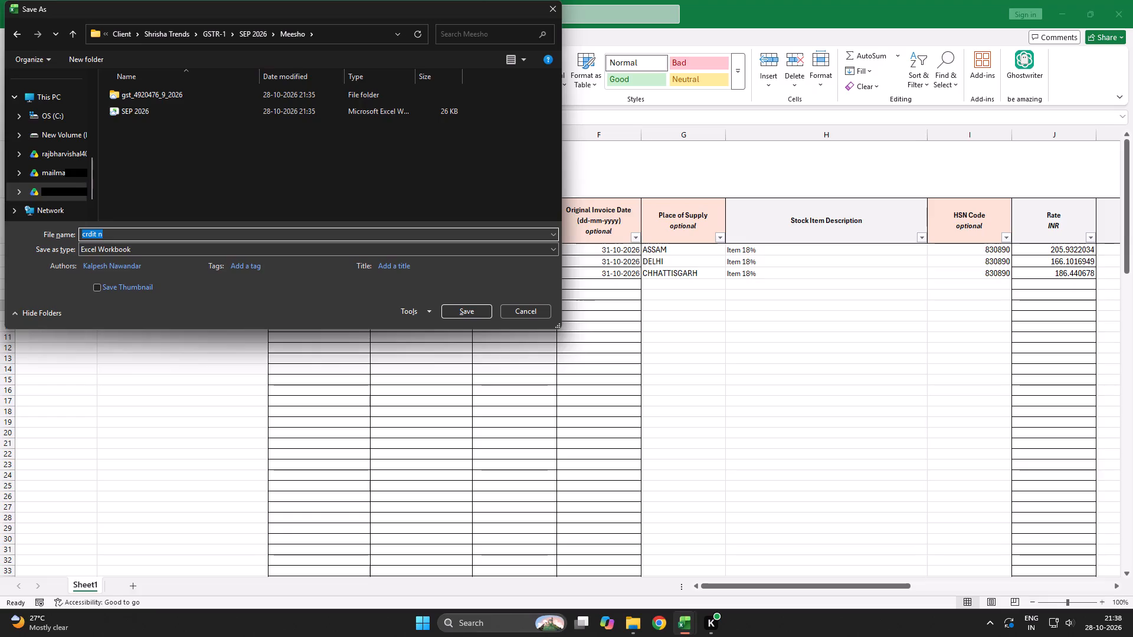
text(Credot nm)
key(BackSpace)
text(ote)
key(space)
text(sep 2026)
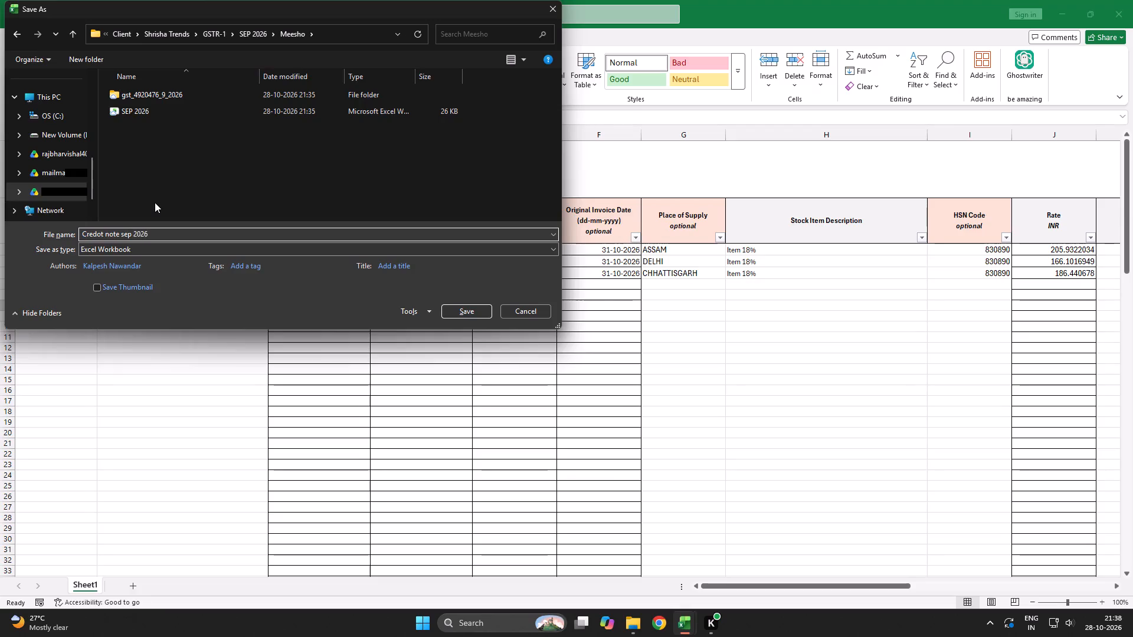
key(alt+s)
click(519, 325)
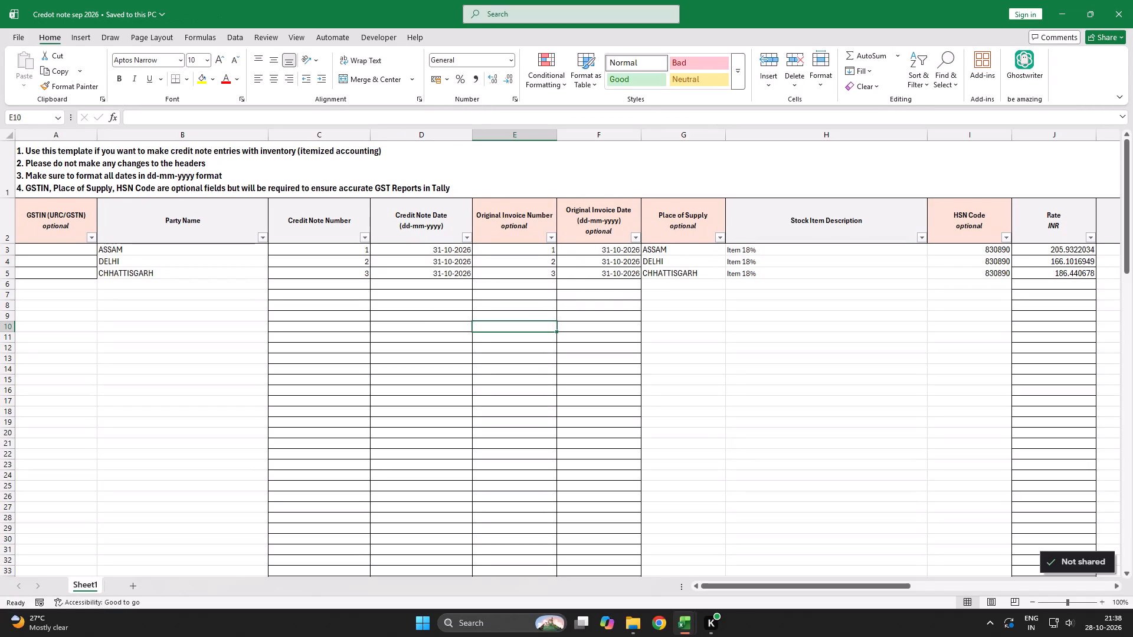
key(ctrl+s)
Close the Shrisha Trends File Explorer window.
click(699, 328)
key(alt+Tab)
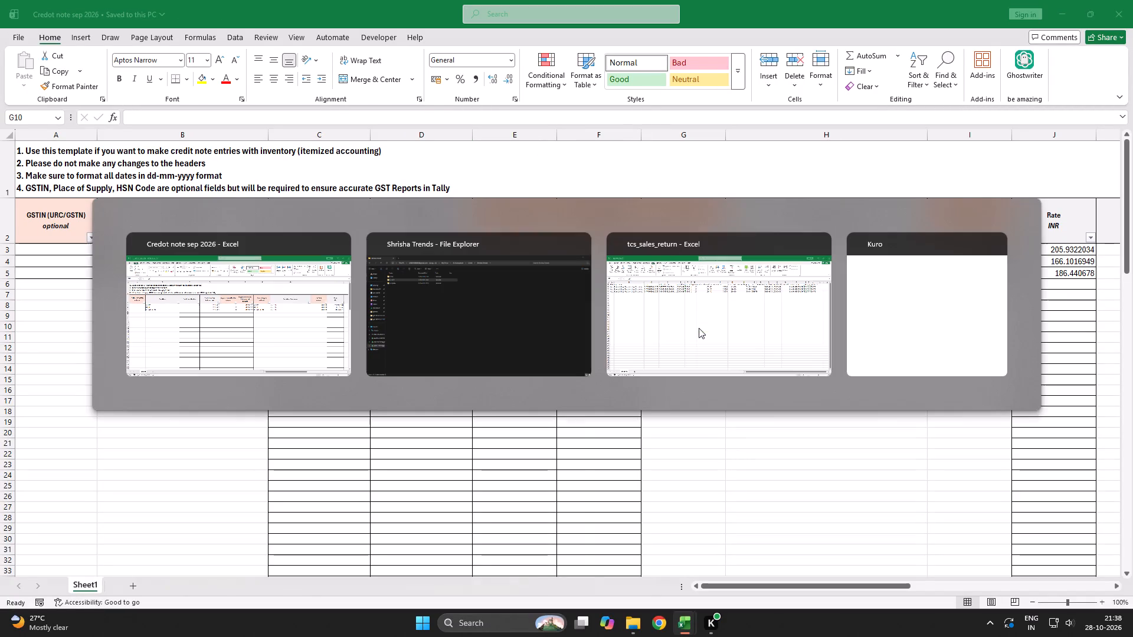
alt+click(581, 248)
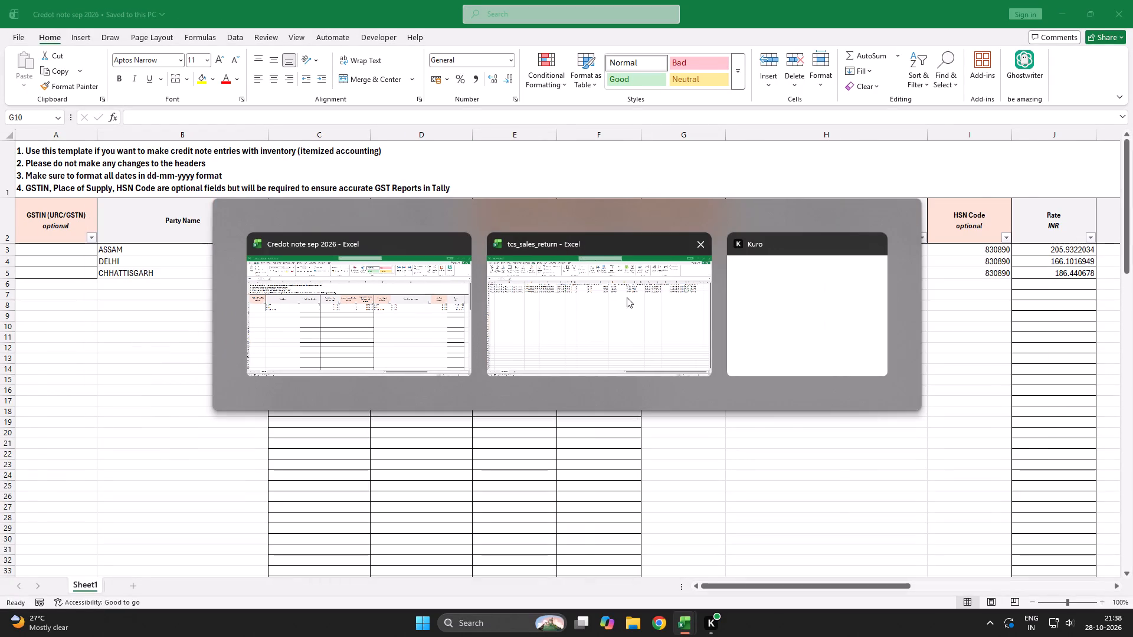
Switch to the tcs_sales_return workbook, save it and close it.
alt+click(627, 297)
click(669, 341)
key(ctrl+s)
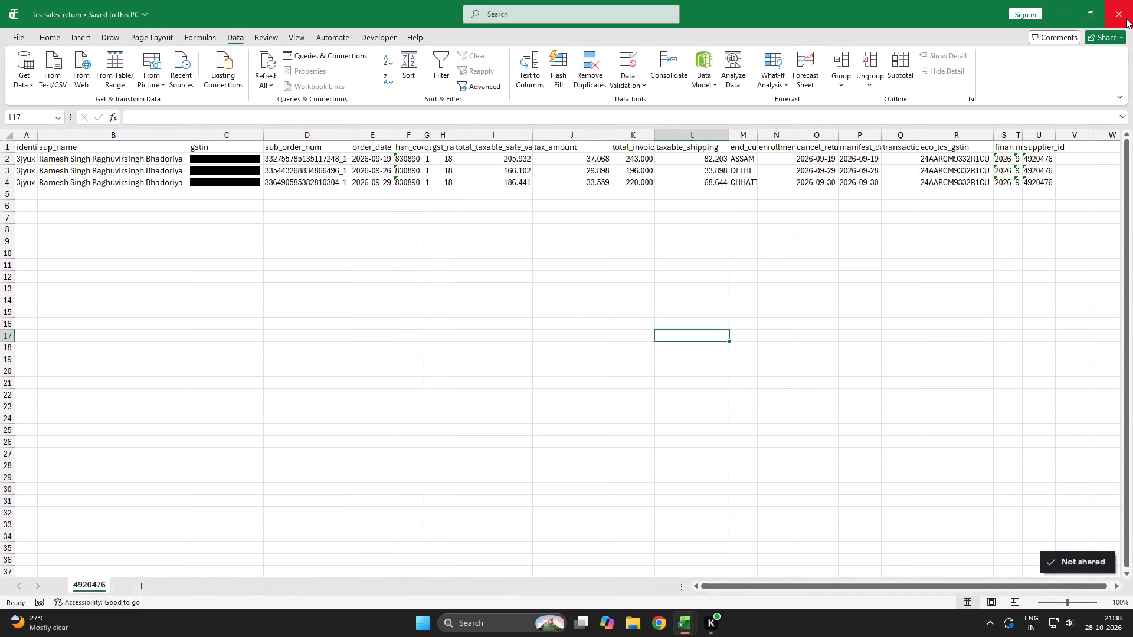
click(1126, 18)
Return to the "Credot note sep 2026" workbook and save it.
key(alt+Tab)
alt+click(541, 306)
click(615, 346)
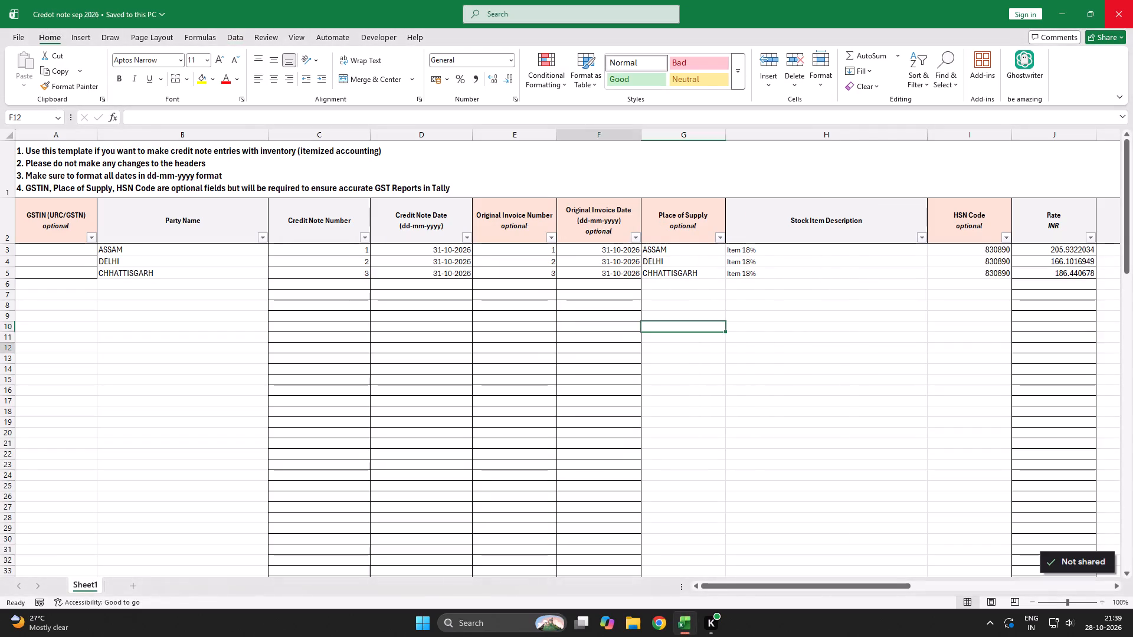
key(ctrl+s)
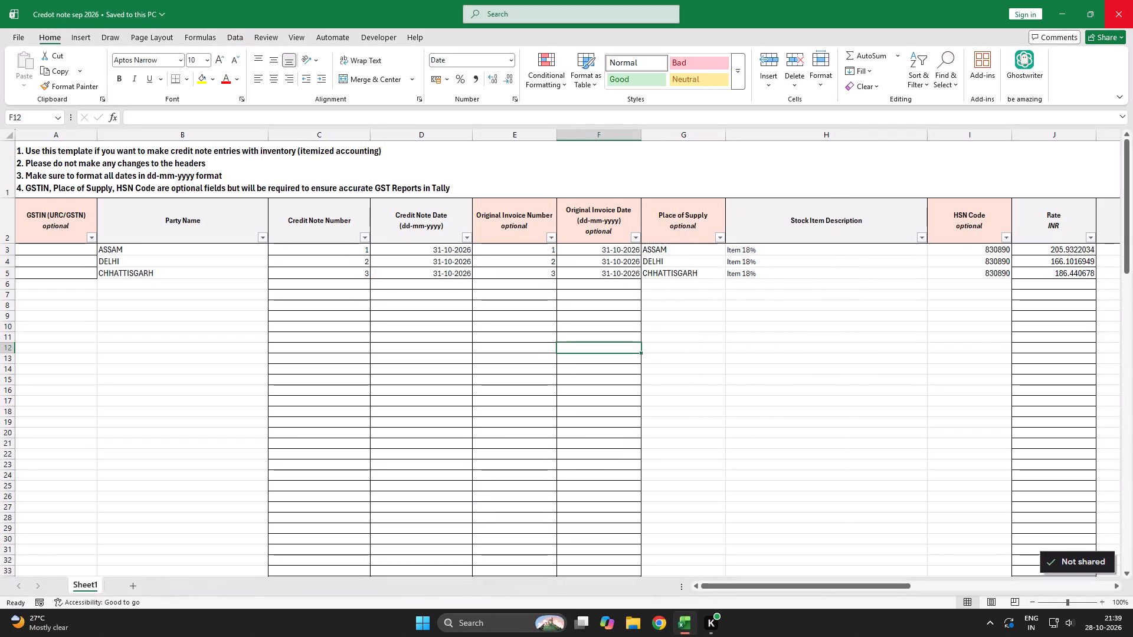